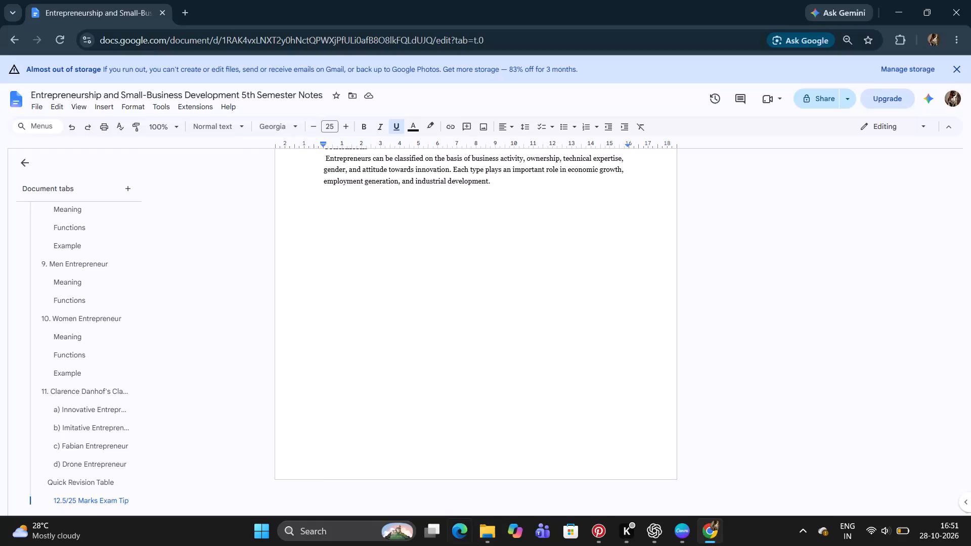
Switch to Canva and close the Infimax Advisors Black Friday Carousel design to work on the Daredevil Poster.
click(673, 530)
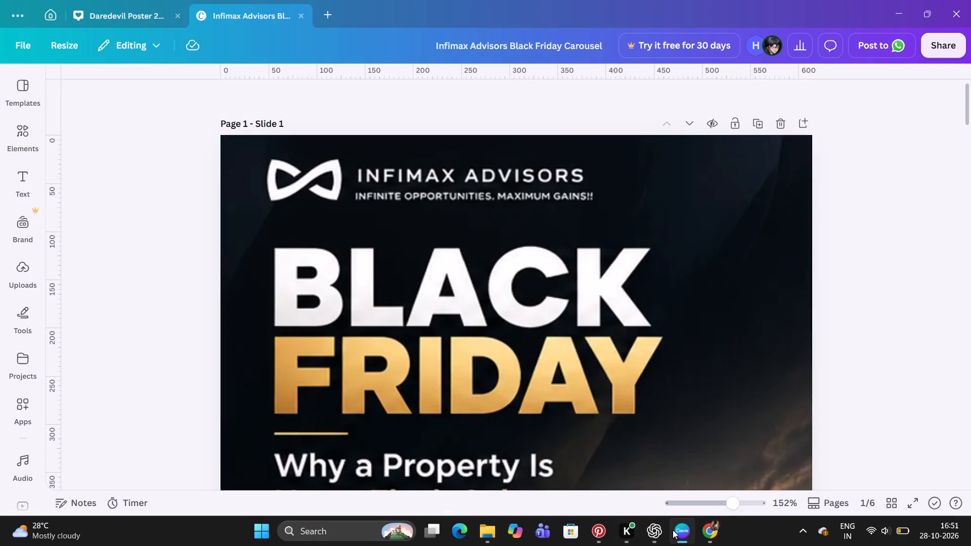
click(298, 15)
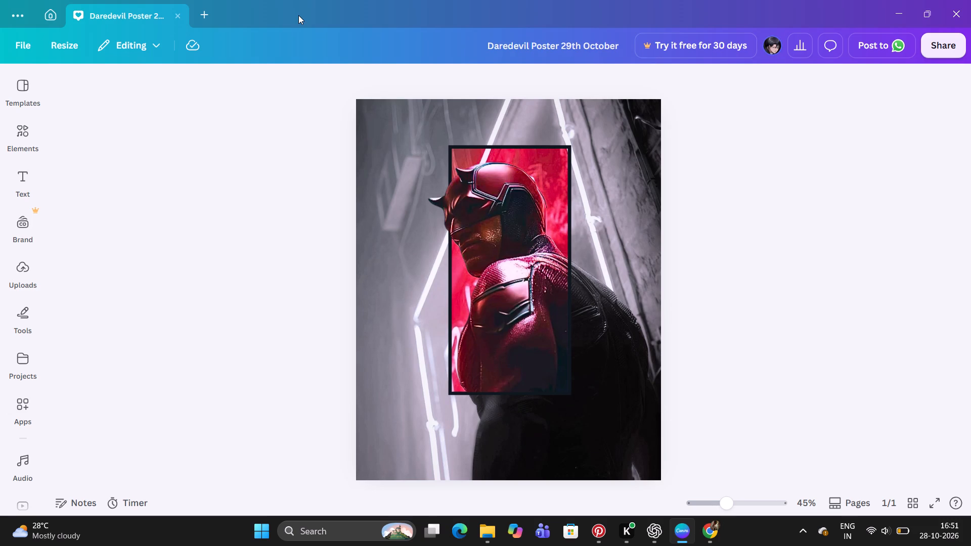
Change the border colour of the rectangular frame around the red Daredevil picture to white.
scroll(298, 15, down, 1)
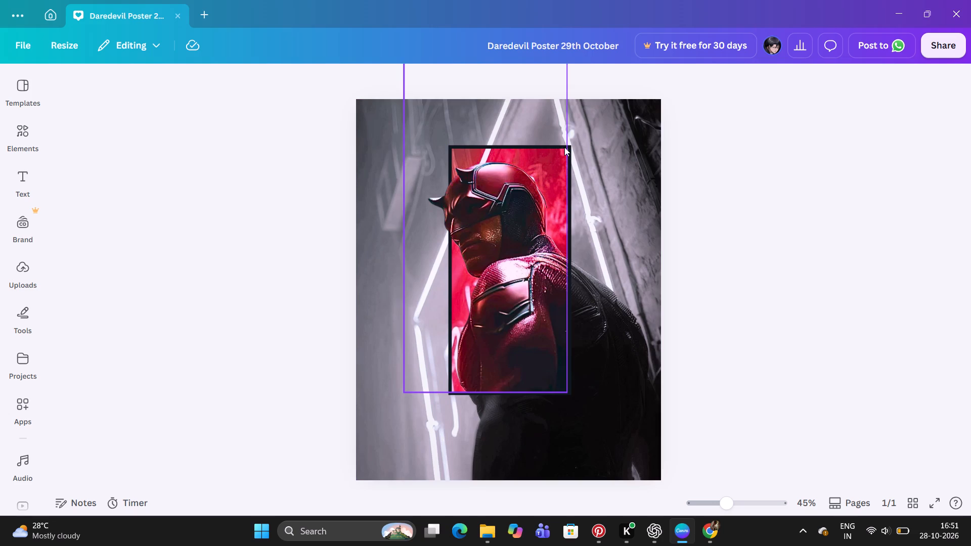
click(570, 147)
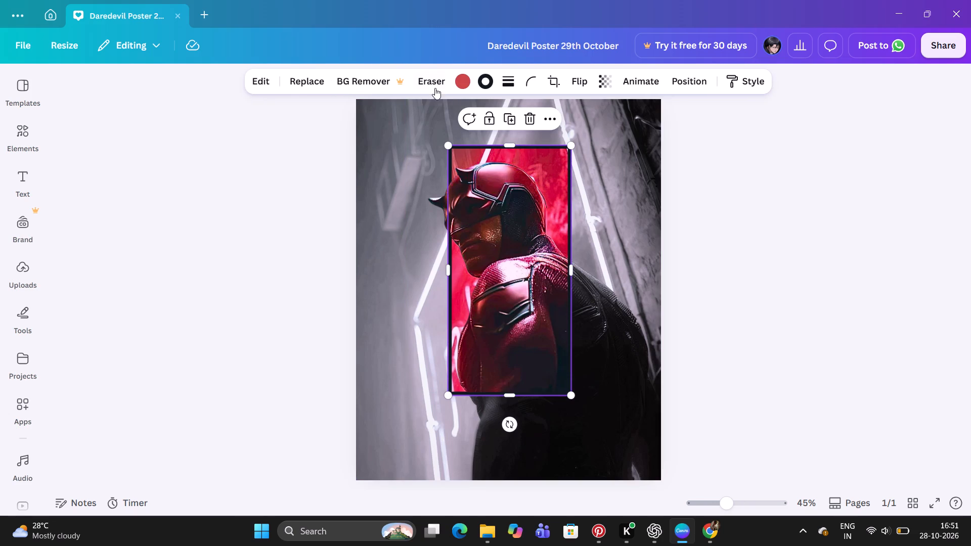
click(488, 75)
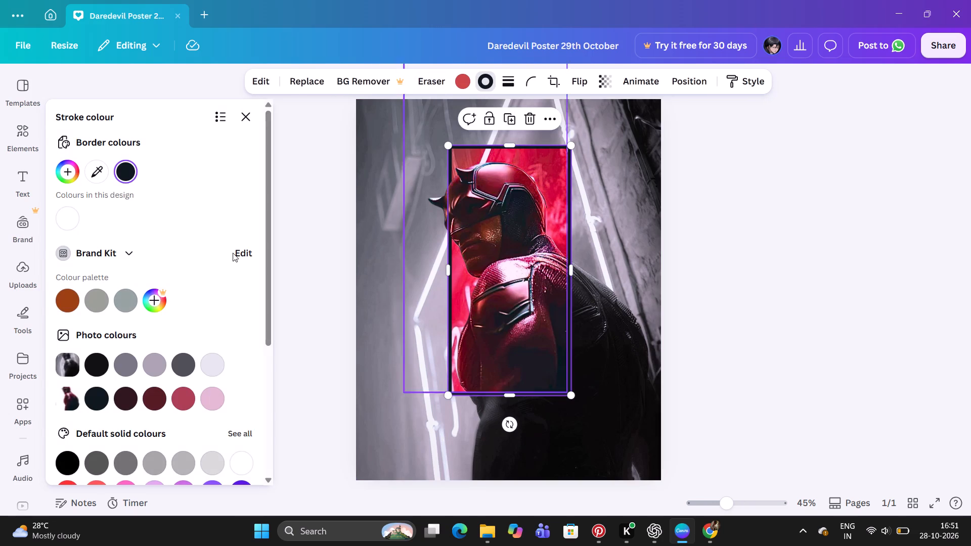
scroll(162, 299, down, 2)
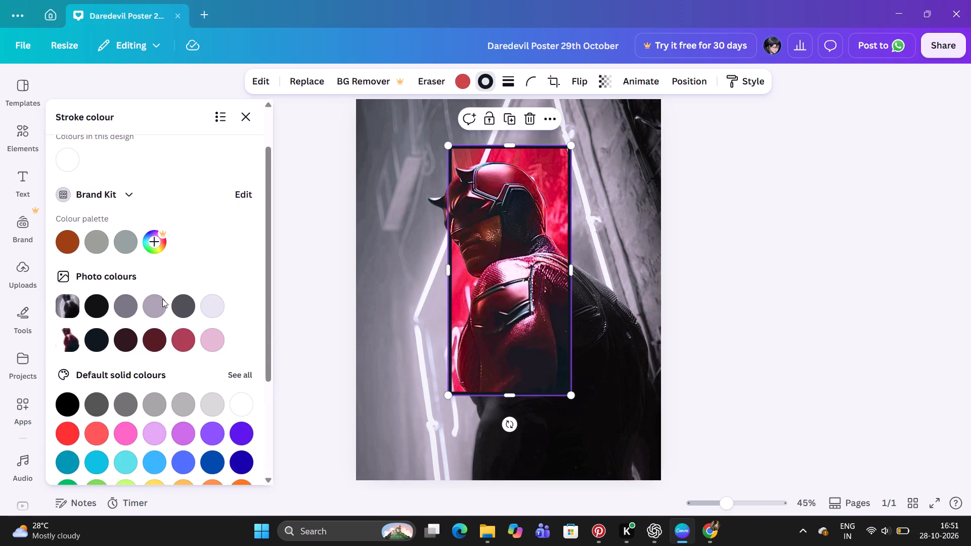
scroll(162, 299, down, 1)
click(244, 400)
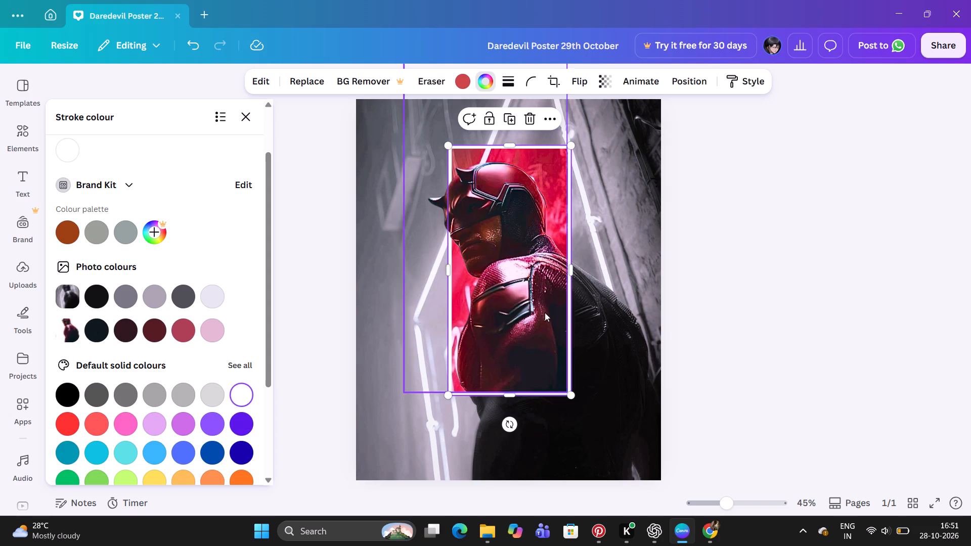
click(737, 293)
click(737, 293)
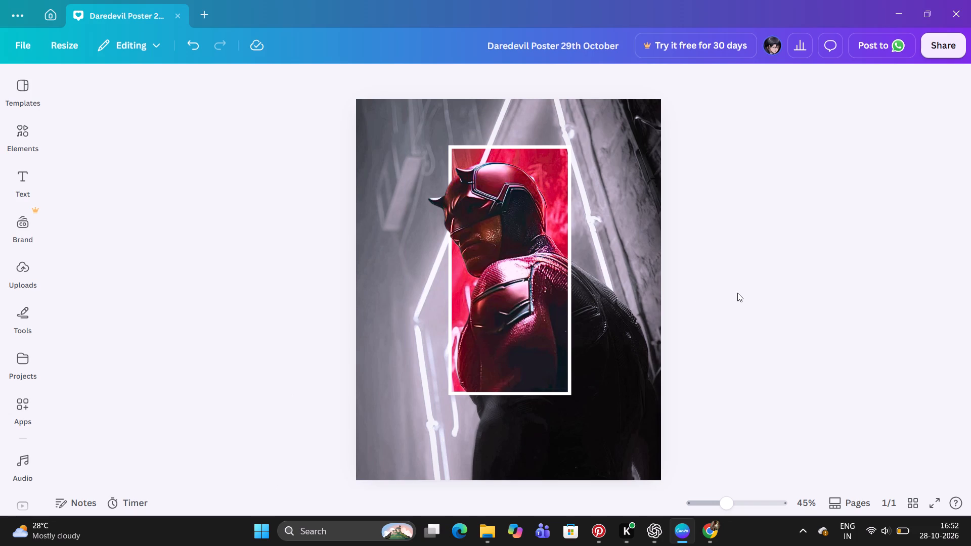
scroll(737, 293, down, 1)
Add a subheading text box to the poster reading "DAREDEVIL".
click(17, 185)
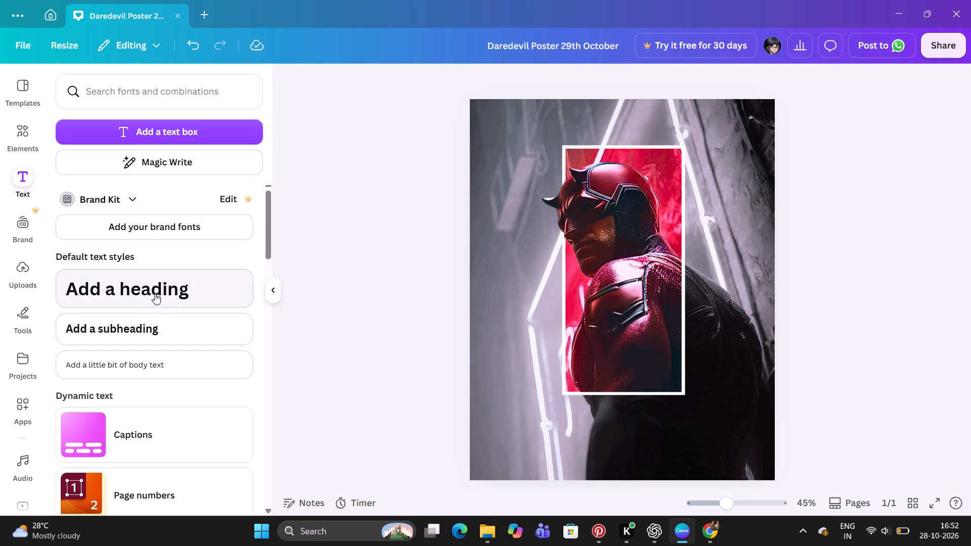
click(154, 329)
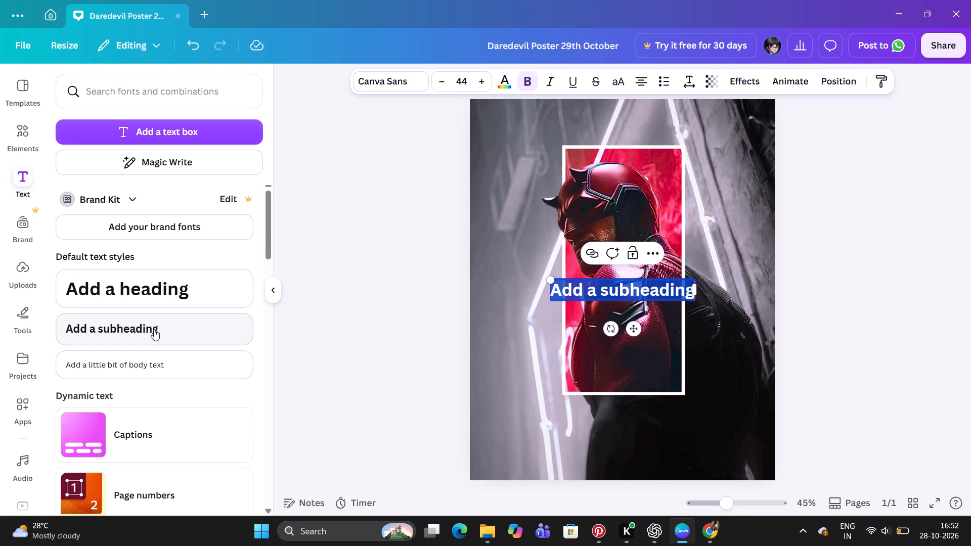
key(BackSpace)
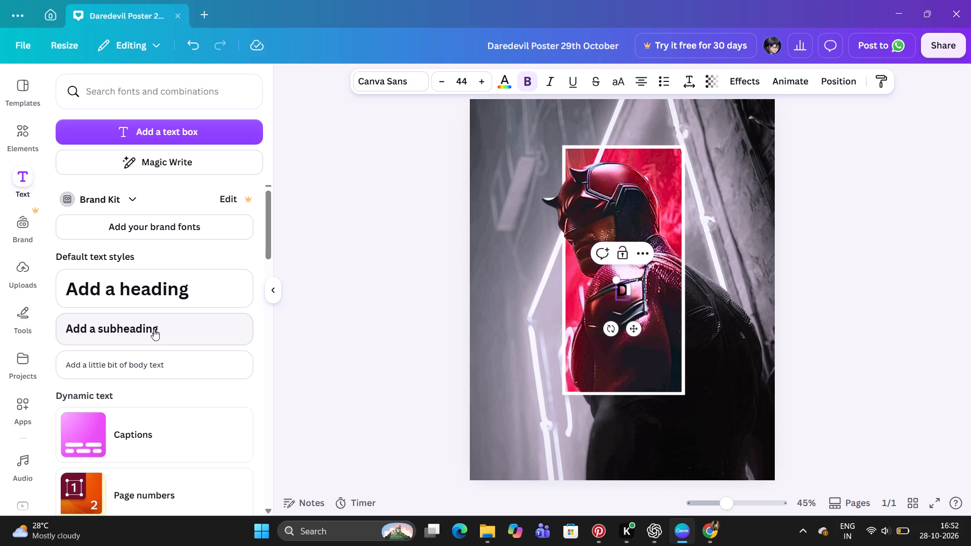
text(AR)
text(EDEVU)
key(BackSpace)
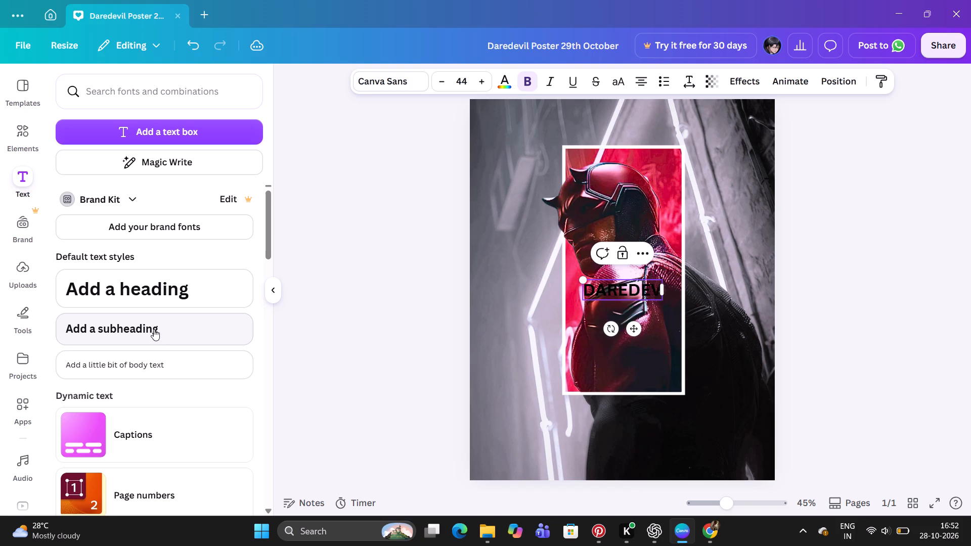
text(IL)
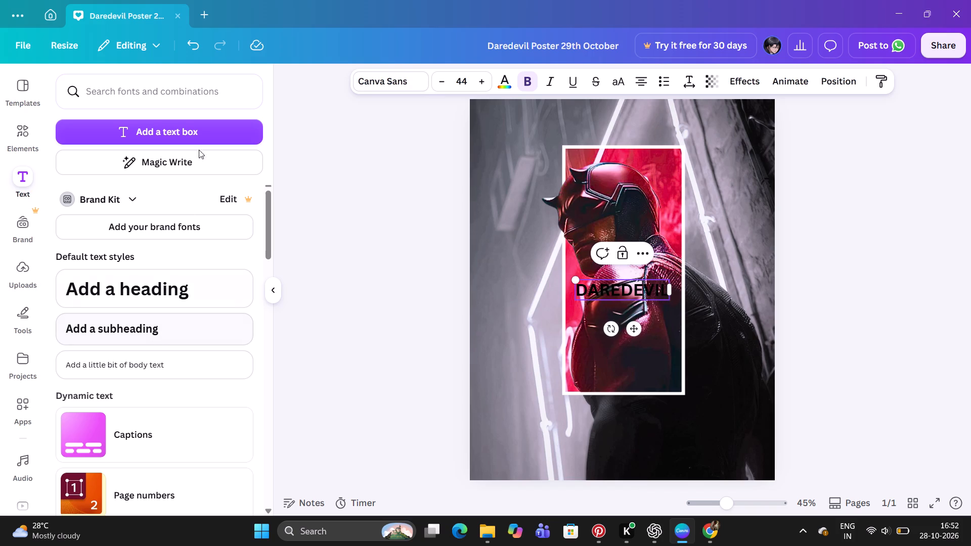
Colour the whole DAREDEVIL text with the Brand Kit brown #9B3F12.
click(507, 81)
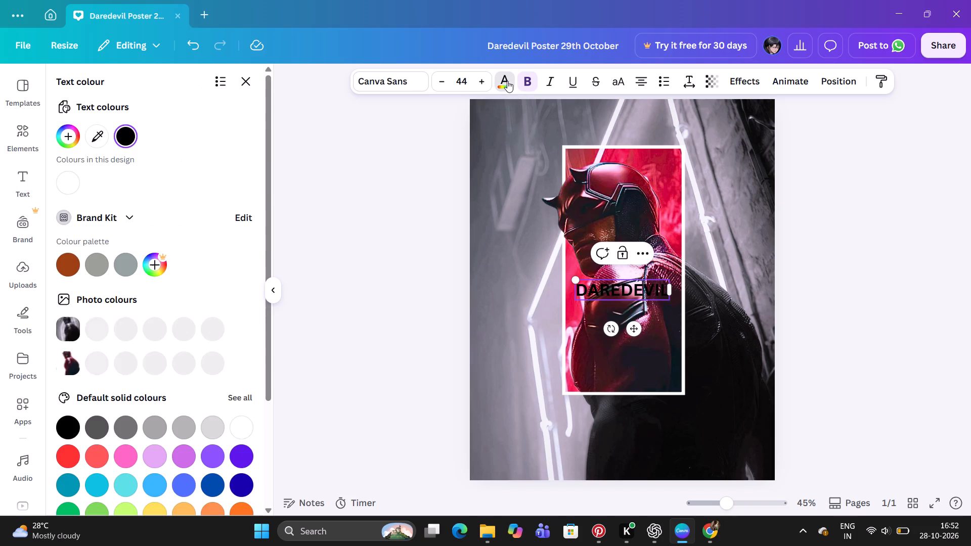
click(69, 267)
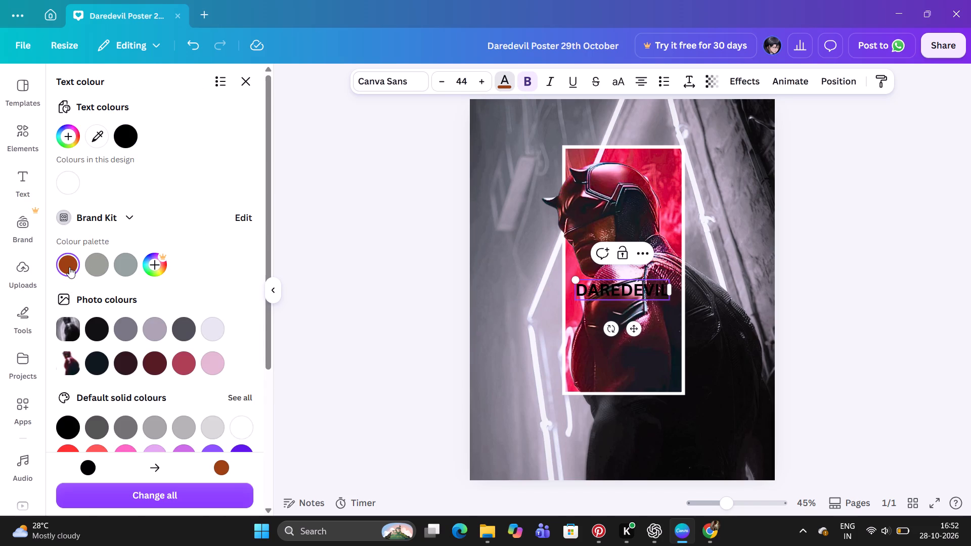
click(69, 267)
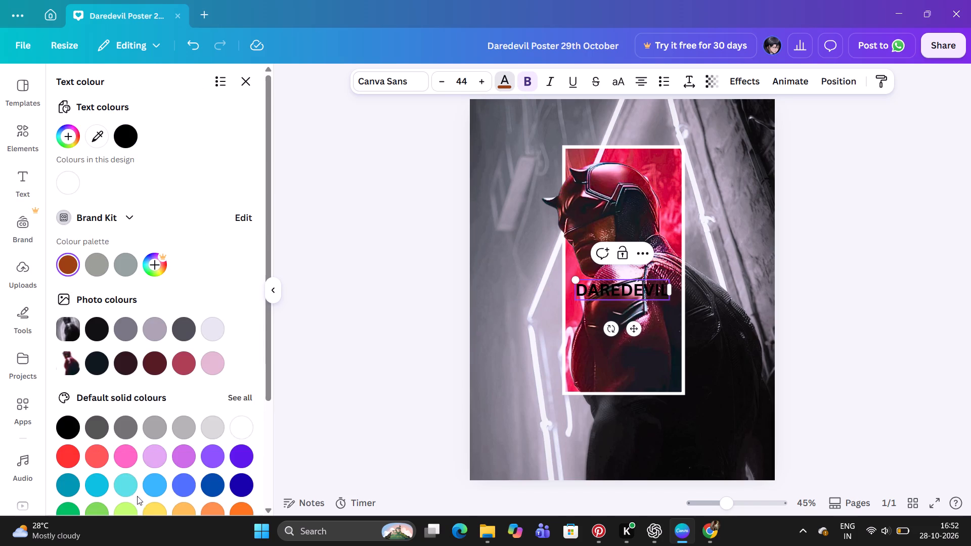
click(73, 256)
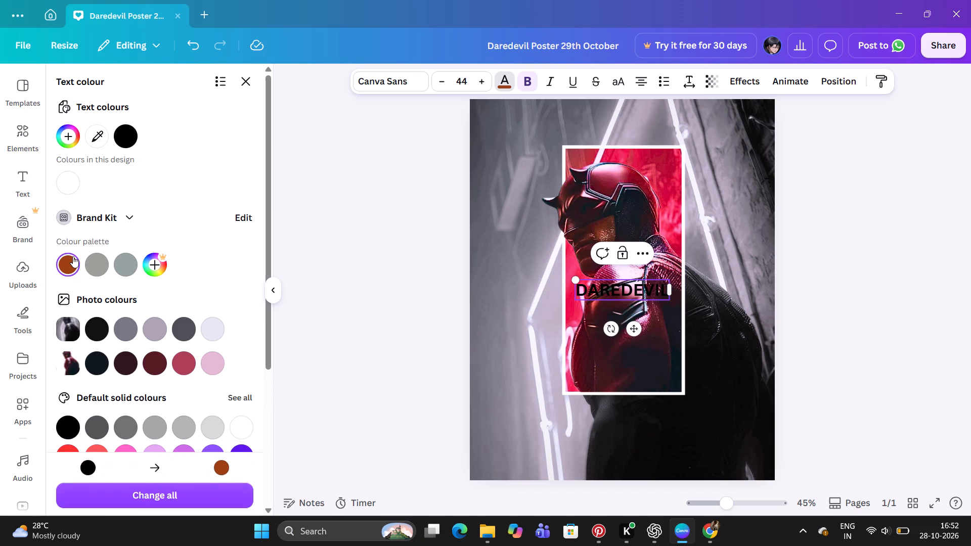
click(69, 266)
click(507, 84)
click(507, 84)
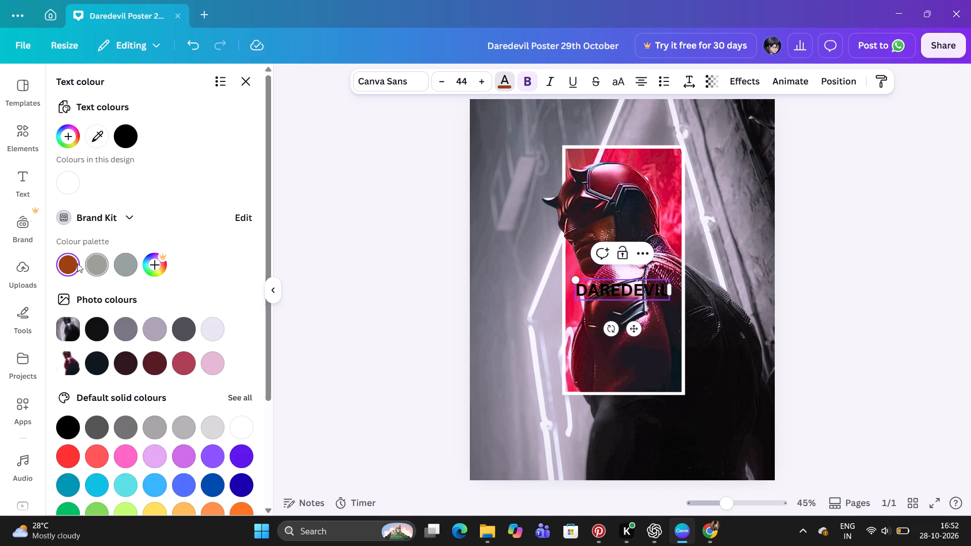
click(62, 263)
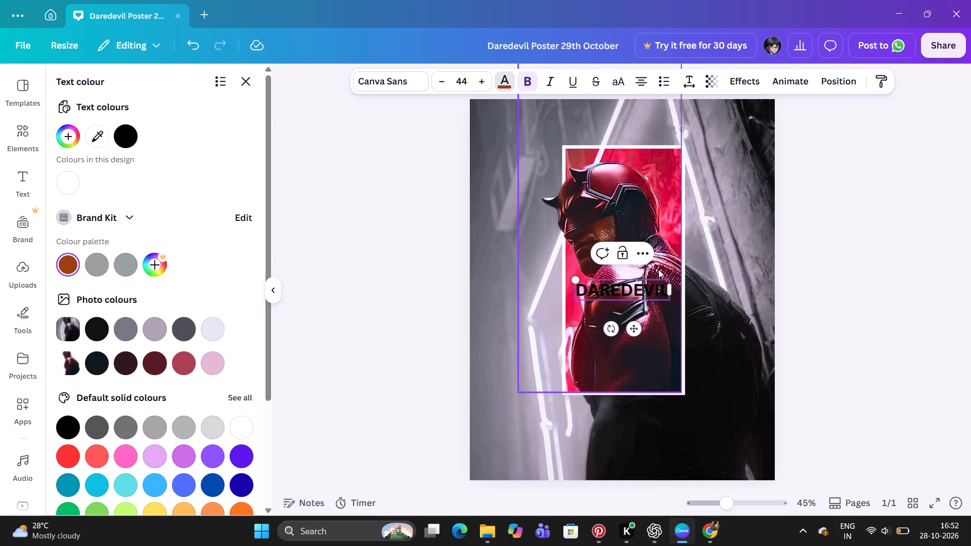
drag(666, 285, 561, 292)
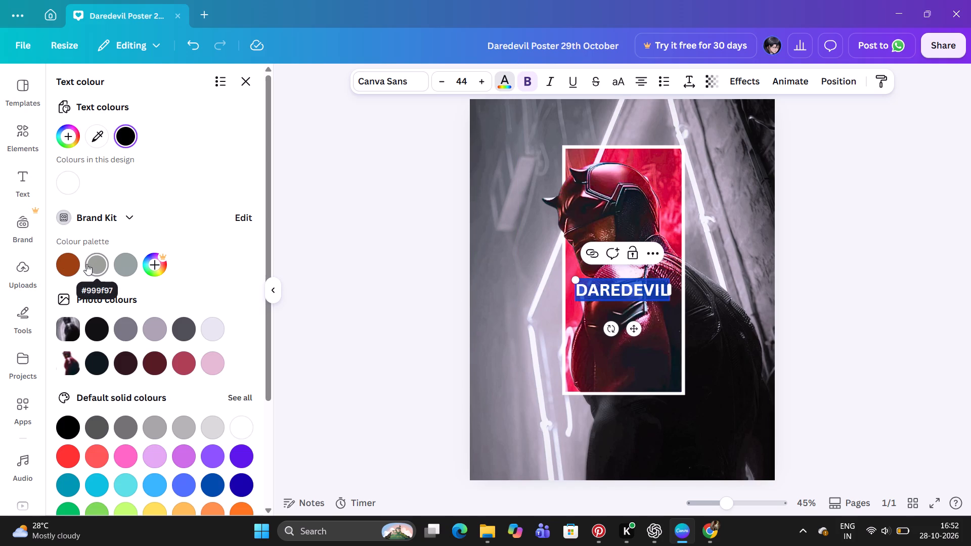
click(73, 266)
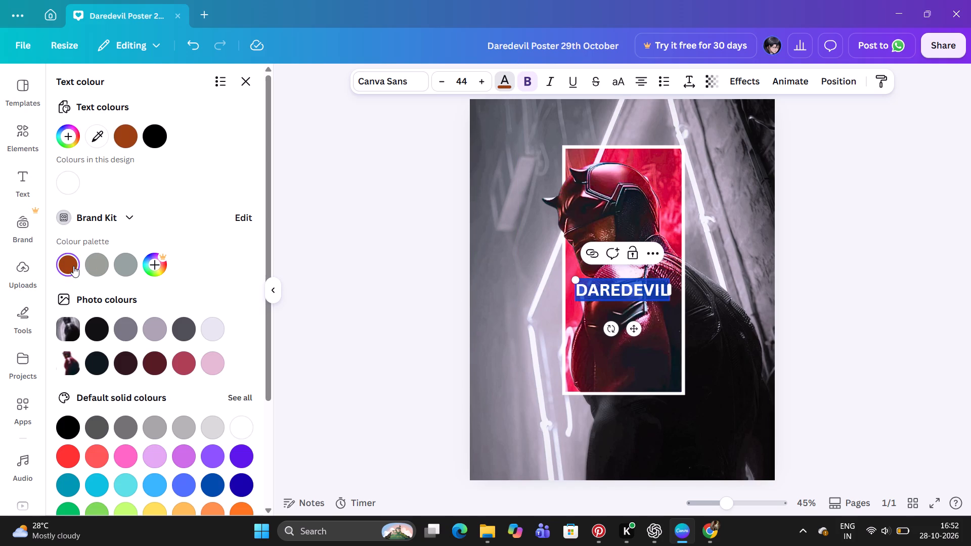
Darken the DAREDEVIL text's brown to a custom solid colour of about #4A2310.
click(124, 135)
click(124, 135)
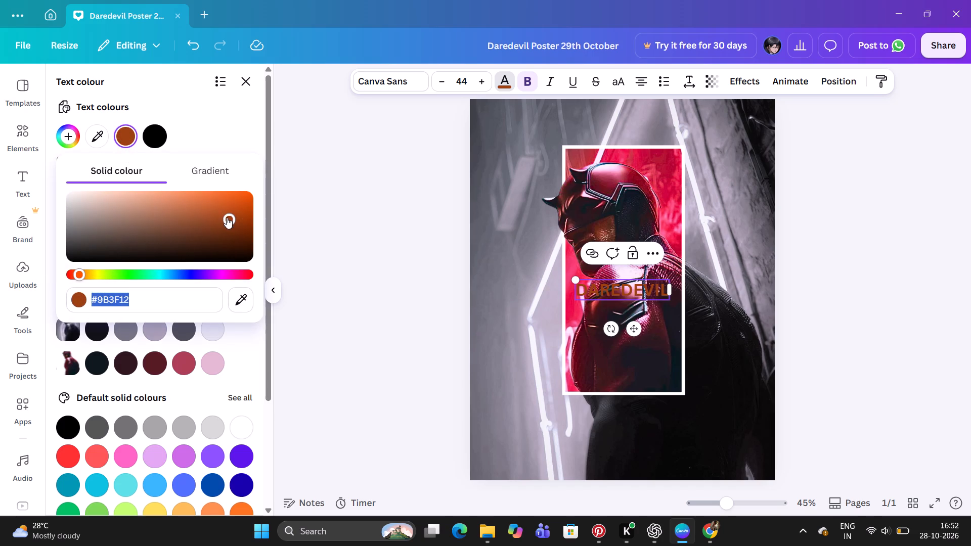
drag(227, 217, 214, 243)
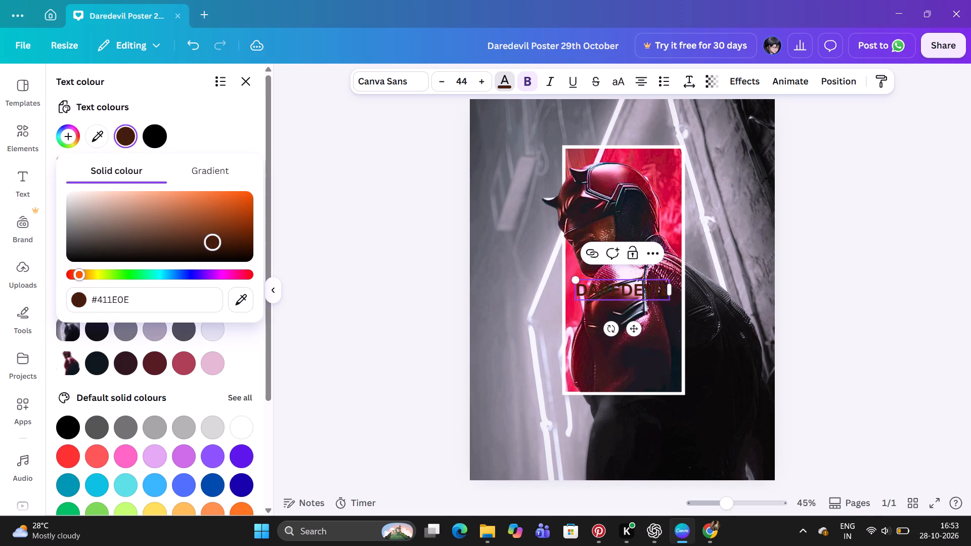
drag(214, 243, 212, 242)
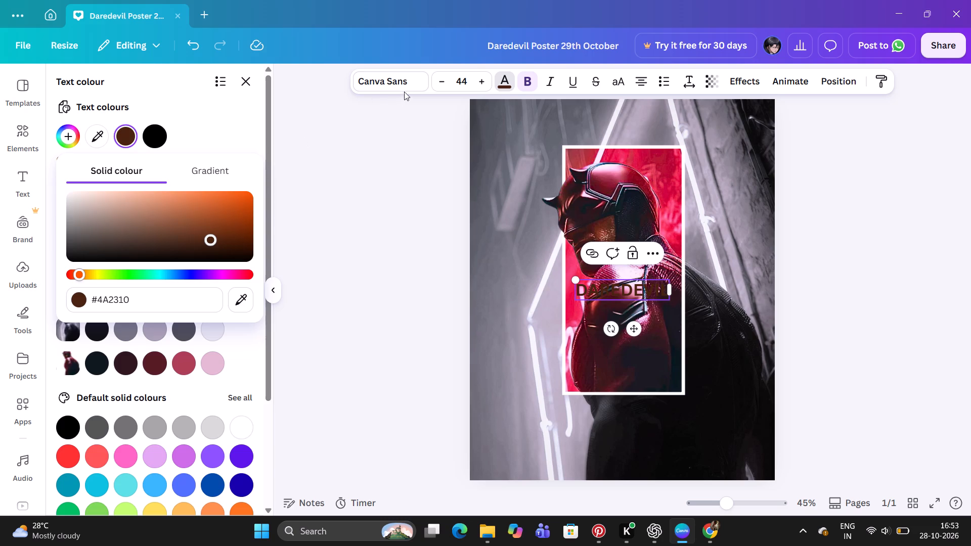
Set the DAREDEVIL text's font to Inter.
click(417, 83)
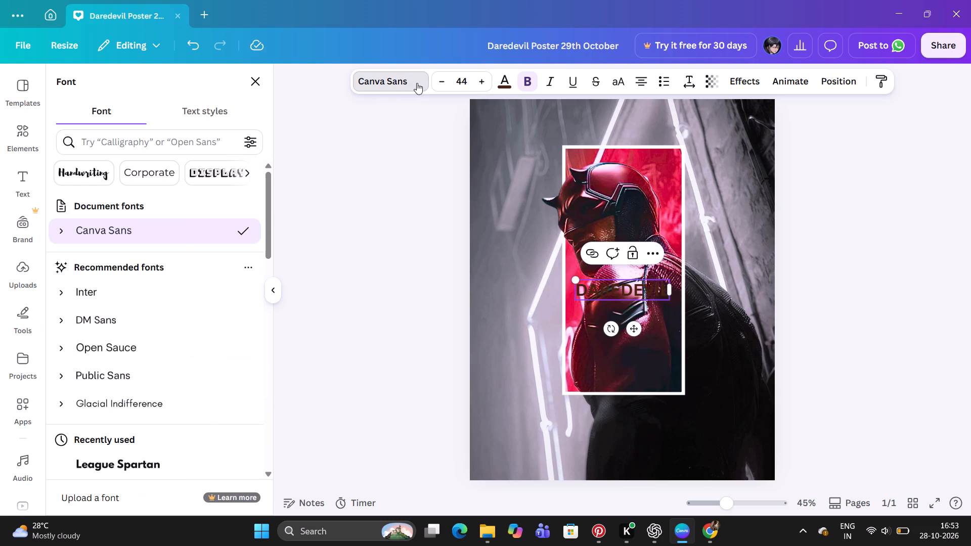
scroll(198, 422, down, 1)
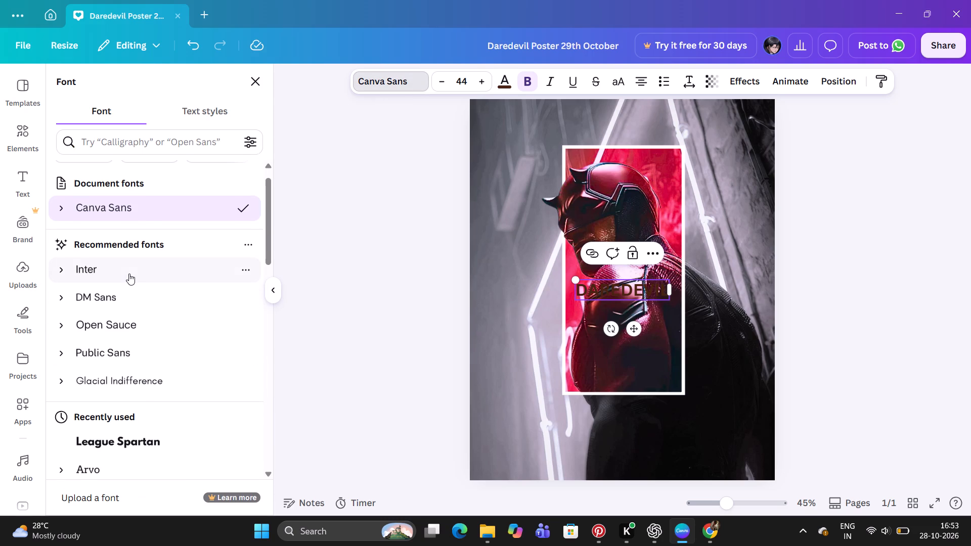
click(129, 274)
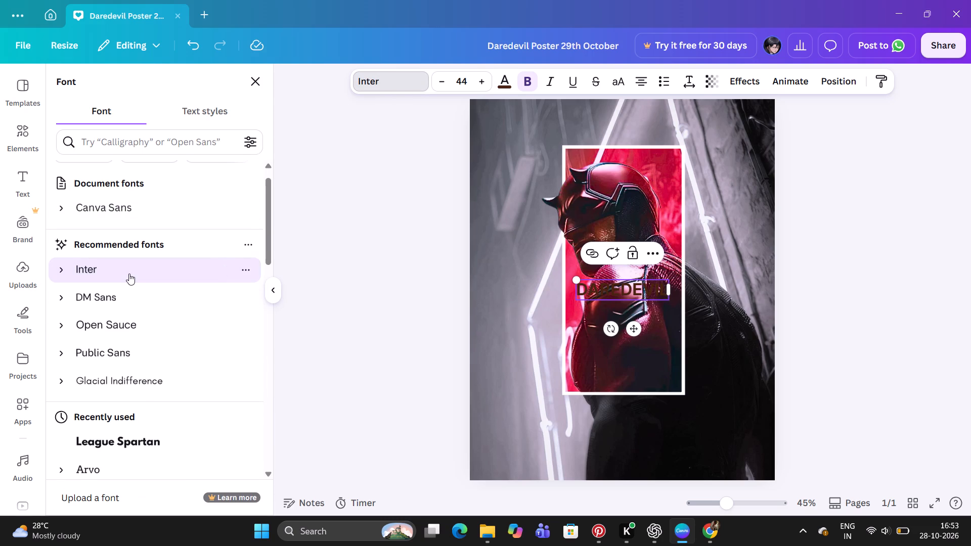
scroll(116, 373, down, 1)
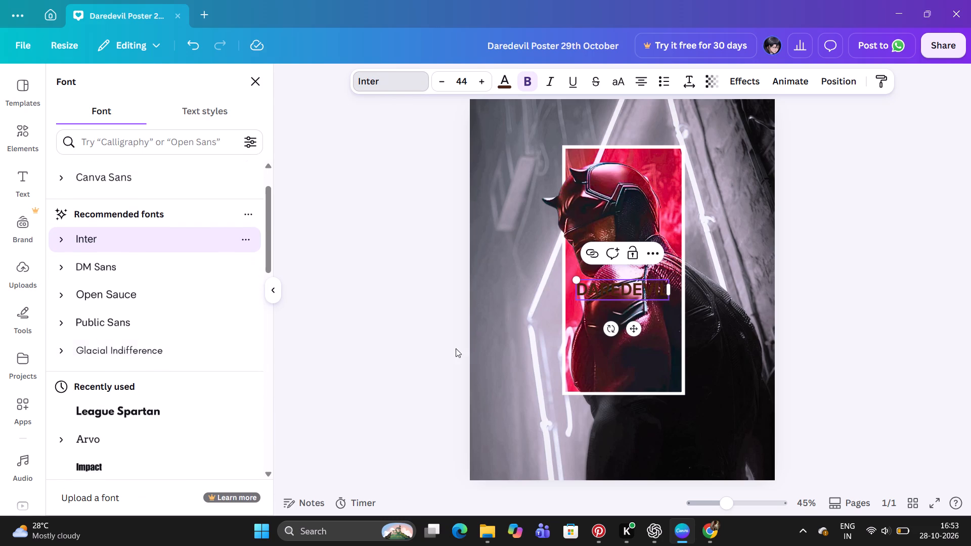
Rotate the DAREDEVIL text to about -90° so it reads vertically from bottom to top.
drag(611, 330, 702, 288)
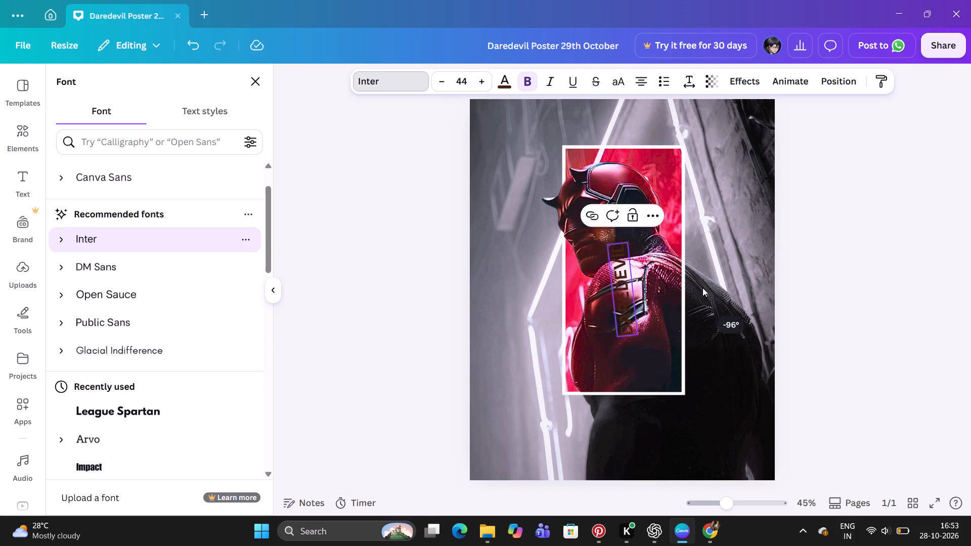
drag(702, 288, 694, 303)
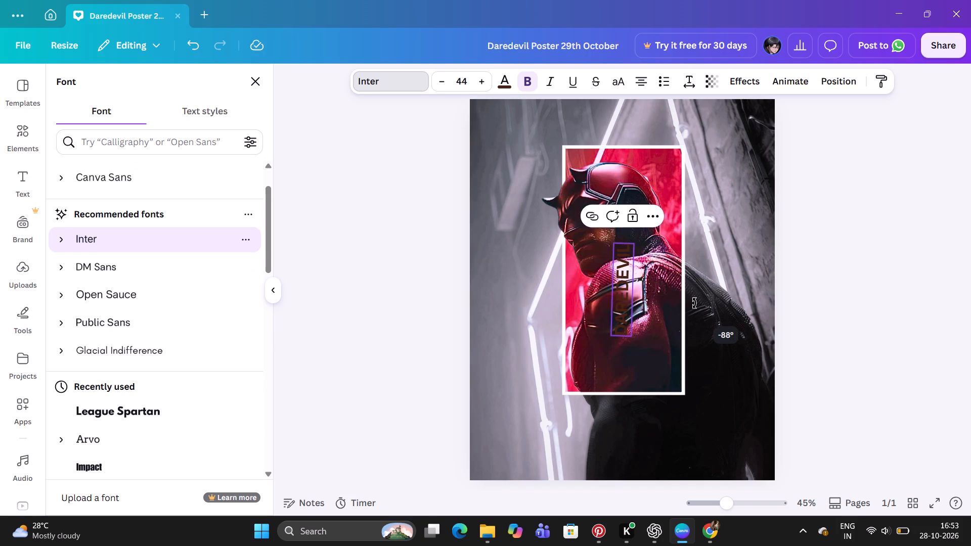
drag(694, 303, 696, 302)
Move the vertical DAREDEVIL text out of the picture, just beside the white frame's left edge.
drag(624, 292, 585, 295)
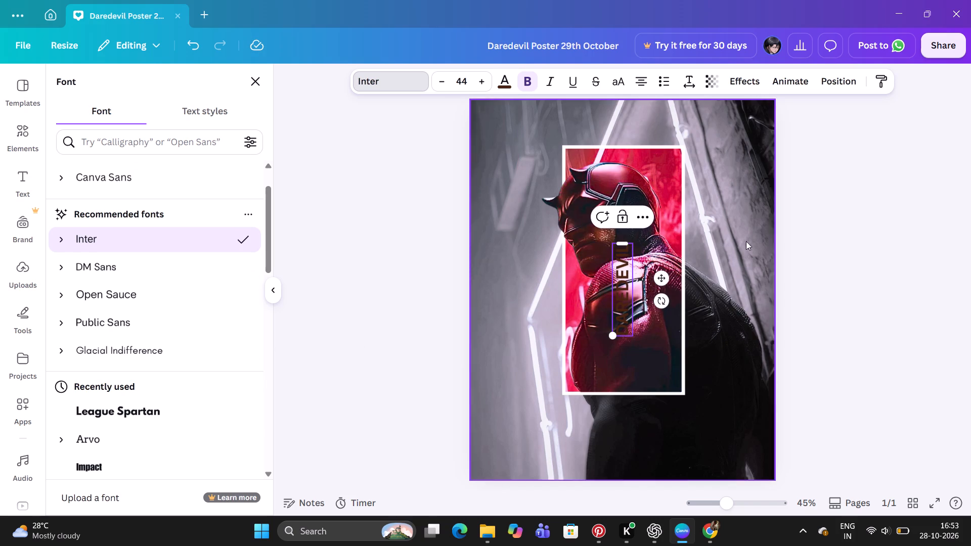
click(832, 218)
click(832, 218)
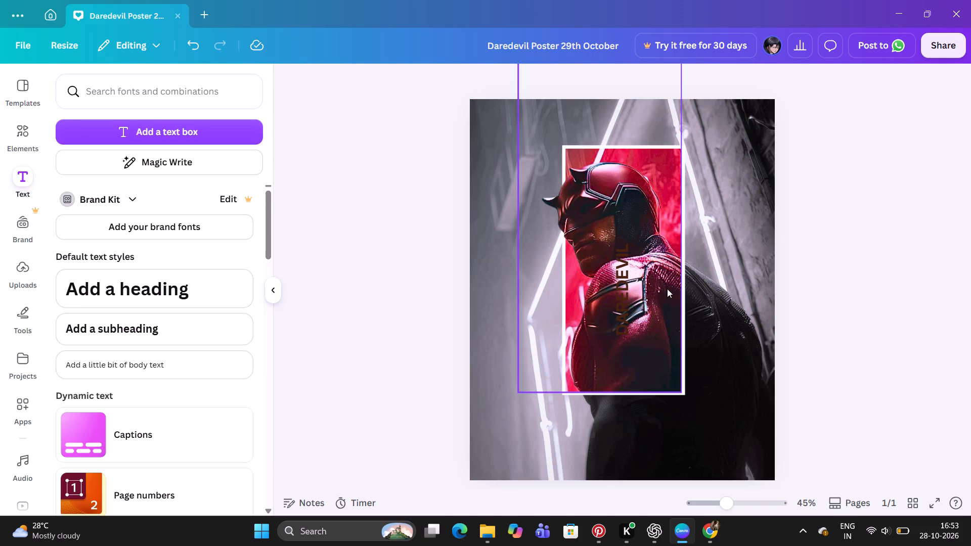
drag(623, 299, 546, 309)
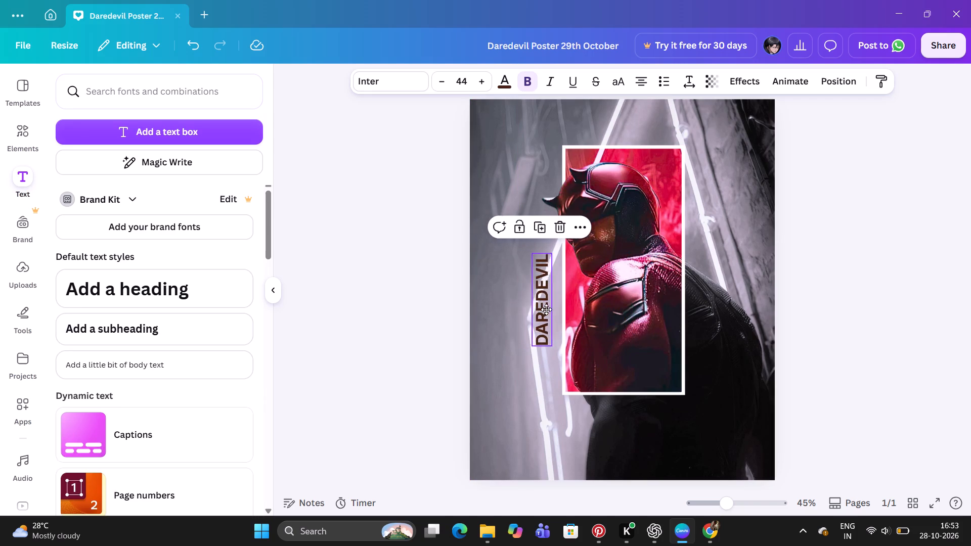
Set the vertical DAREDEVIL text's font to League Spartan and lengthen its text box so the word fits on one line.
drag(546, 309, 543, 309)
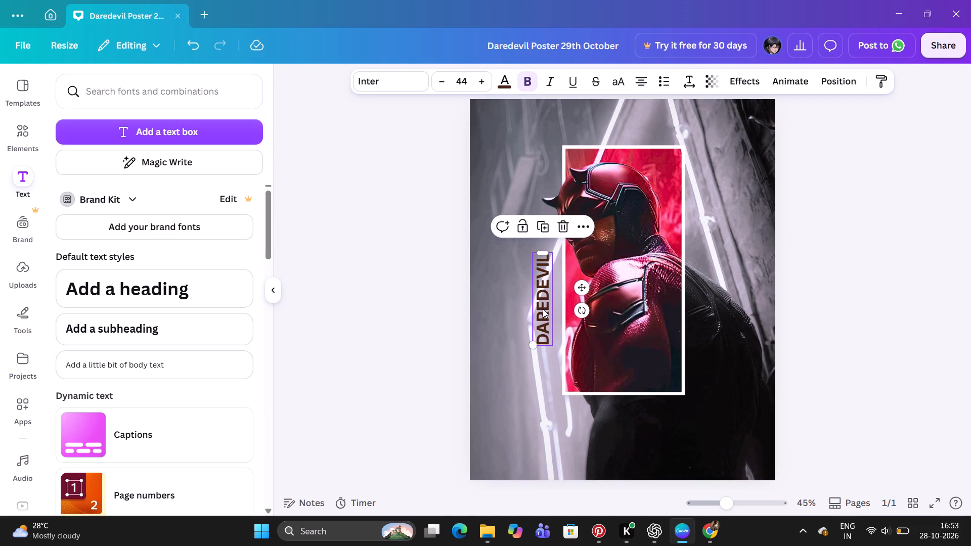
click(401, 78)
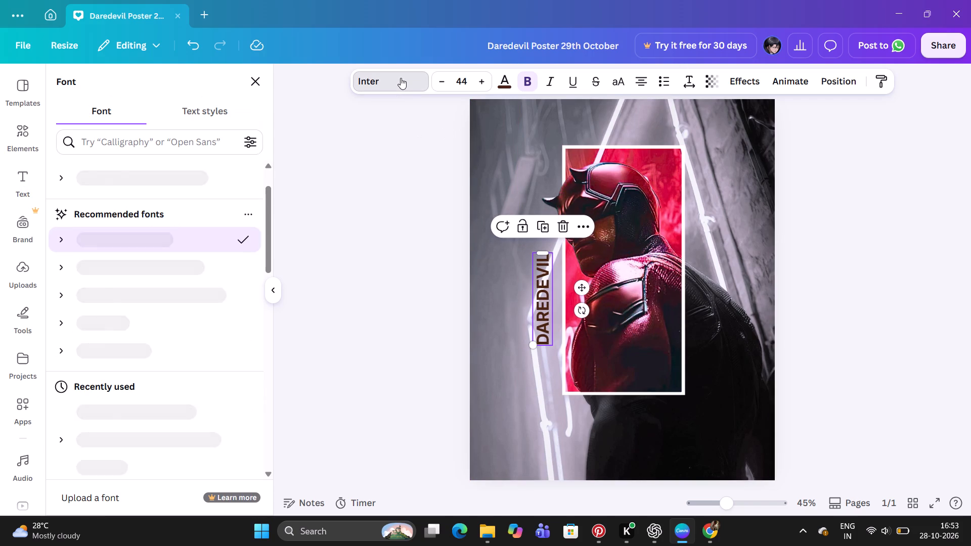
click(171, 404)
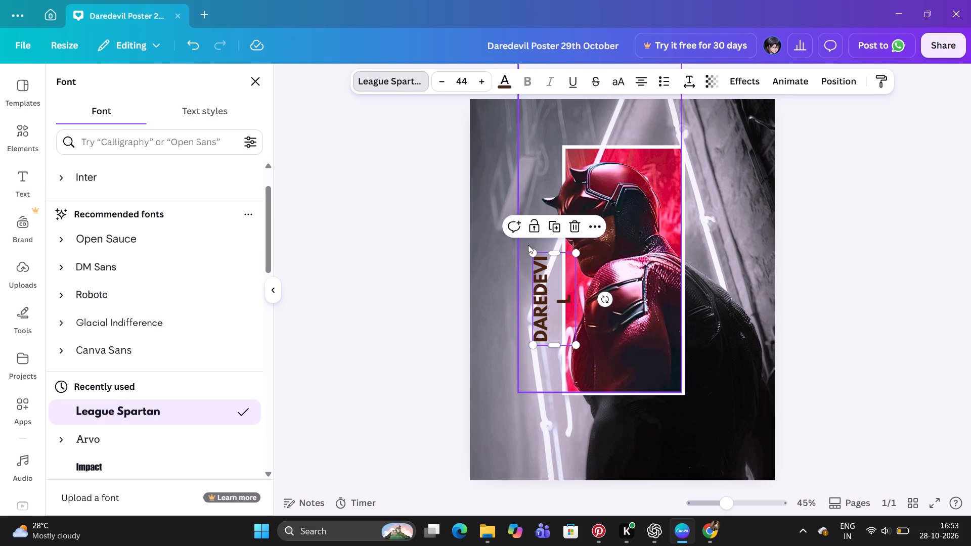
drag(554, 252, 559, 232)
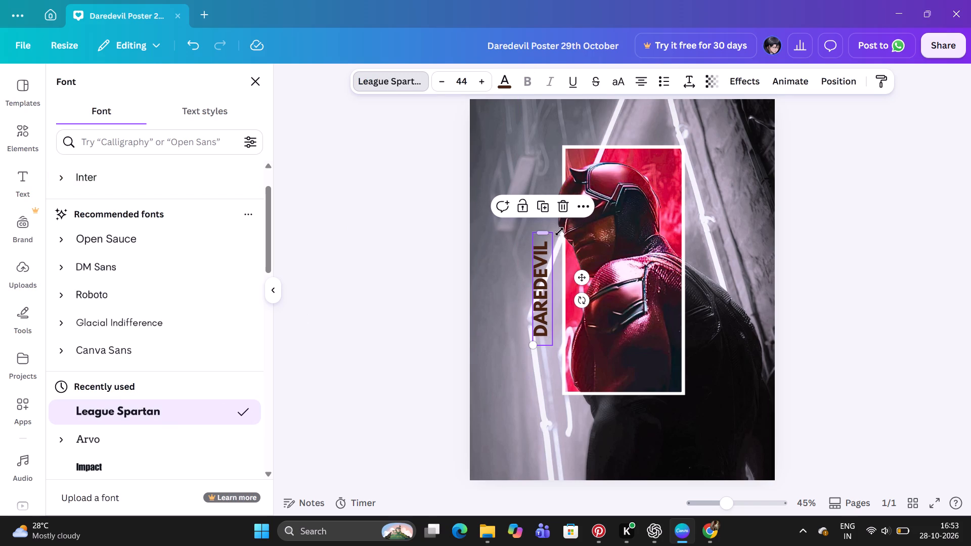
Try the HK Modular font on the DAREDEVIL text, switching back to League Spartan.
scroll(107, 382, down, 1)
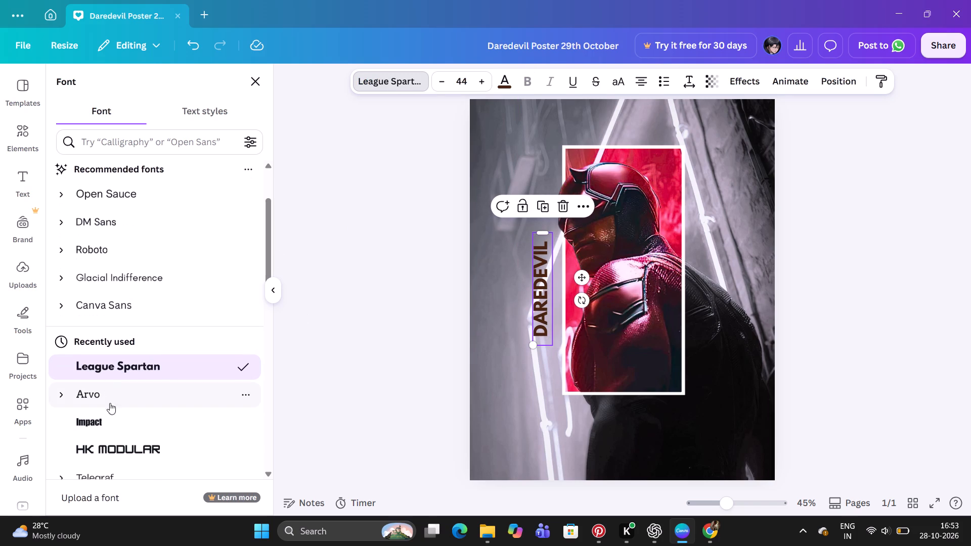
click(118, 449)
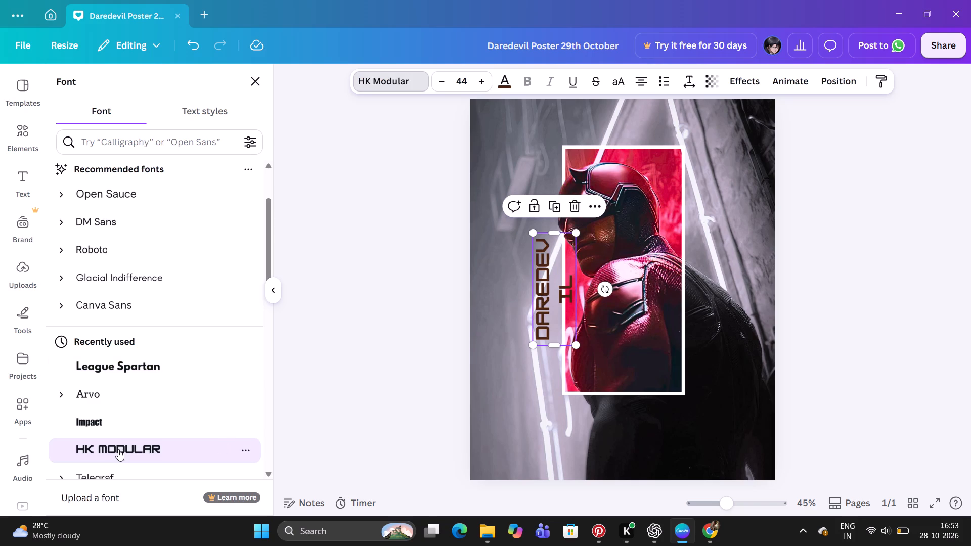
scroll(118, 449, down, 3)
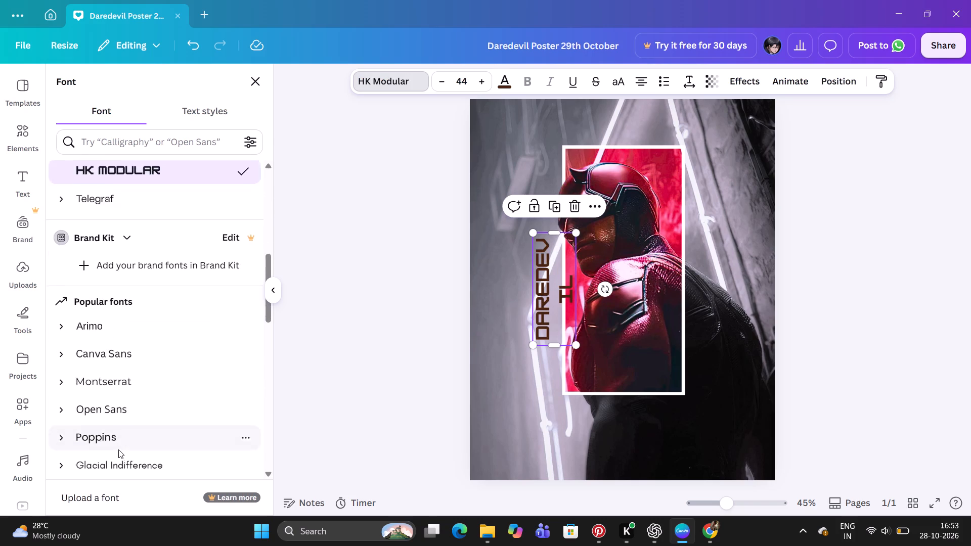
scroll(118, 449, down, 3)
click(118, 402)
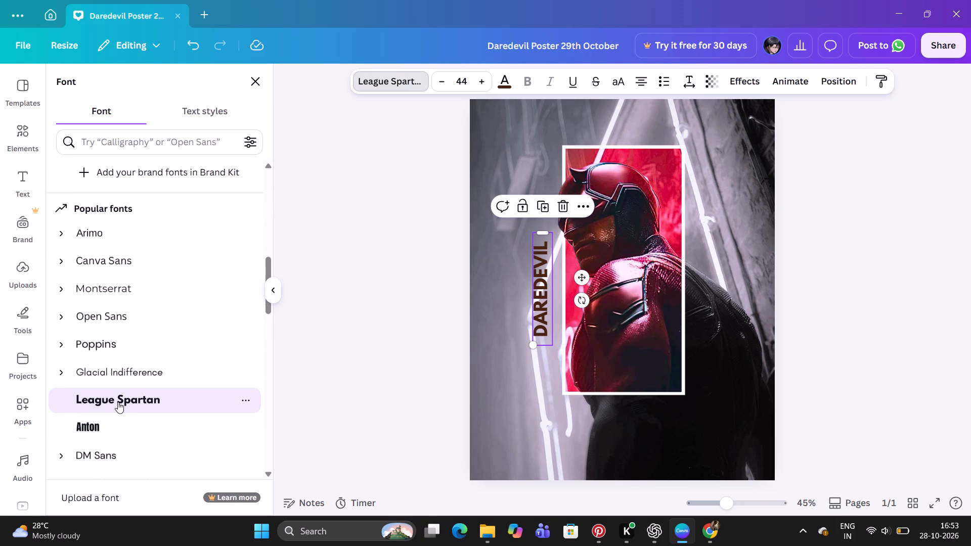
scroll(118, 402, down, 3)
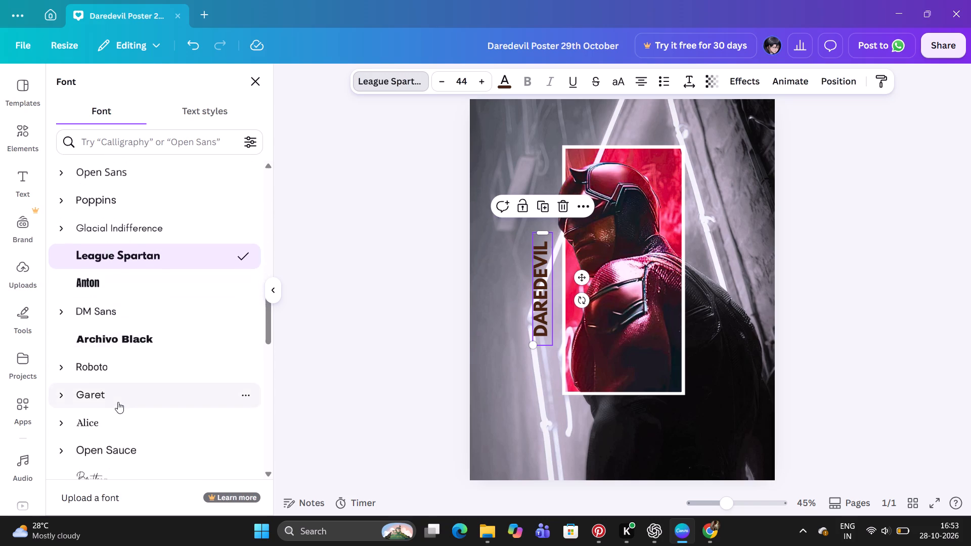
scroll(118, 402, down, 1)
Switch to Pinterest and search for "daredevil typography".
click(595, 531)
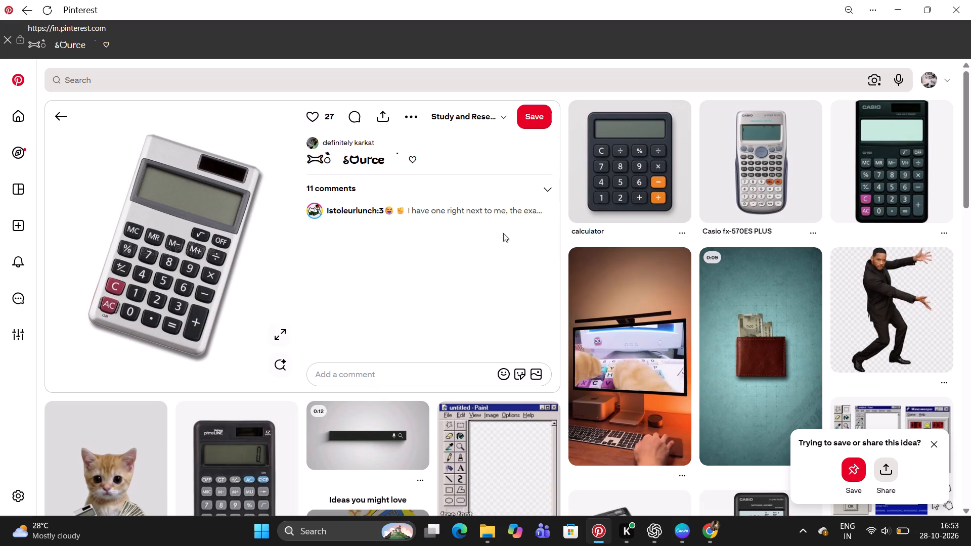
click(358, 79)
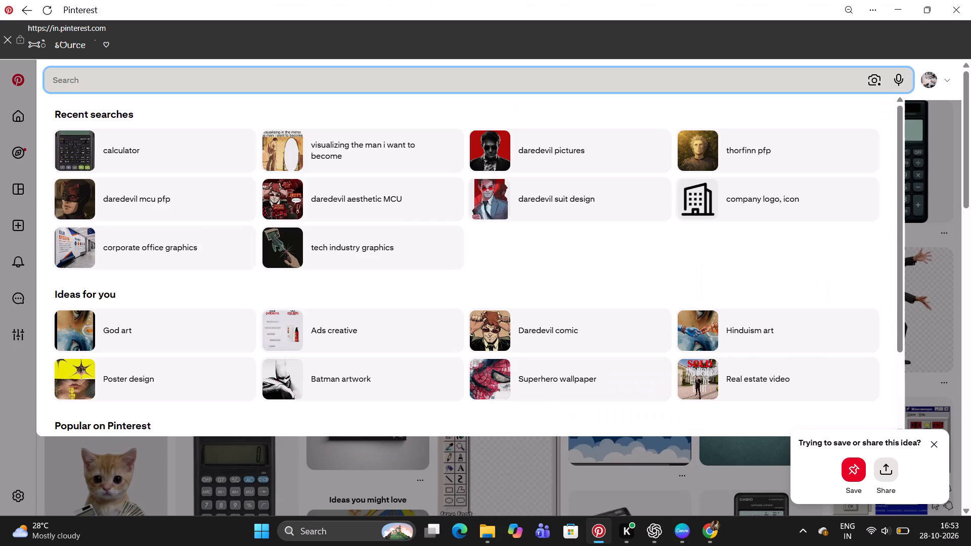
key(d)
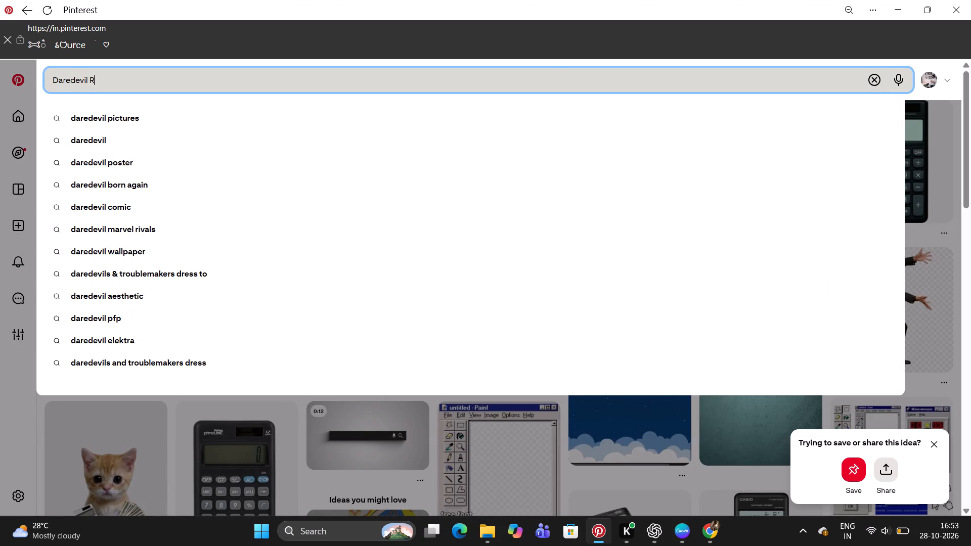
key(BackSpace)
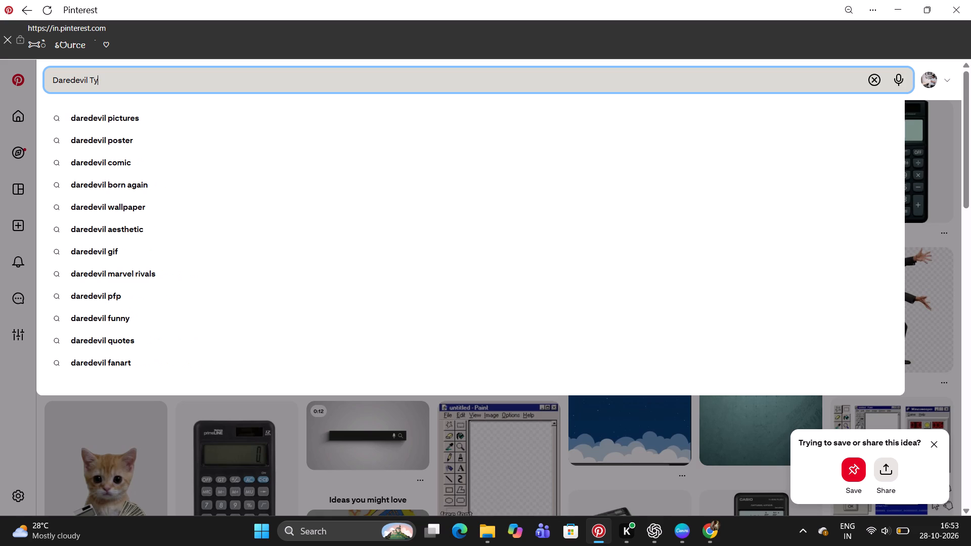
key(Down)
key(Down)
key(Return)
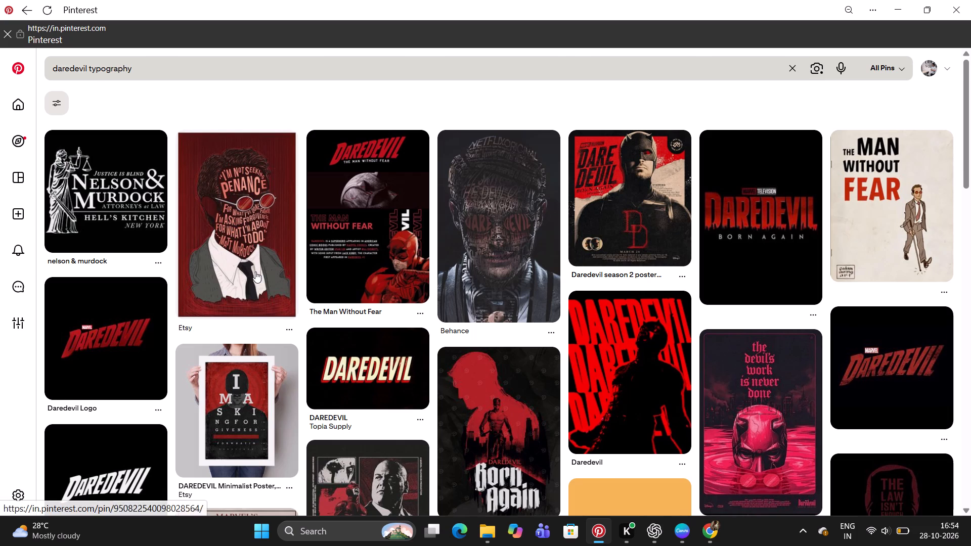
Examine the pins for DAREDEVIL lettering references and open the red "Daredevil The Man Without Fear" logo on black.
scroll(255, 271, down, 3)
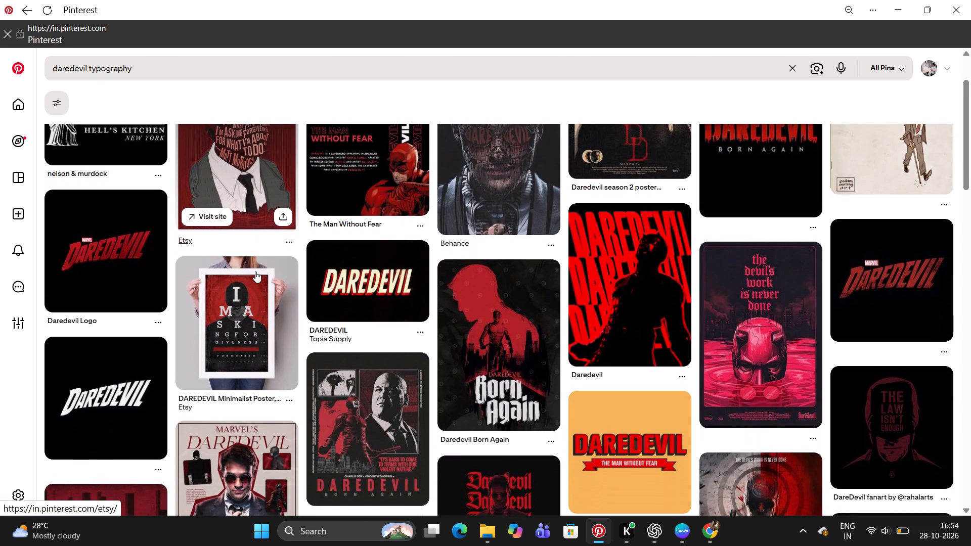
scroll(255, 271, down, 2)
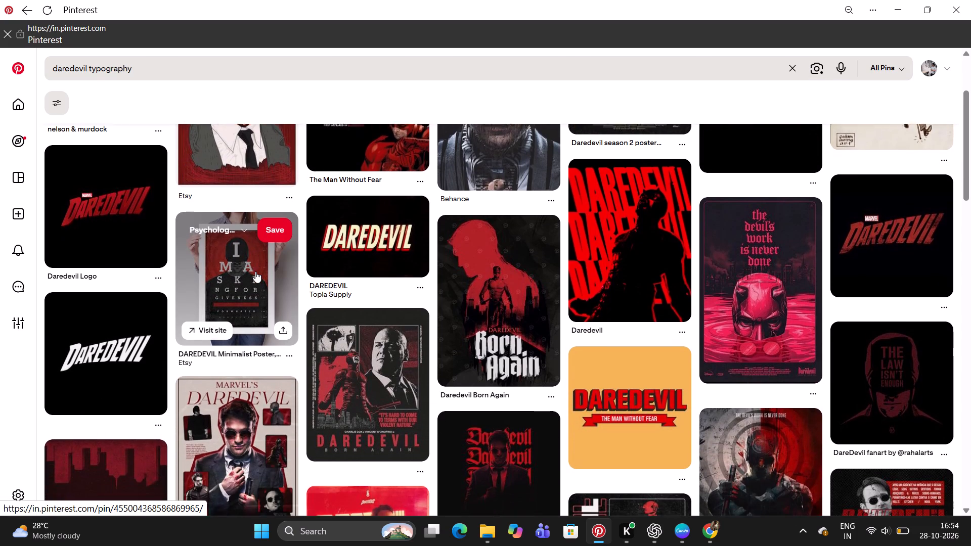
scroll(255, 271, down, 2)
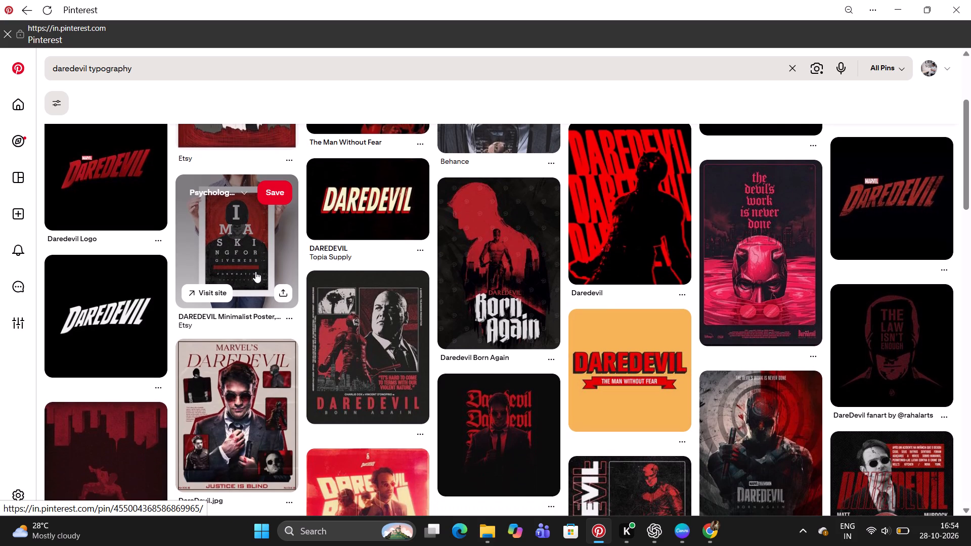
scroll(255, 271, down, 1)
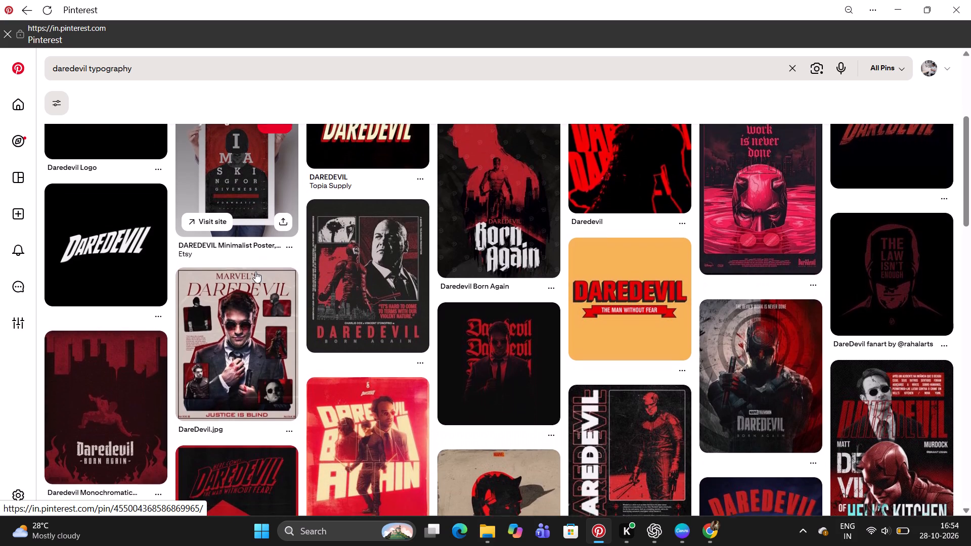
scroll(255, 271, down, 2)
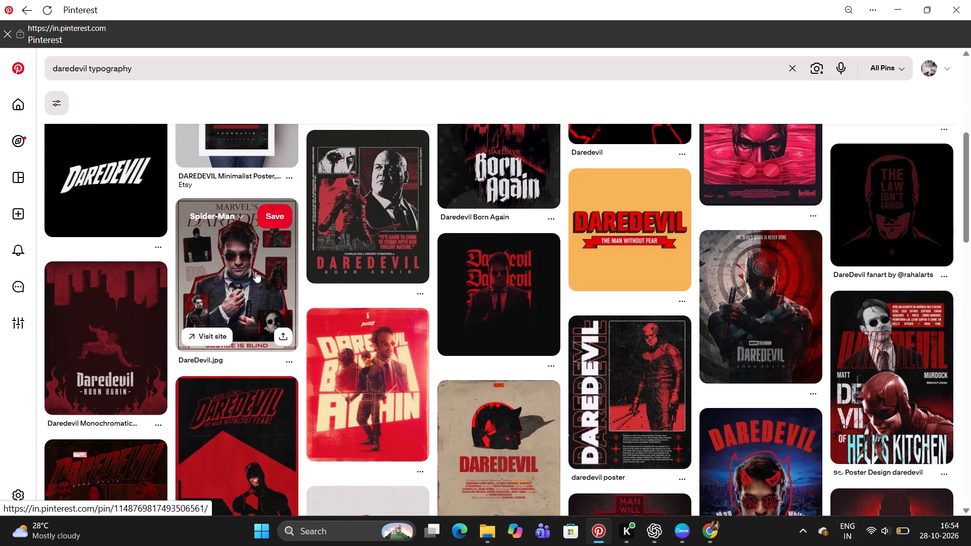
scroll(255, 271, down, 1)
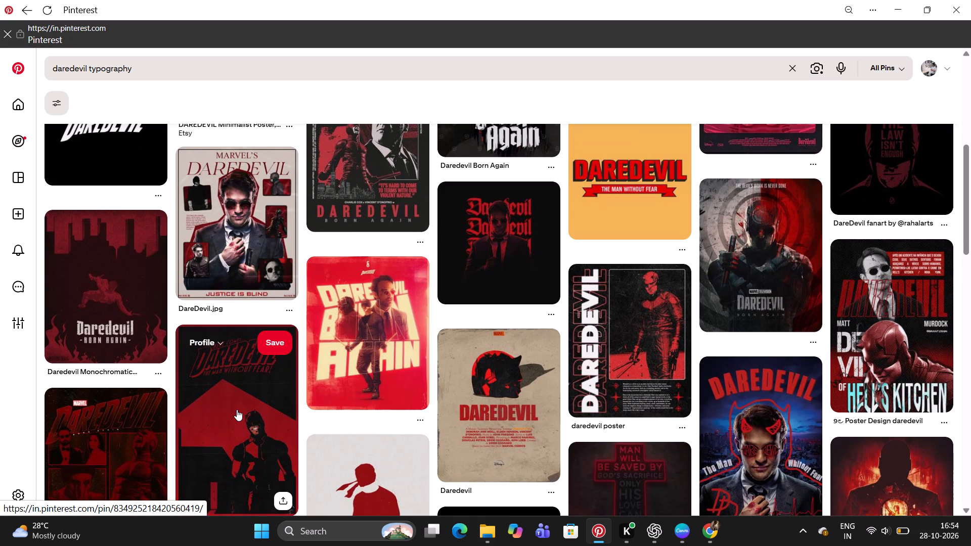
scroll(237, 409, down, 1)
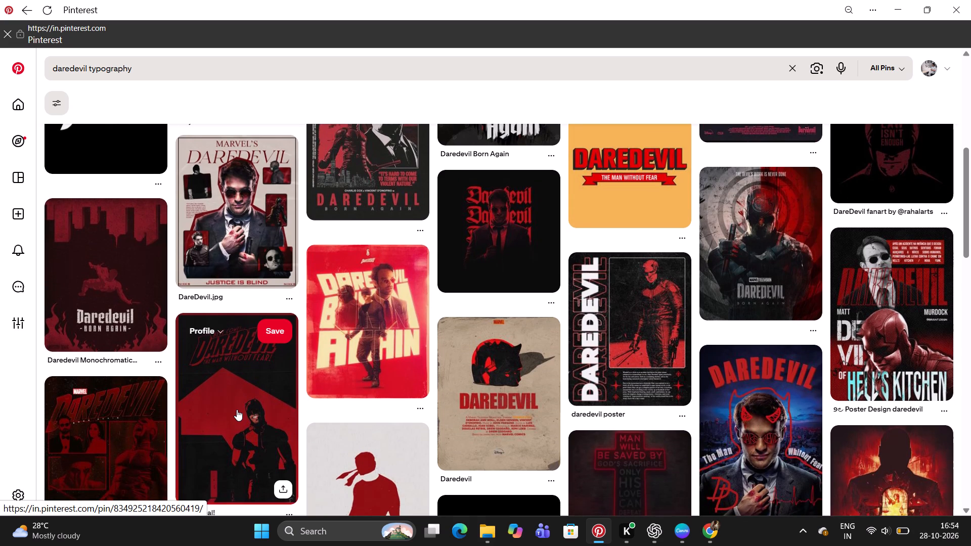
scroll(237, 409, down, 2)
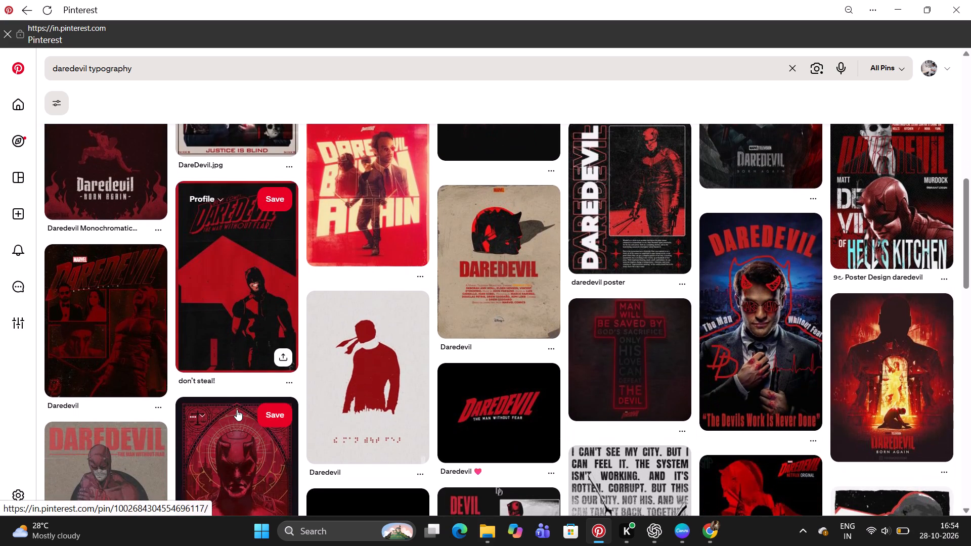
scroll(237, 409, down, 2)
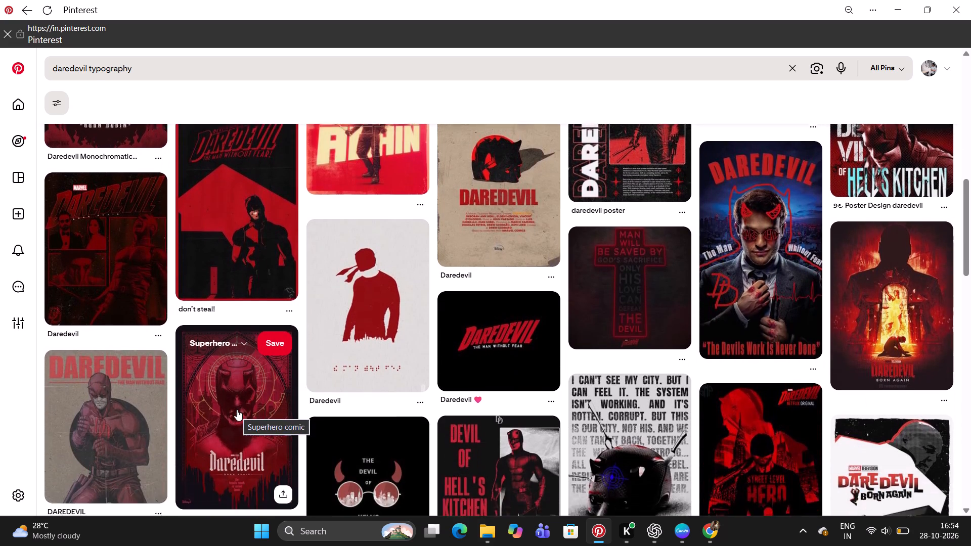
scroll(237, 409, down, 3)
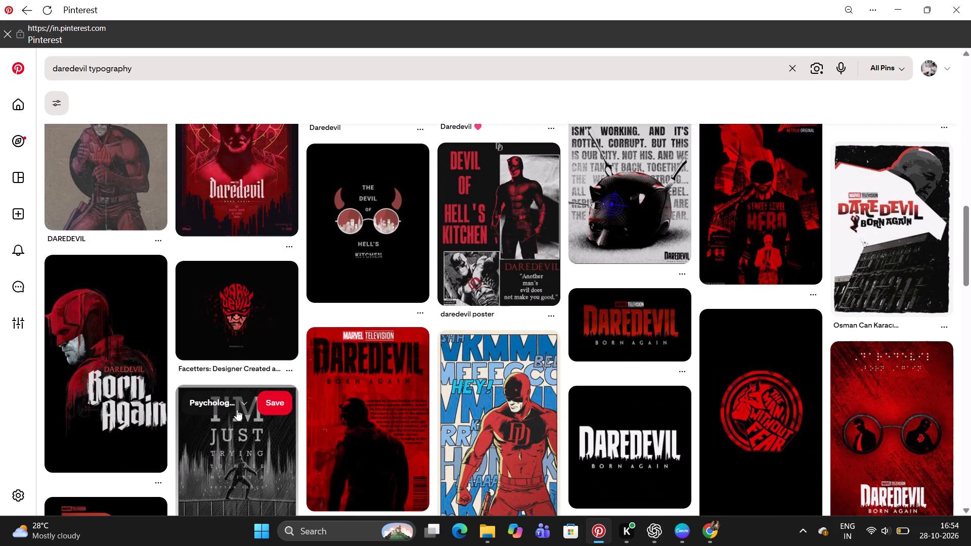
scroll(237, 409, up, 6)
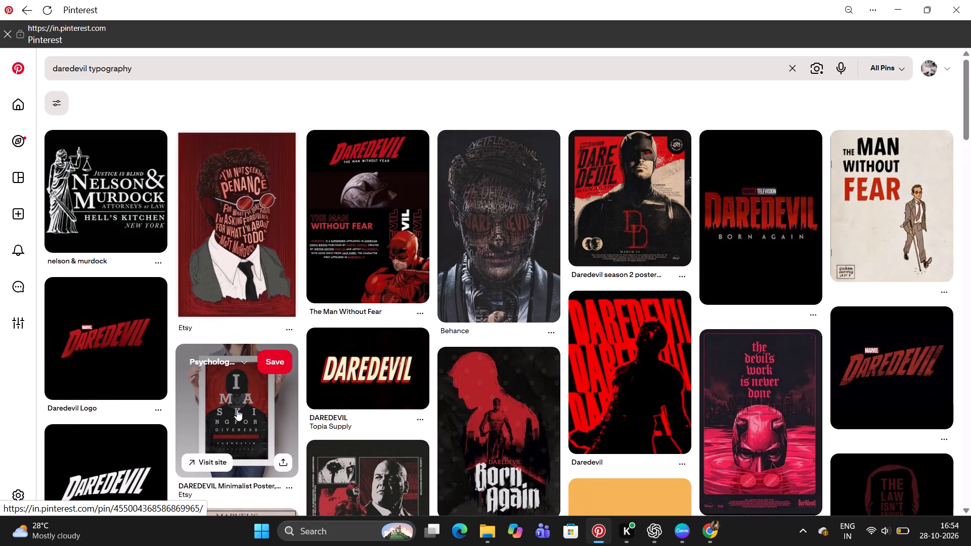
scroll(237, 409, down, 1)
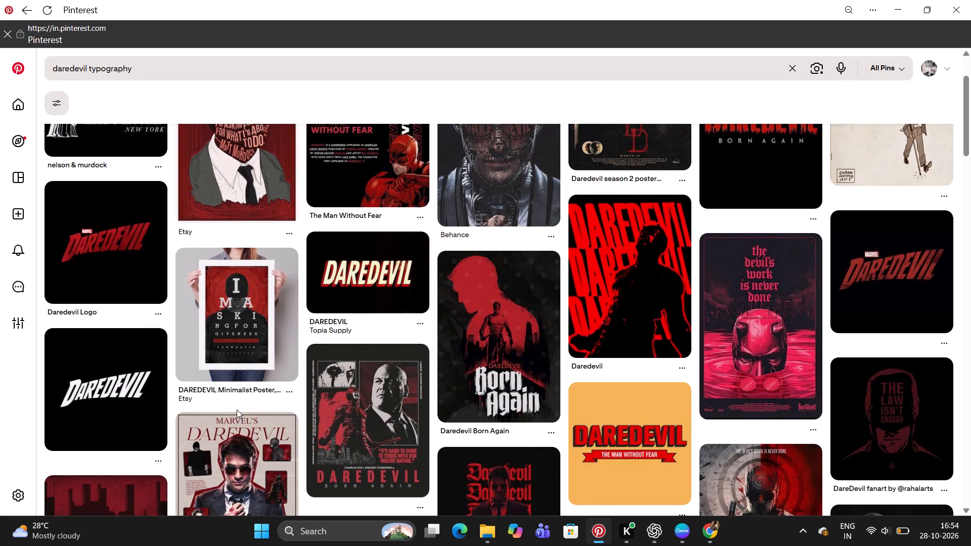
scroll(399, 395, down, 3)
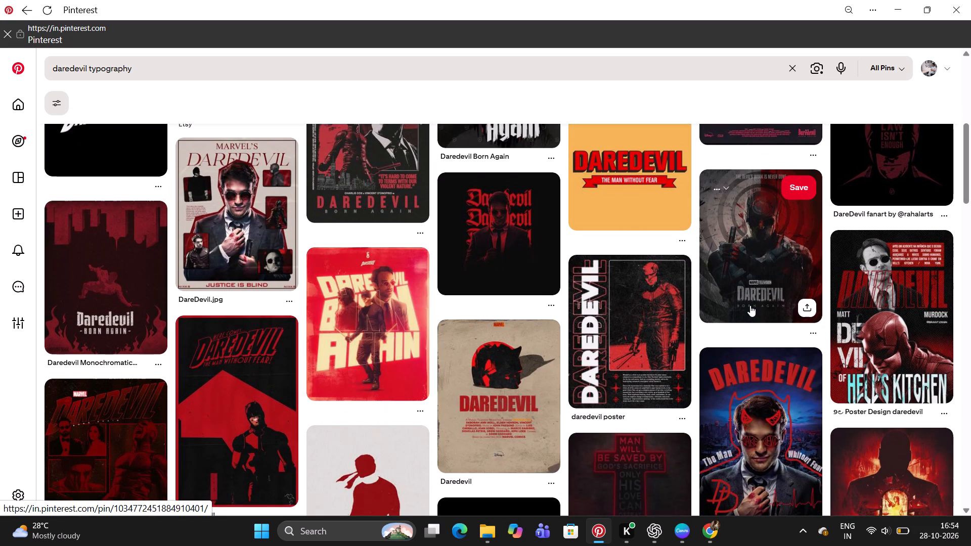
scroll(509, 455, down, 3)
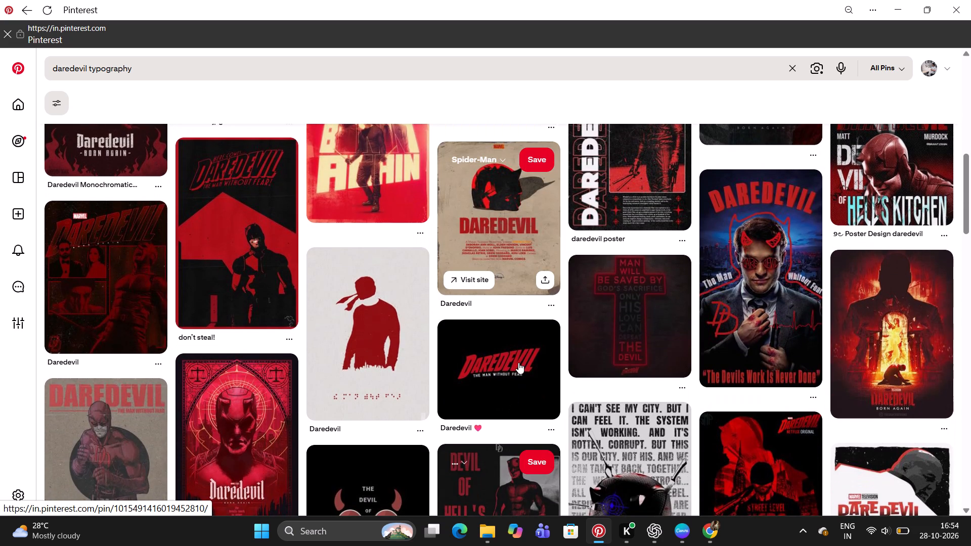
click(518, 362)
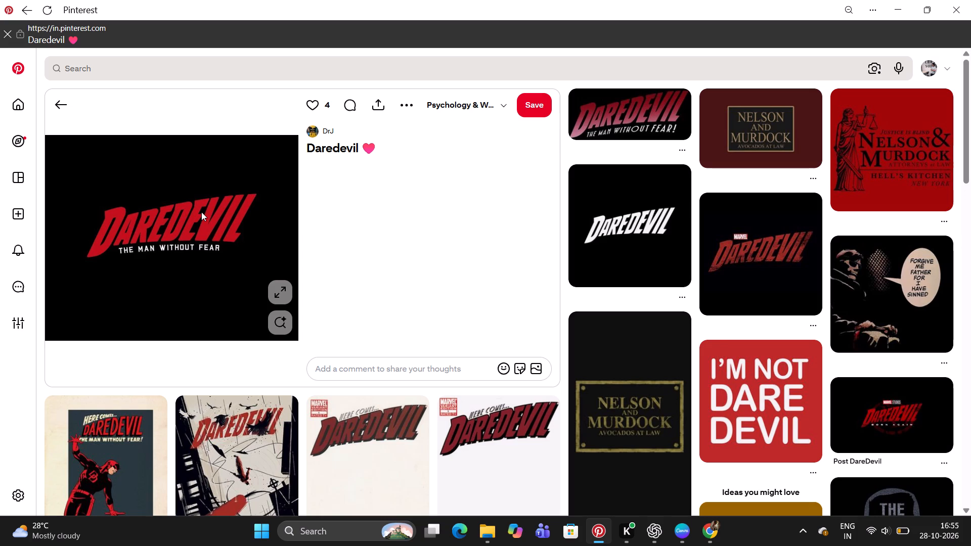
Back in Canva, set the DAREDEVIL text's letter spacing to 220 and lengthen its box to keep the word on one line.
click(675, 534)
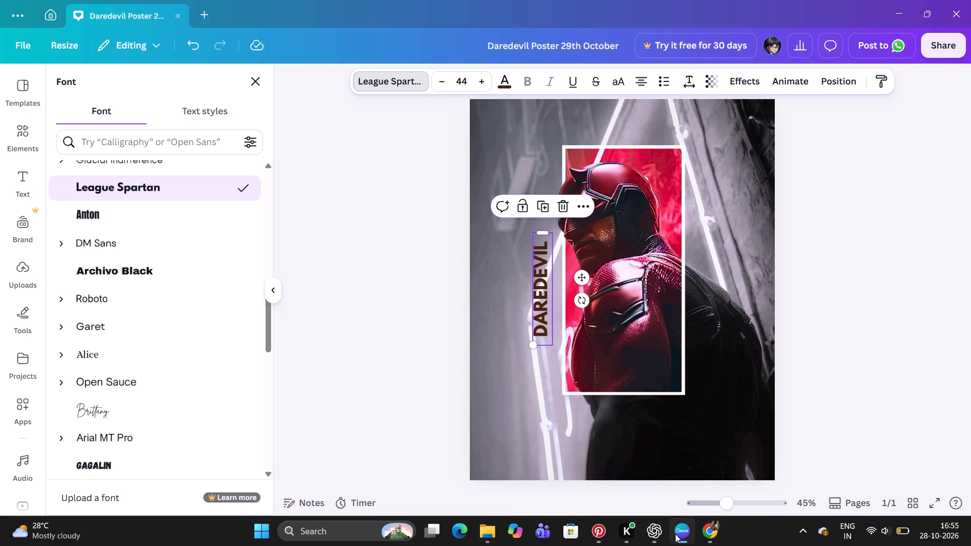
click(687, 79)
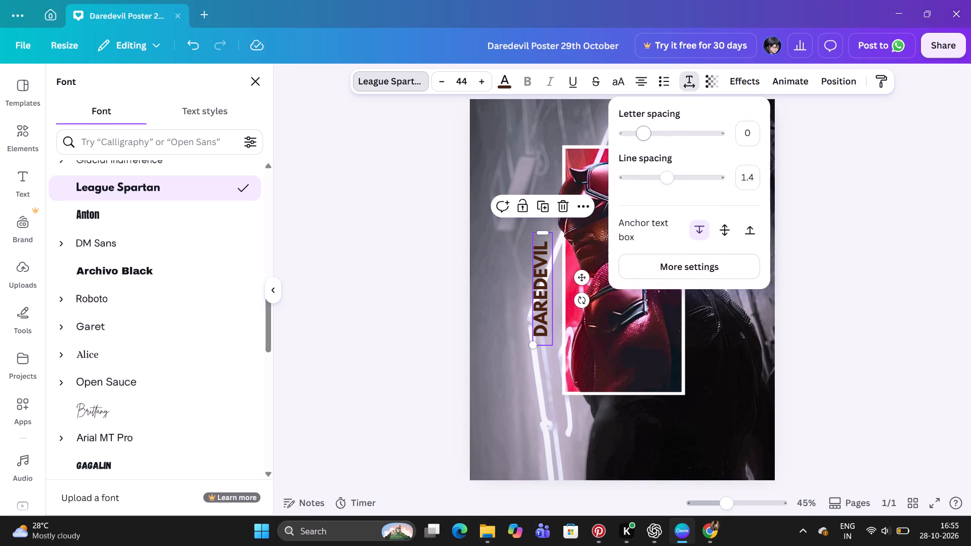
drag(646, 136, 664, 133)
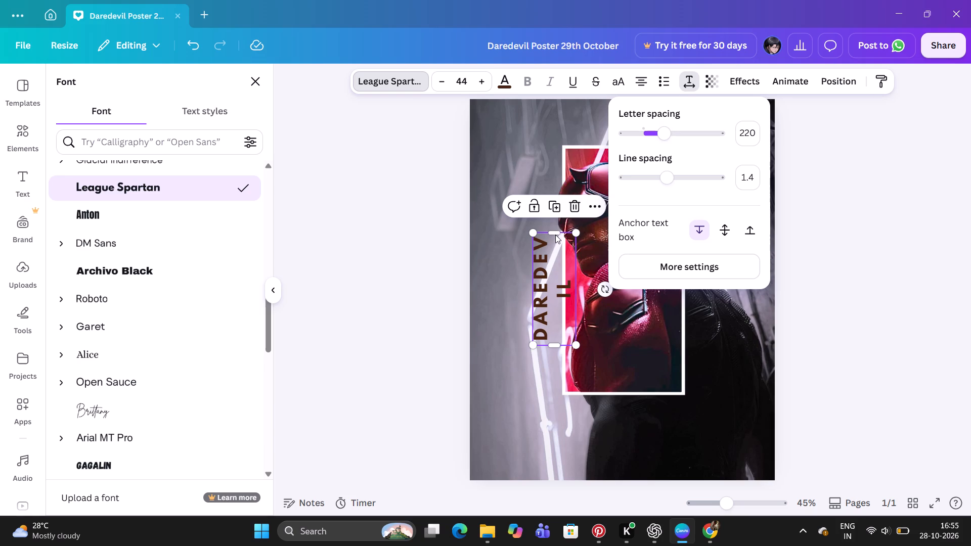
drag(555, 233, 557, 203)
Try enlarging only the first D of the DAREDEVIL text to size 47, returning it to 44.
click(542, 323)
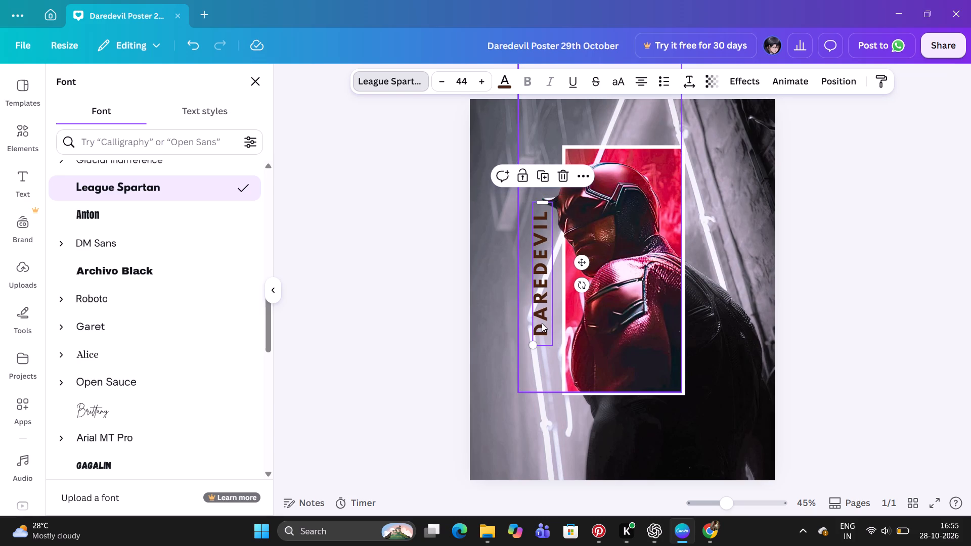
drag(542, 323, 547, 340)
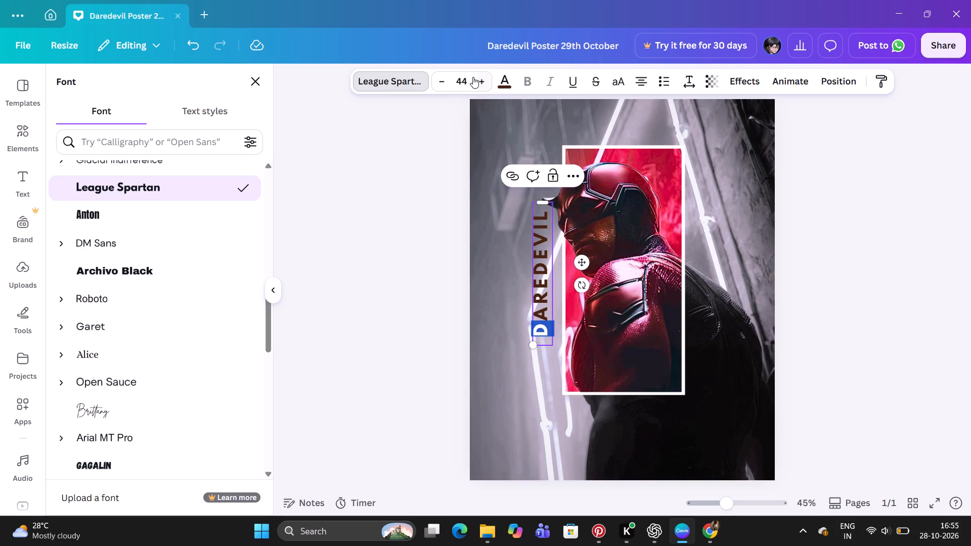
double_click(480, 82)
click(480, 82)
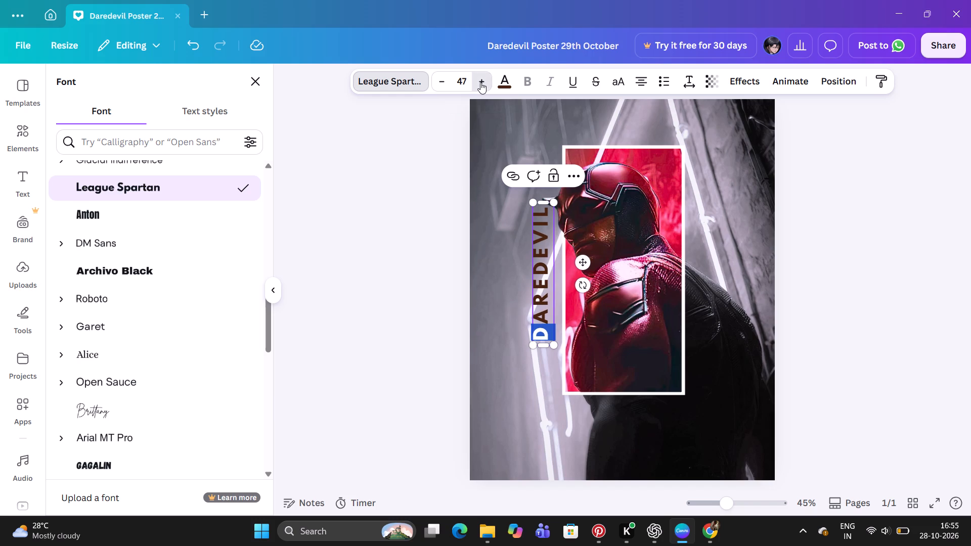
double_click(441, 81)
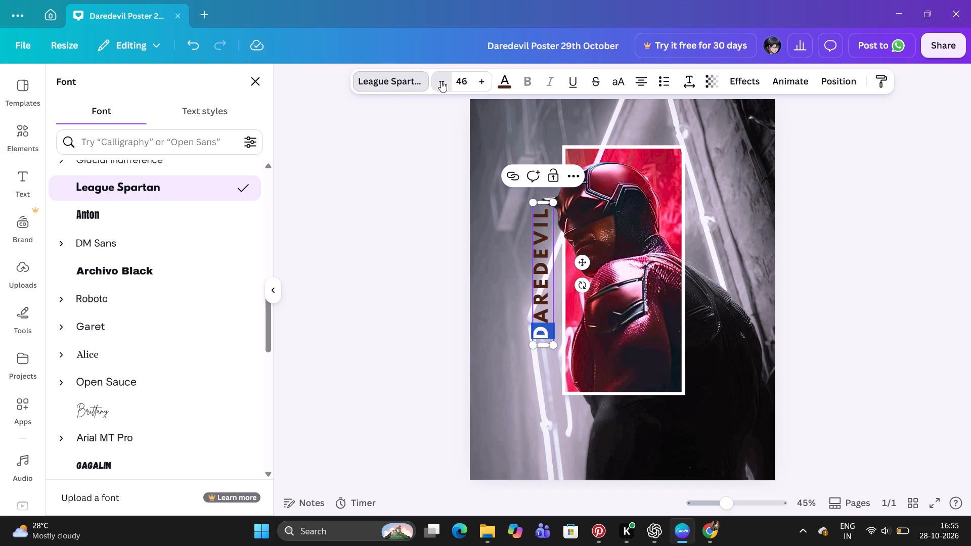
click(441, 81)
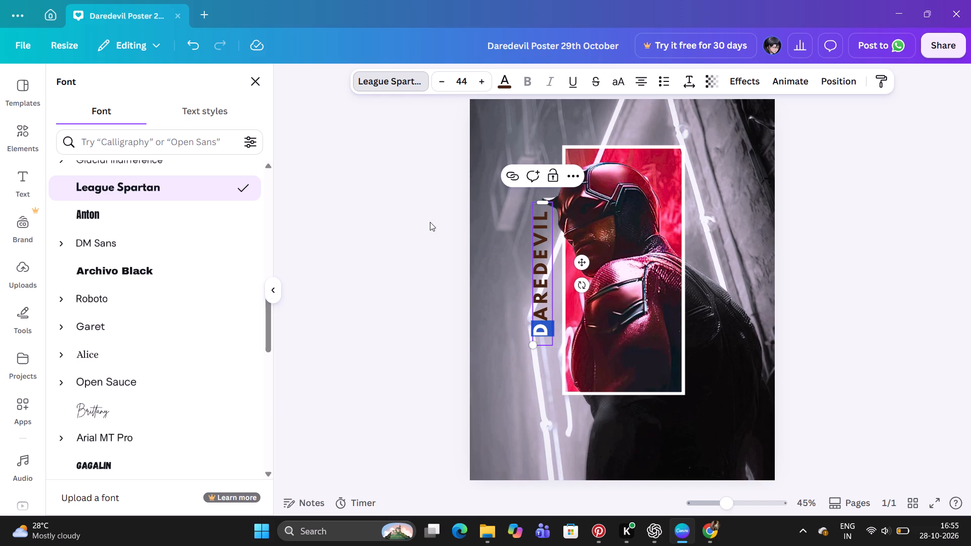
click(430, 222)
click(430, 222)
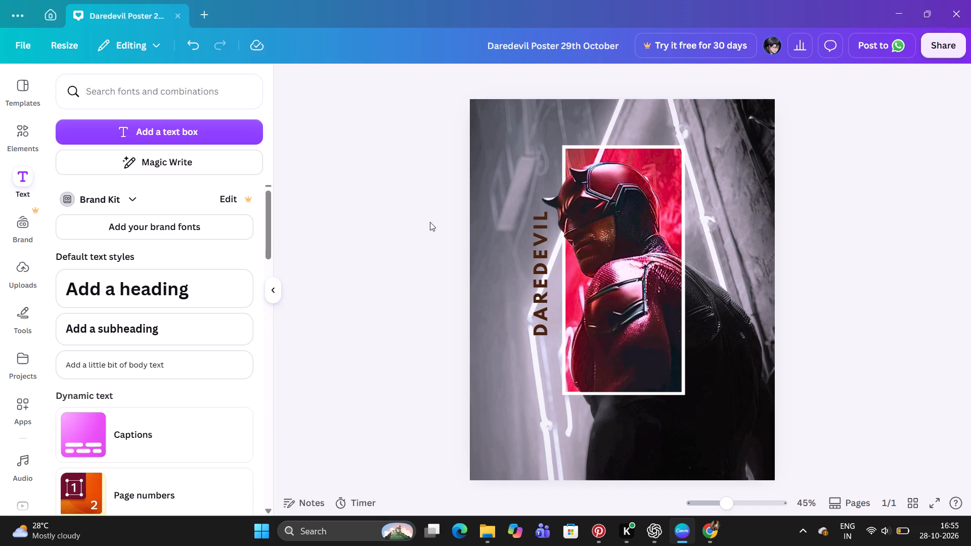
Nudge the DAREDEVIL text slightly to the left, away from the picture frame.
click(541, 250)
key(Left)
key(Left)
key(Left)
key(Left)
key(Left)
key(Left)
key(Left)
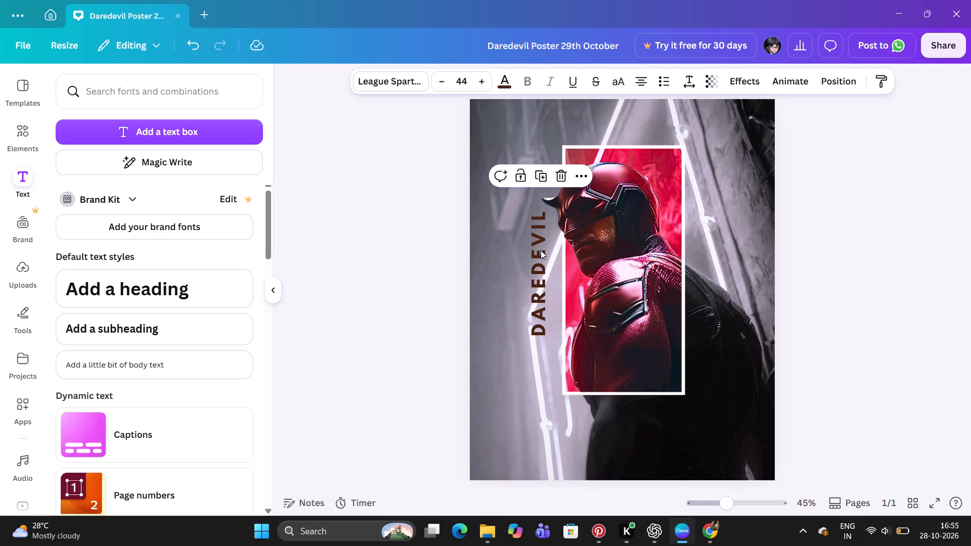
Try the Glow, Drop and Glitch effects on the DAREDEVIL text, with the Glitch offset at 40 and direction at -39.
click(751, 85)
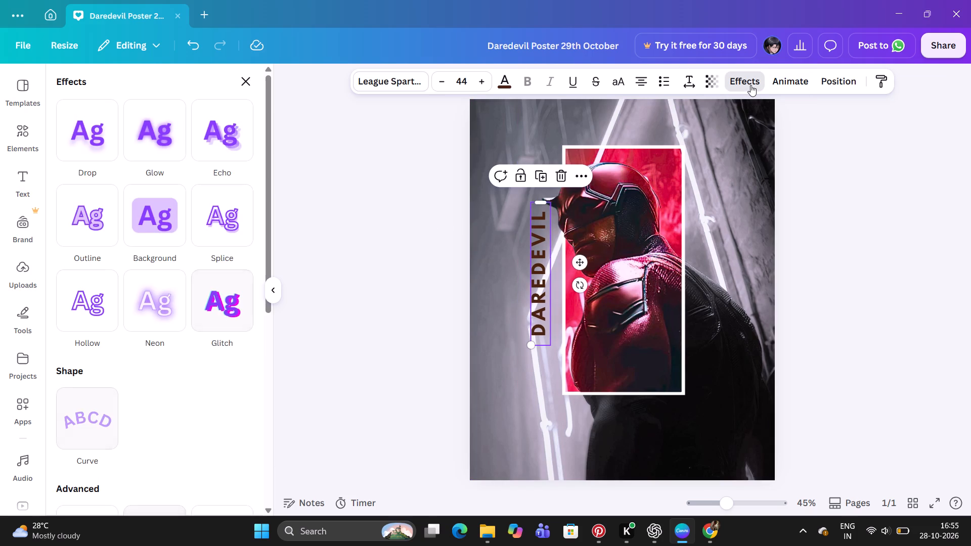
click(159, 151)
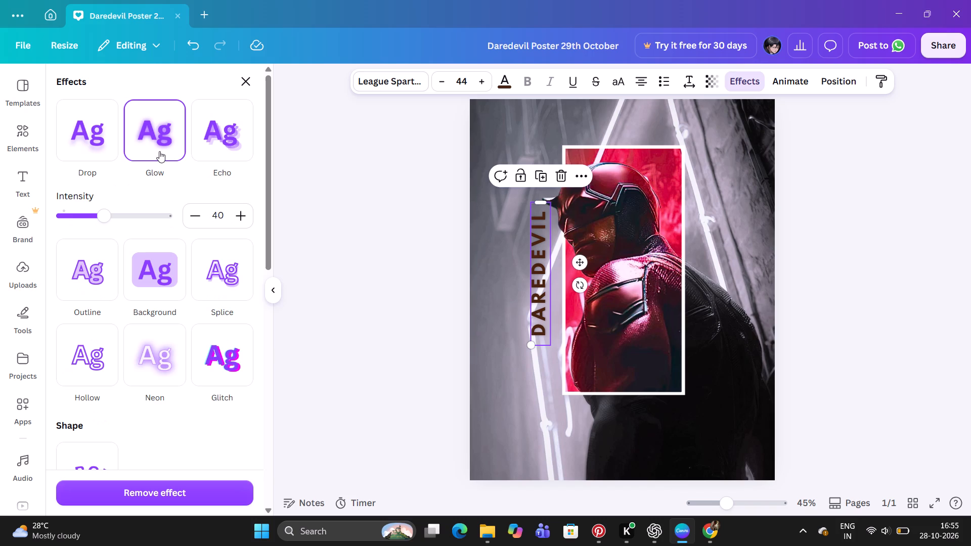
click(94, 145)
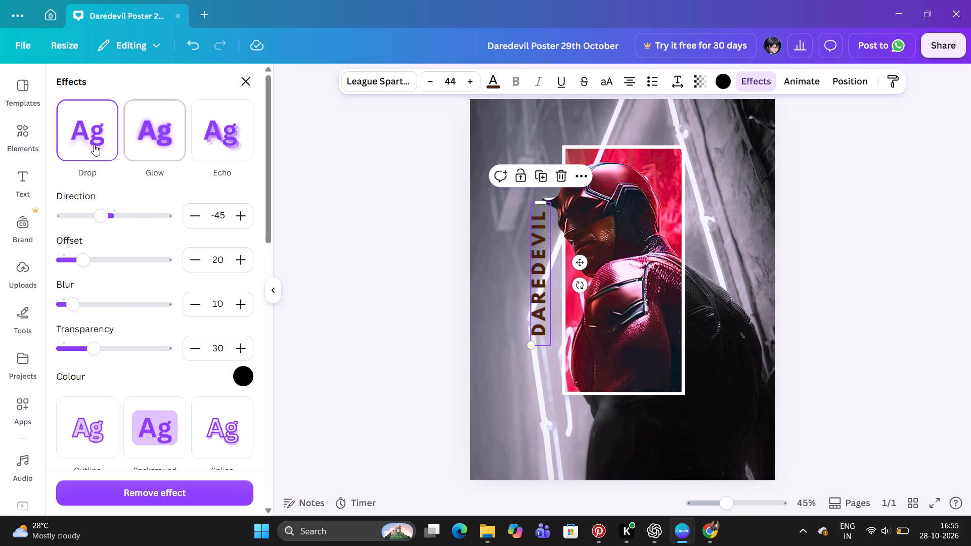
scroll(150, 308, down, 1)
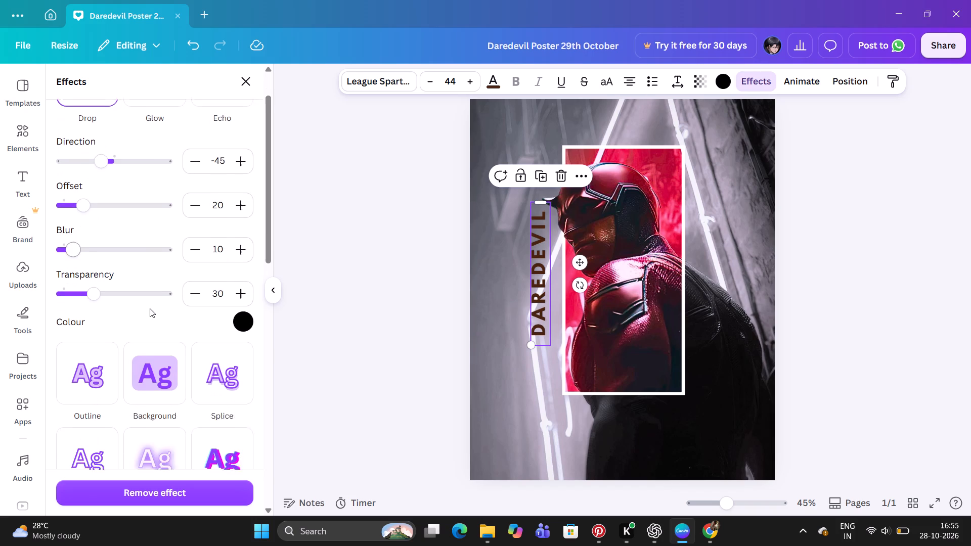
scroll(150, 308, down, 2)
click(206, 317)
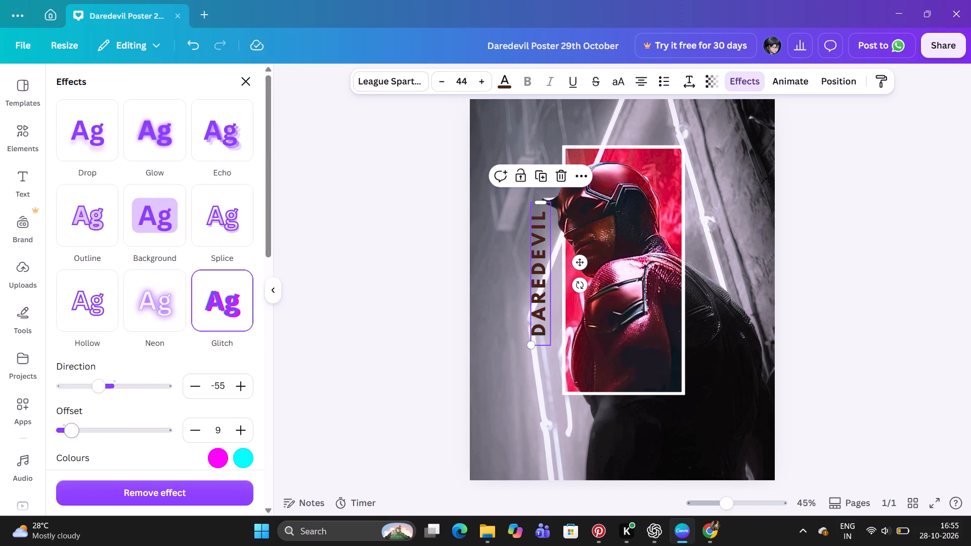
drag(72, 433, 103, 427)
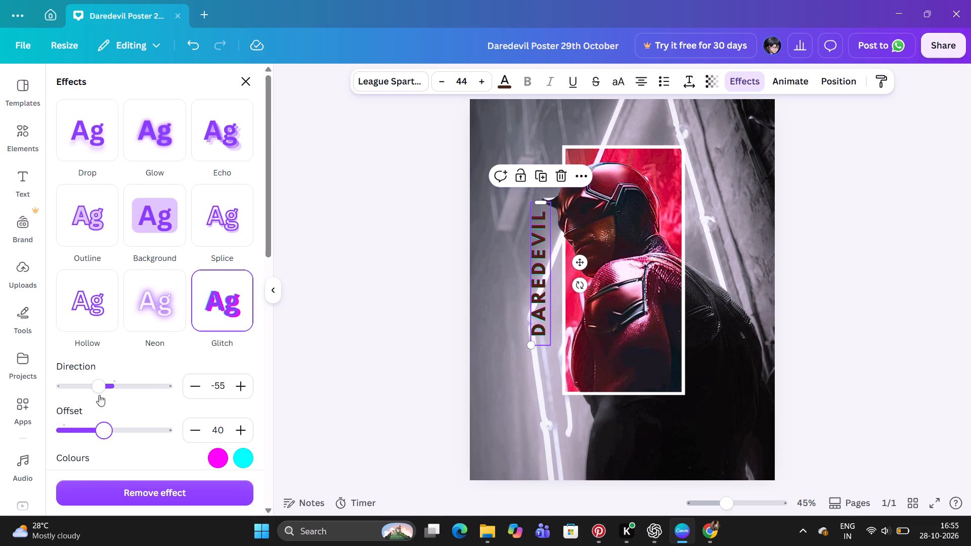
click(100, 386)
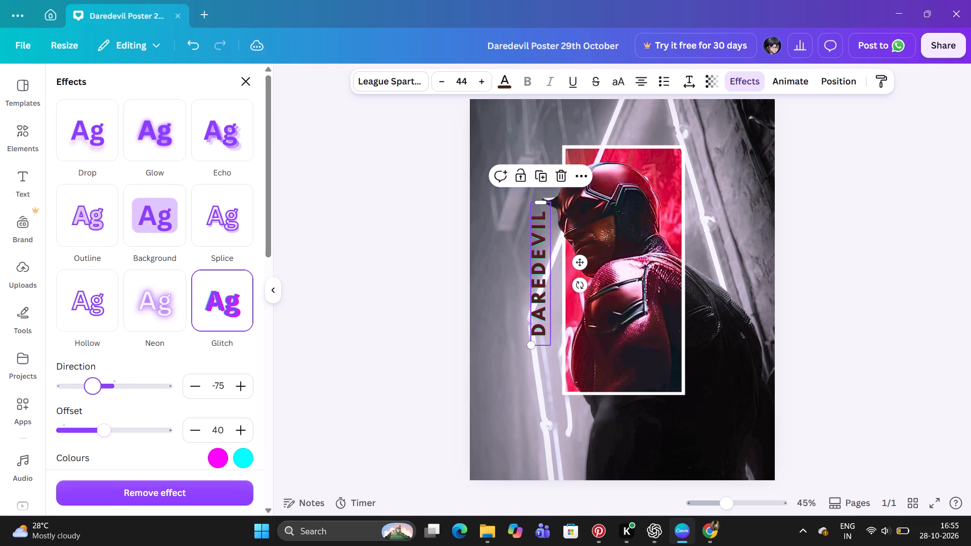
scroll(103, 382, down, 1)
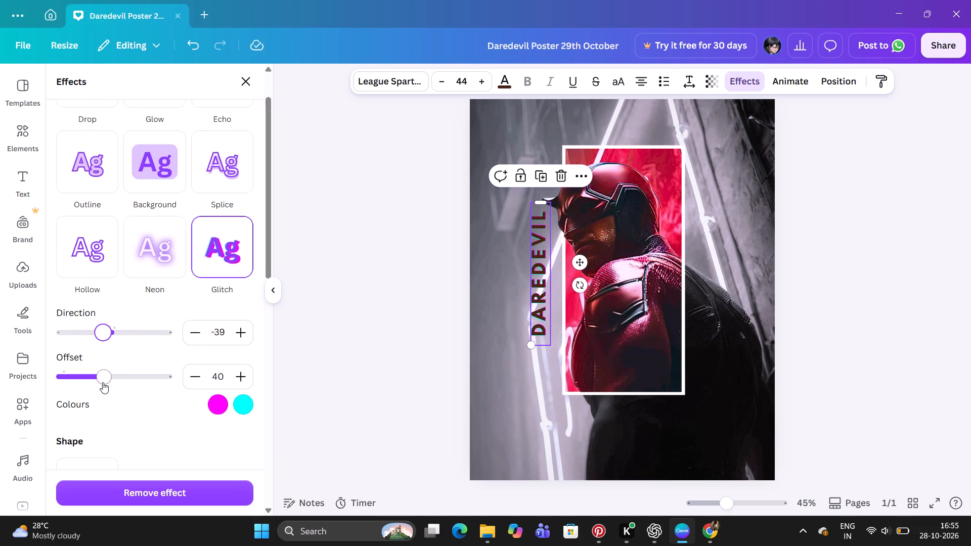
Apply the Glow effect to the DAREDEVIL text with an intensity of 59.
scroll(103, 382, up, 3)
click(149, 140)
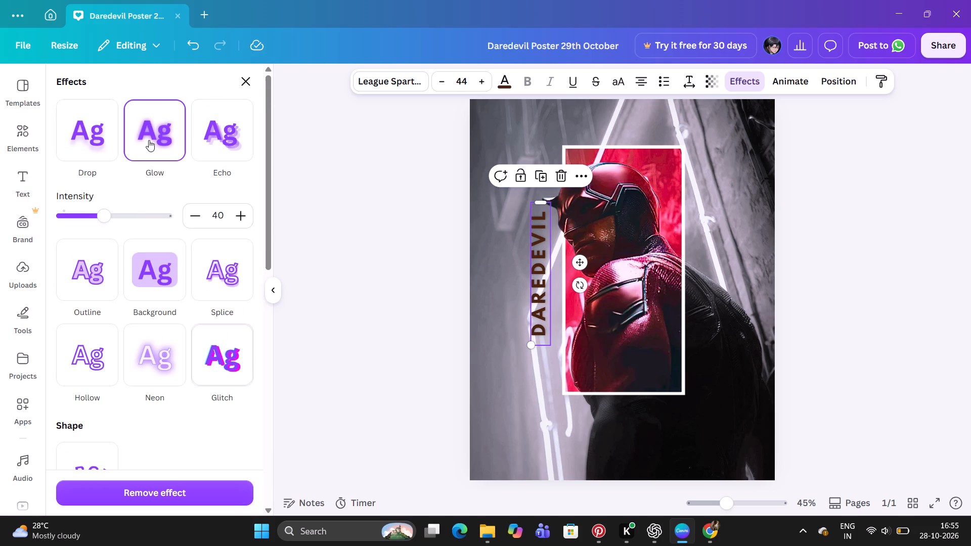
drag(105, 217, 122, 217)
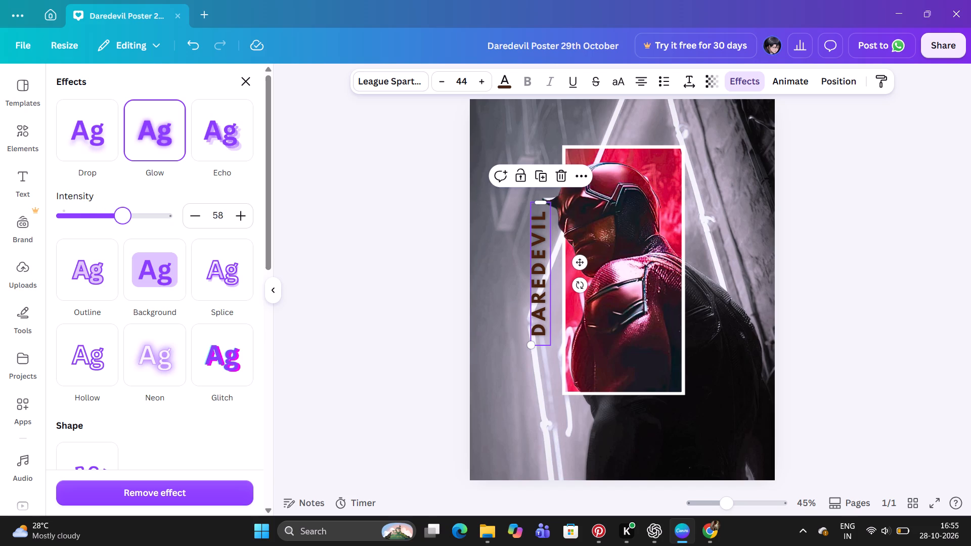
drag(122, 217, 123, 217)
click(313, 199)
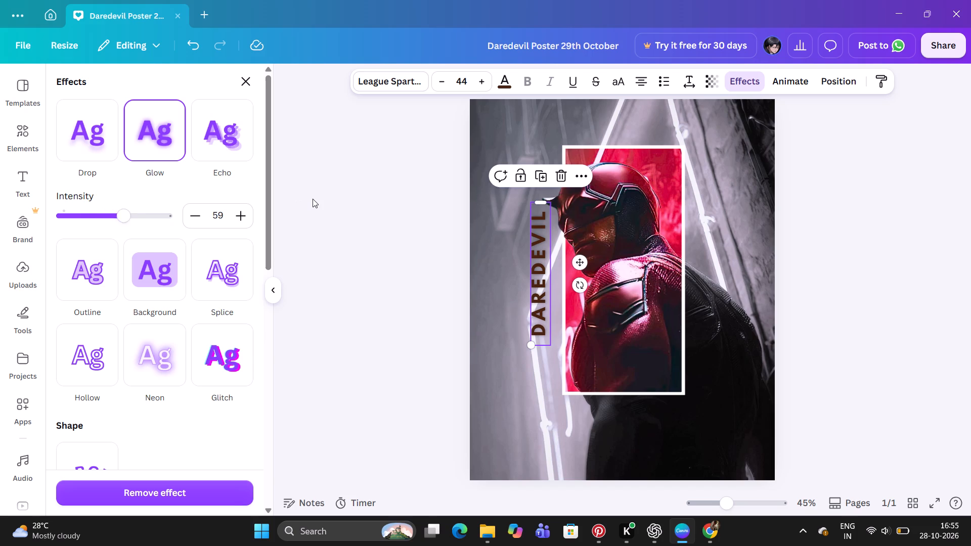
click(313, 199)
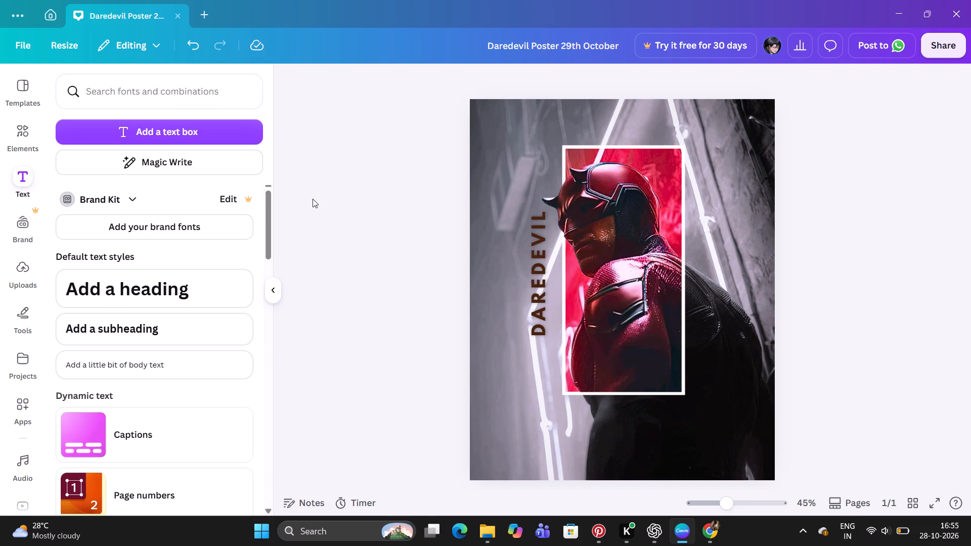
Nudge the glowing DAREDEVIL text further left to widen its gap from the picture frame.
click(532, 255)
key(Left)
key(Left)
key(Left)
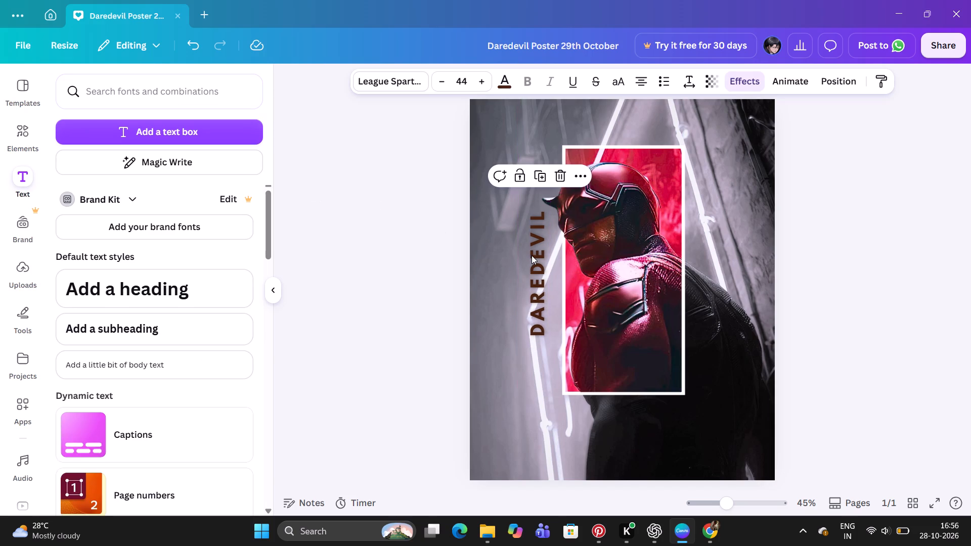
key(Left)
key(Left)
key(Left)
key(Left)
key(Left)
key(Left)
key(Left)
key(Left)
key(Left)
key(Left)
key(Left)
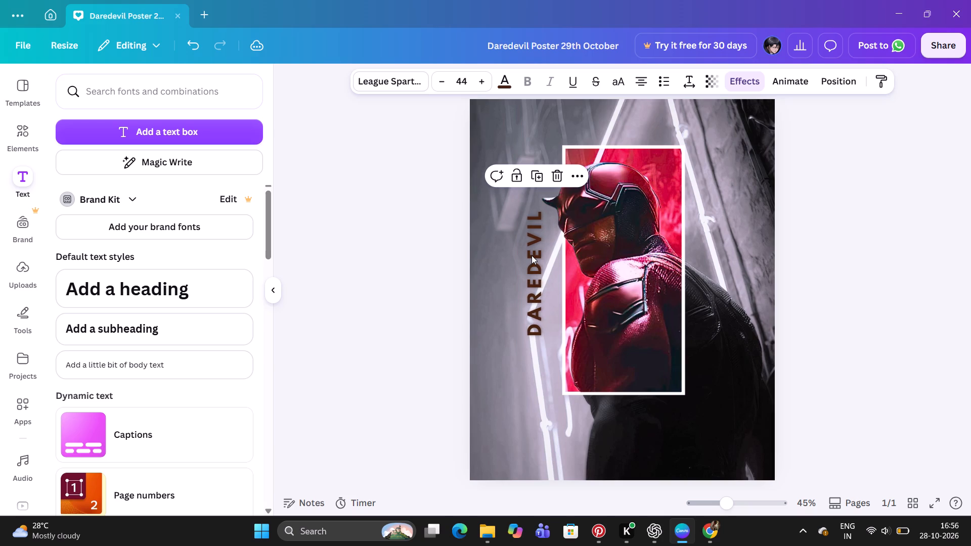
key(Left)
key(Left)
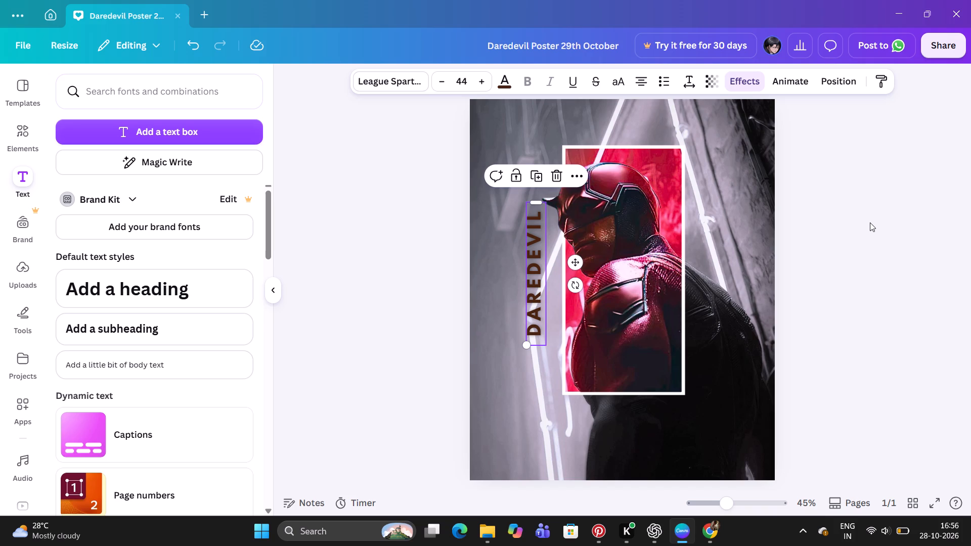
click(870, 222)
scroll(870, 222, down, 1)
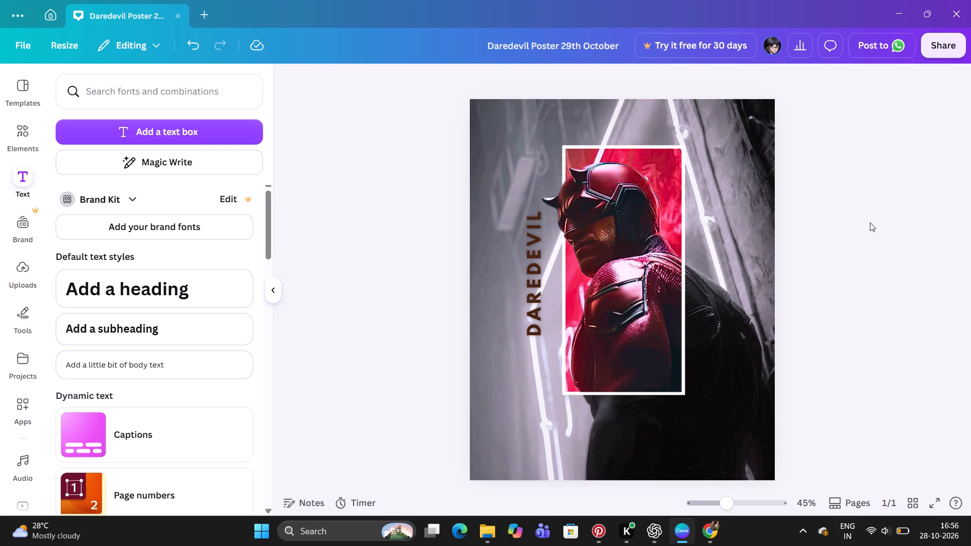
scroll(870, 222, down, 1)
Switch to Chrome and search Google in a new tab for "daredevil typography", showing the image results.
click(720, 531)
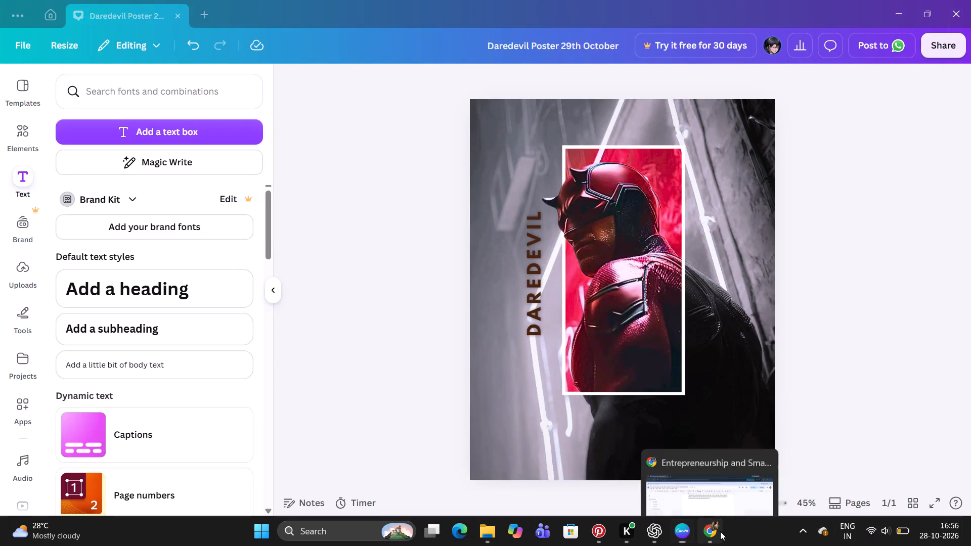
click(188, 12)
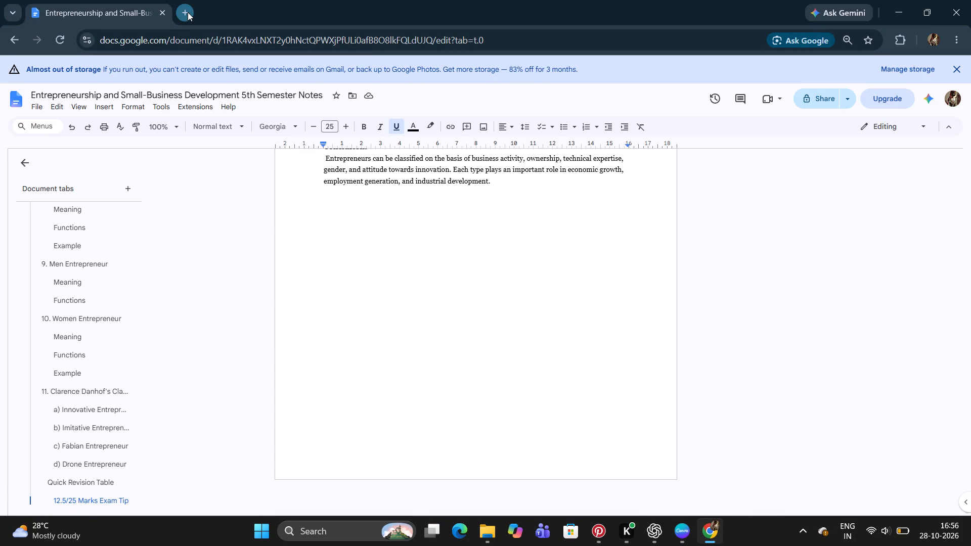
text(dare)
key(Down)
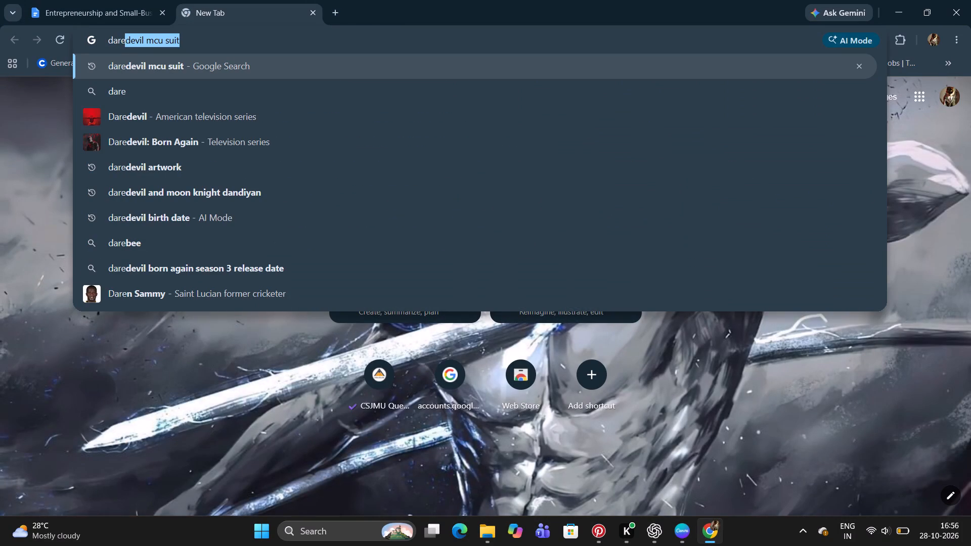
key(Down)
key(space)
text(ty)
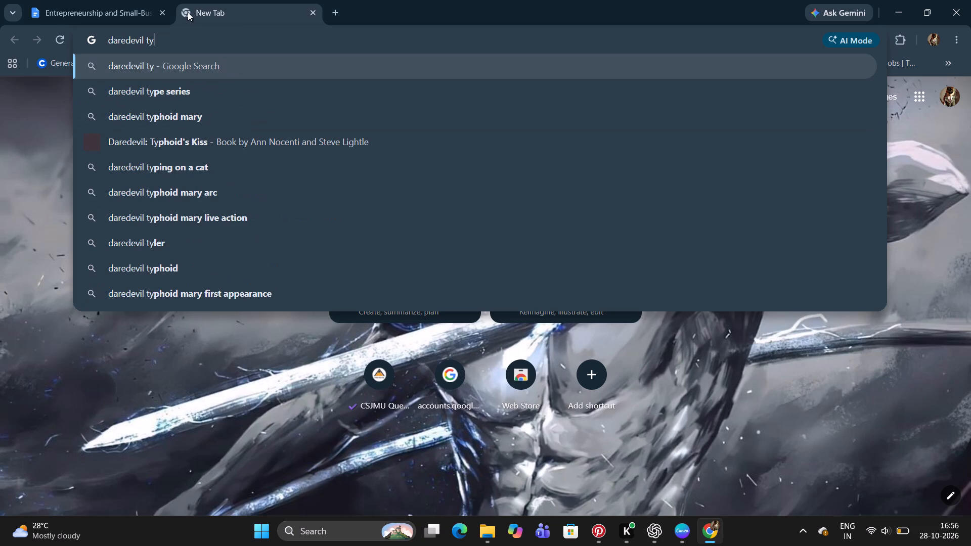
text(pogr)
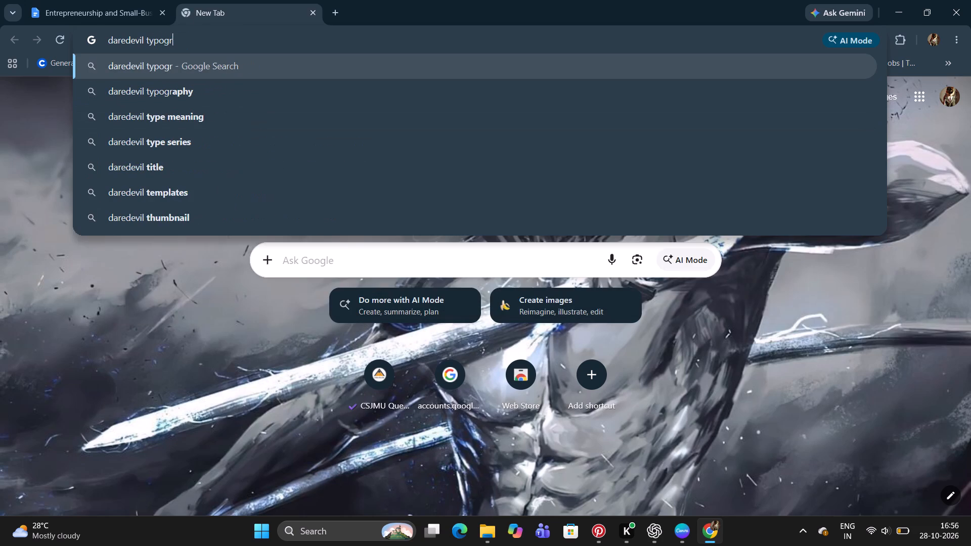
key(Down)
key(Return)
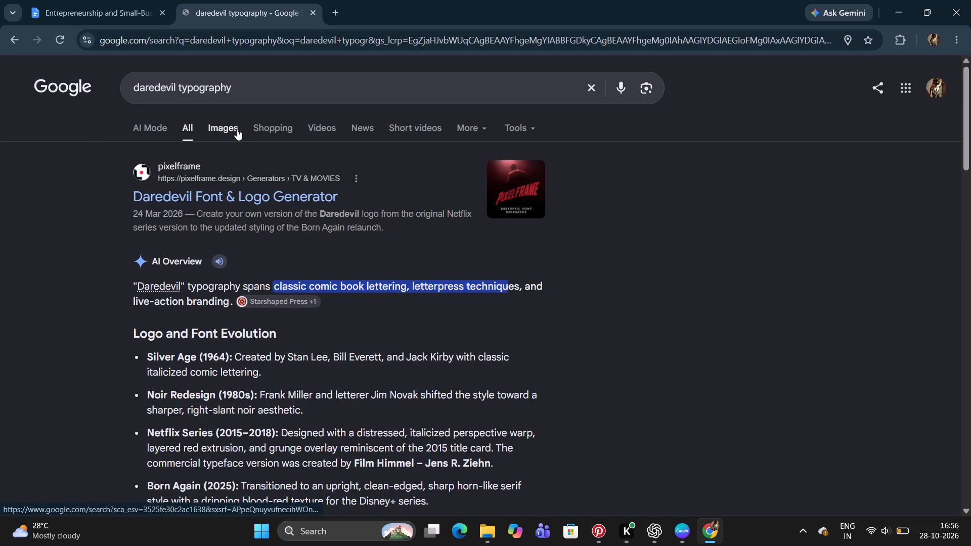
click(237, 129)
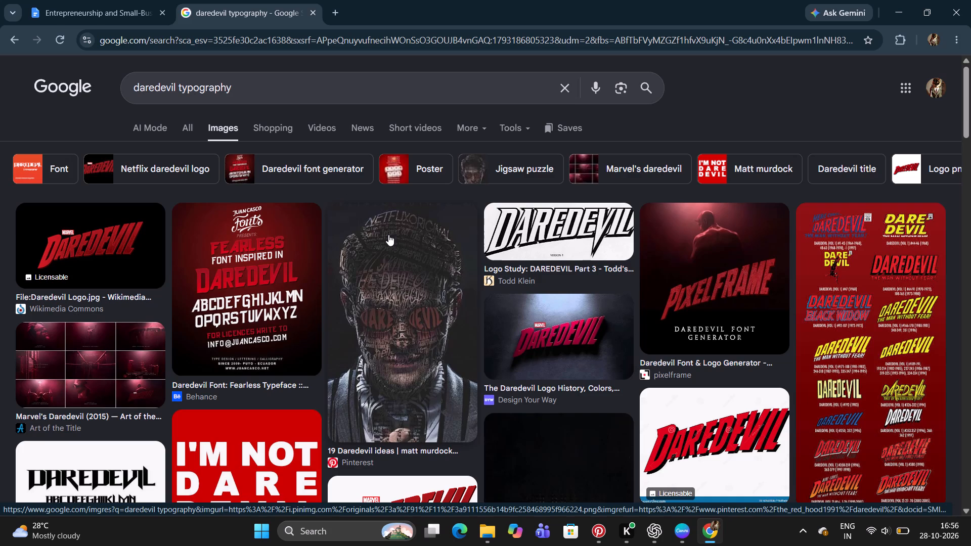
Browse the "daredevil typography" image results for title lettering and logo style references.
scroll(388, 235, down, 1)
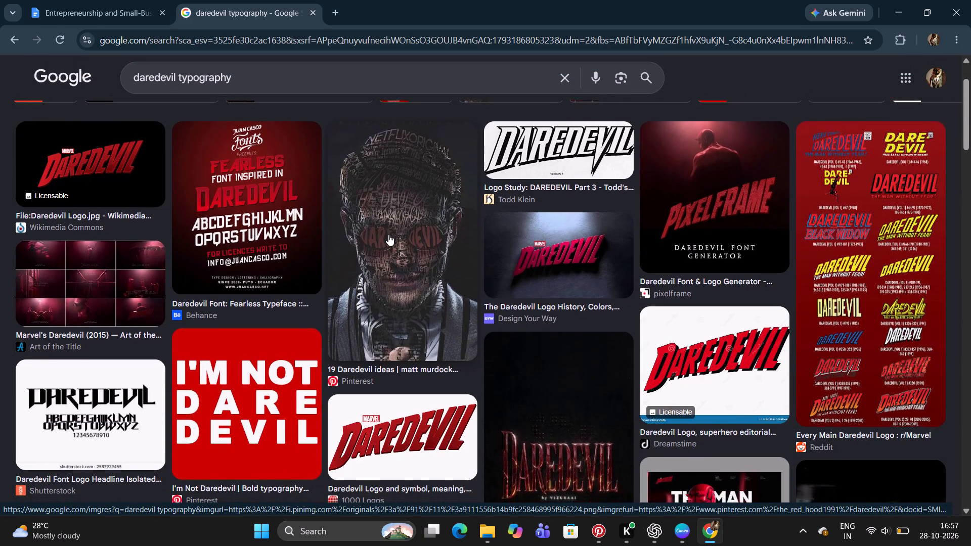
scroll(388, 235, down, 1)
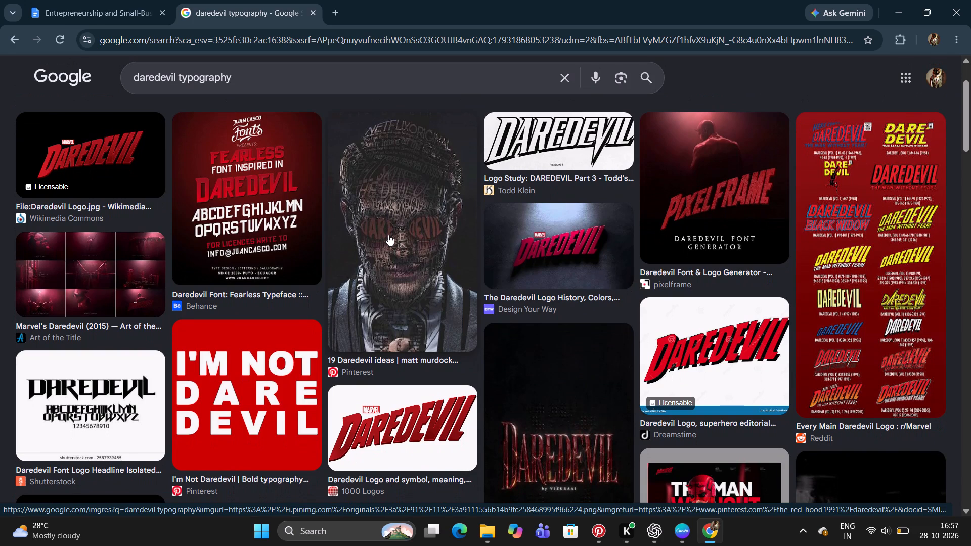
scroll(388, 235, down, 1)
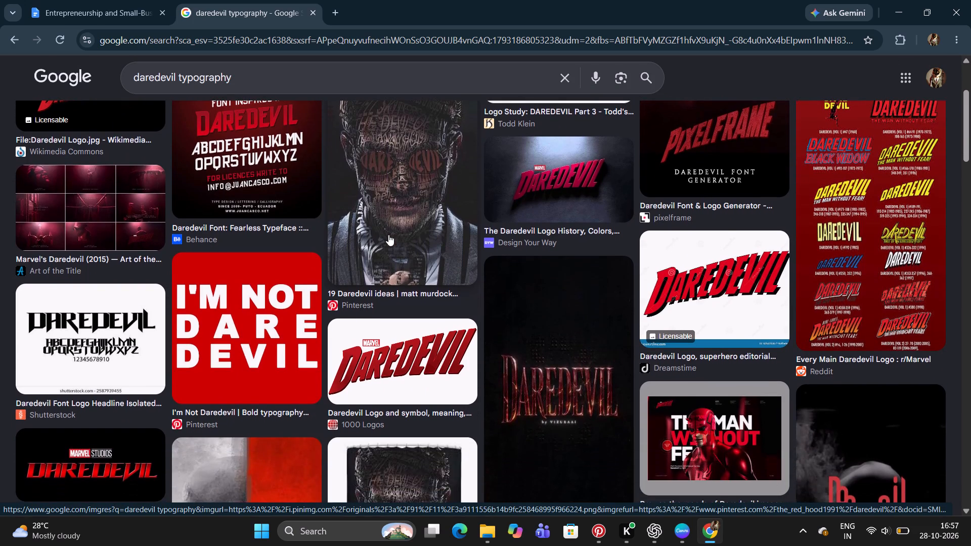
scroll(388, 235, down, 2)
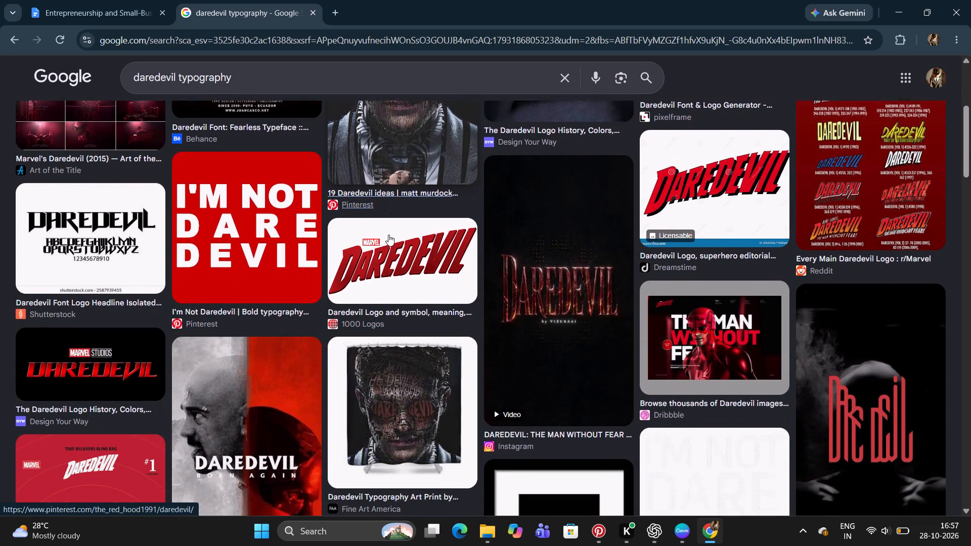
scroll(388, 235, down, 3)
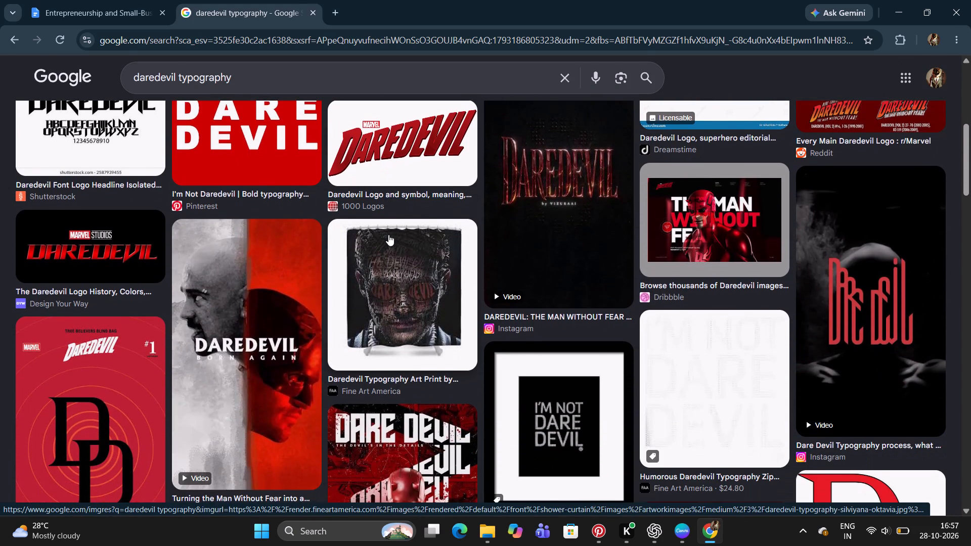
scroll(388, 235, down, 1)
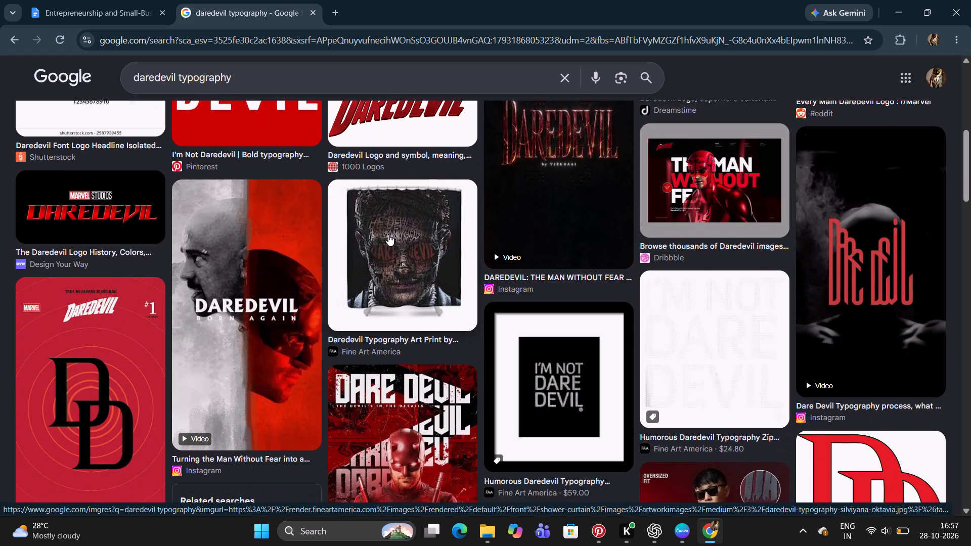
scroll(388, 235, down, 3)
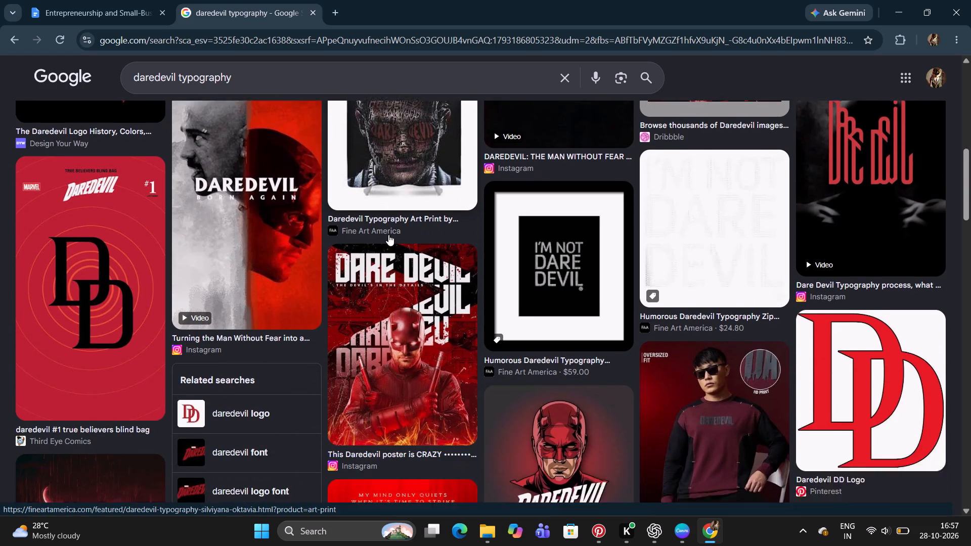
scroll(388, 235, down, 1)
scroll(388, 235, up, 5)
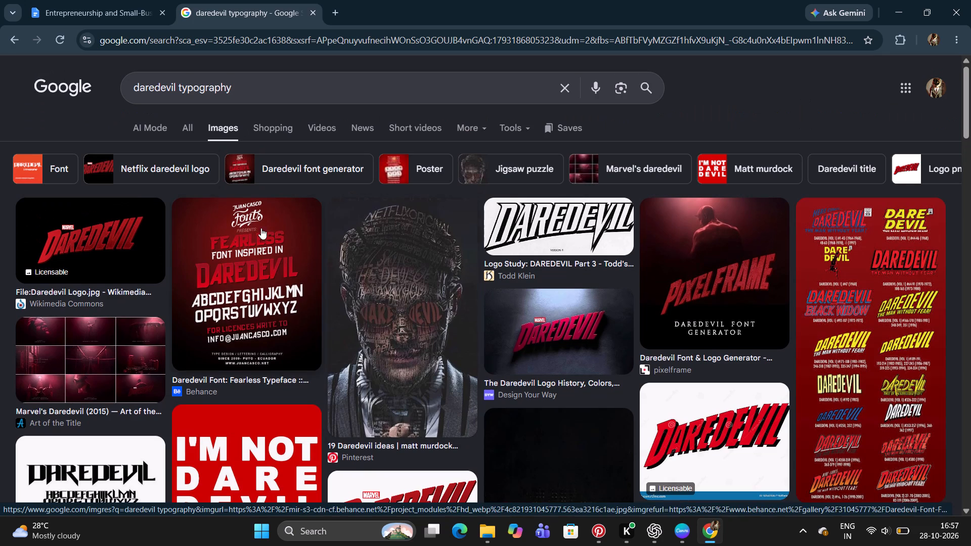
scroll(231, 237, down, 1)
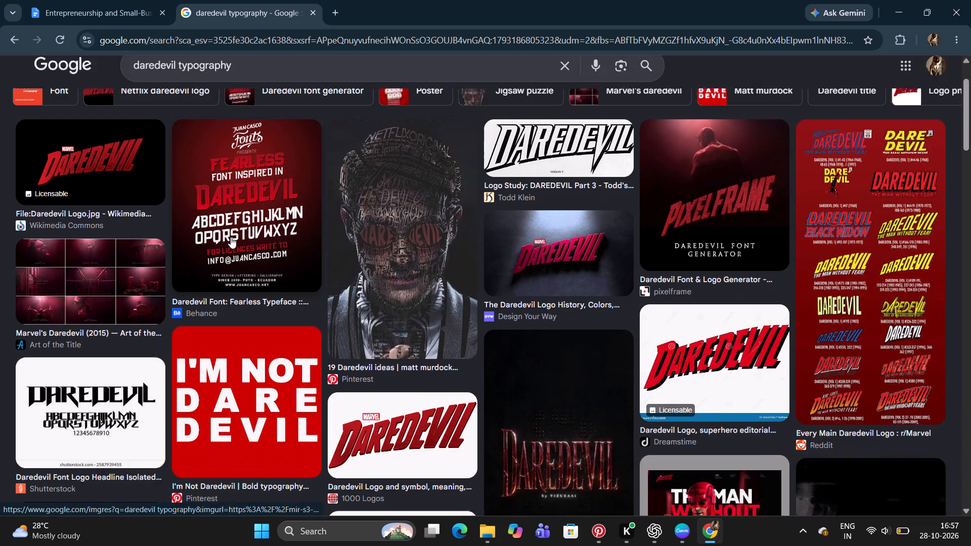
scroll(231, 237, down, 2)
scroll(235, 265, up, 4)
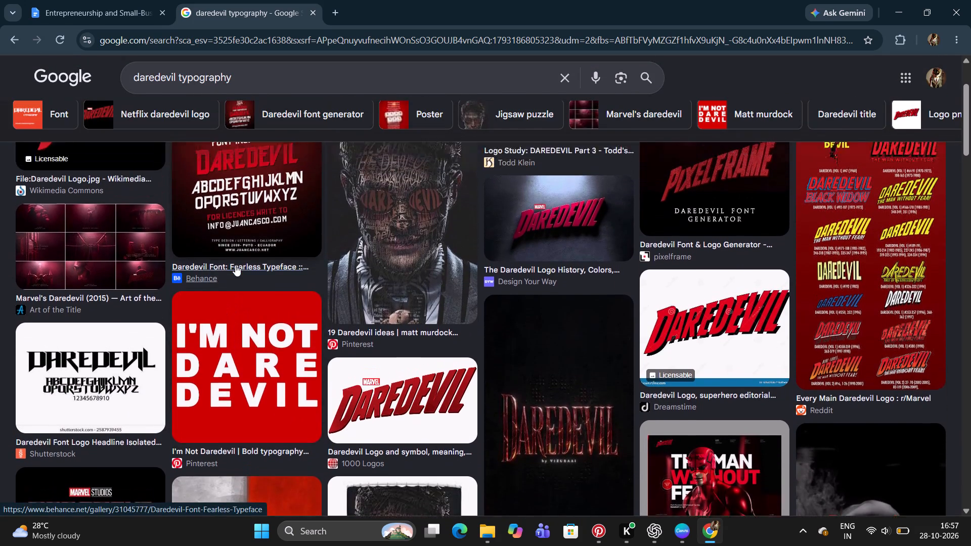
scroll(235, 265, up, 2)
Switch to all web results and read the expanded AI Overview on Daredevil logo typography and font generators.
click(191, 131)
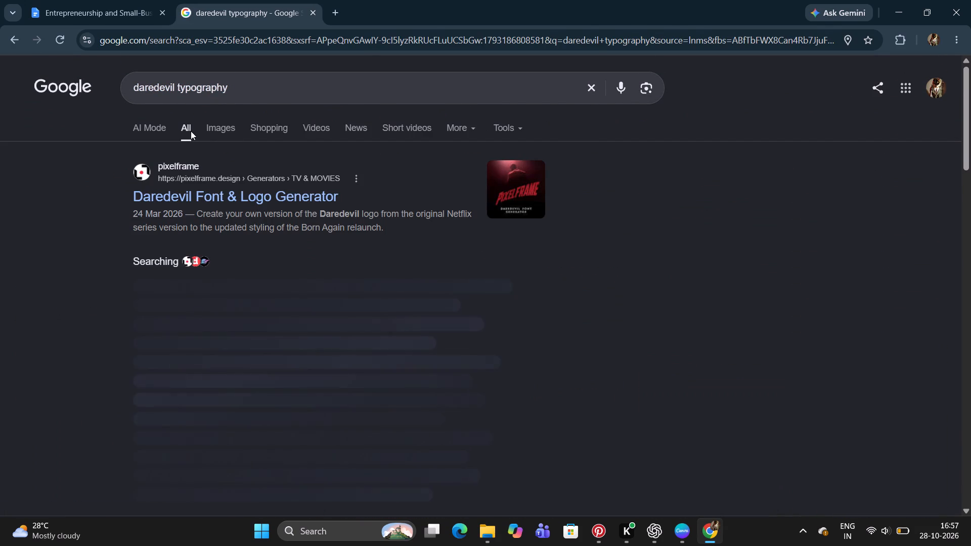
scroll(208, 296, down, 1)
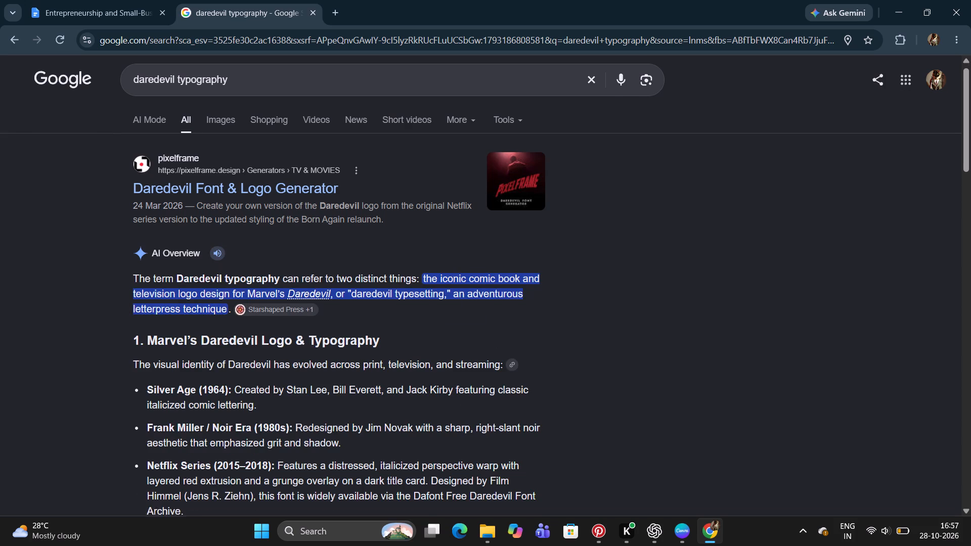
scroll(208, 296, down, 3)
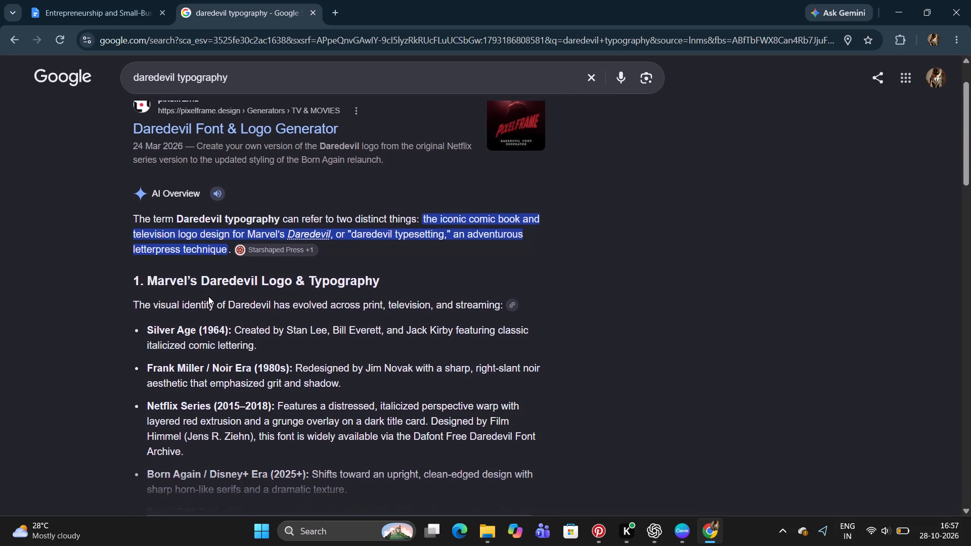
scroll(208, 296, down, 1)
click(298, 510)
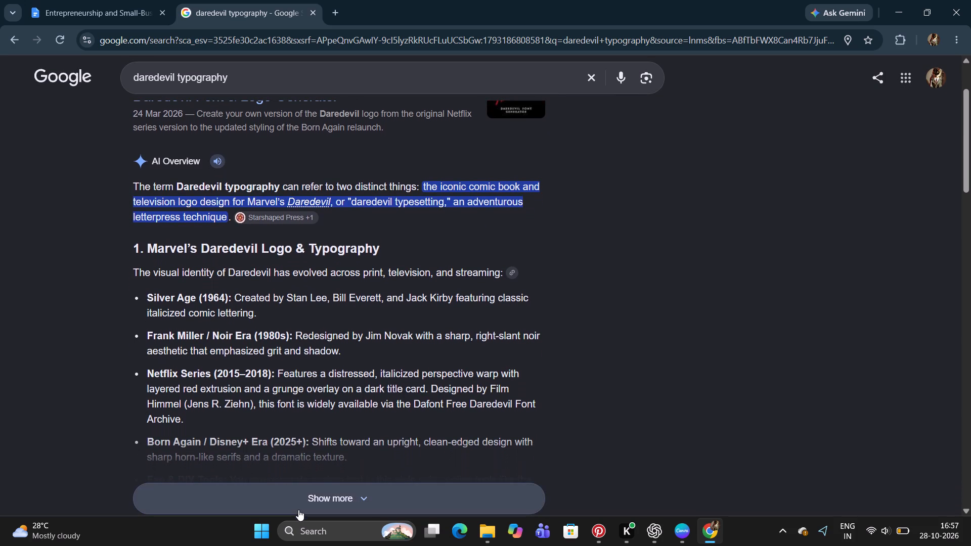
scroll(430, 302, down, 1)
click(430, 302)
scroll(430, 302, down, 1)
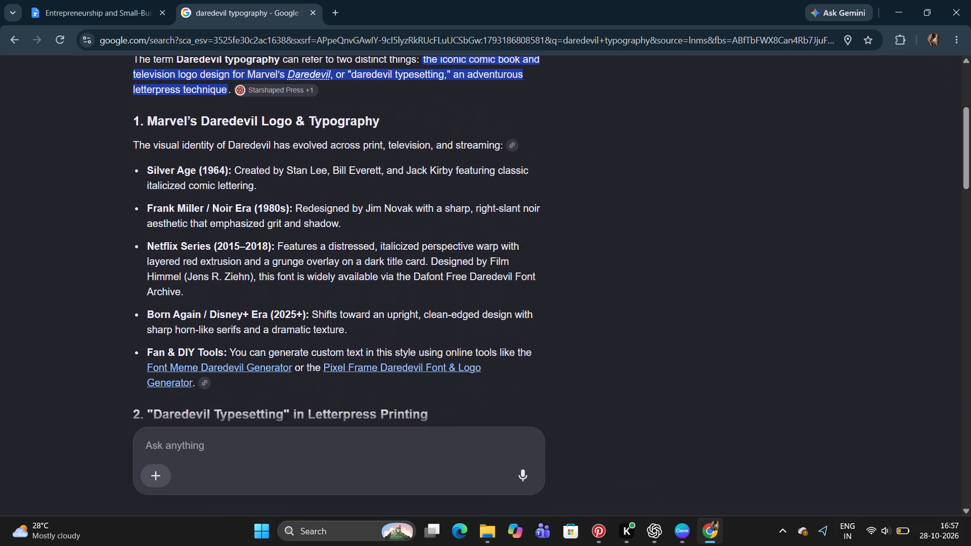
scroll(430, 302, down, 5)
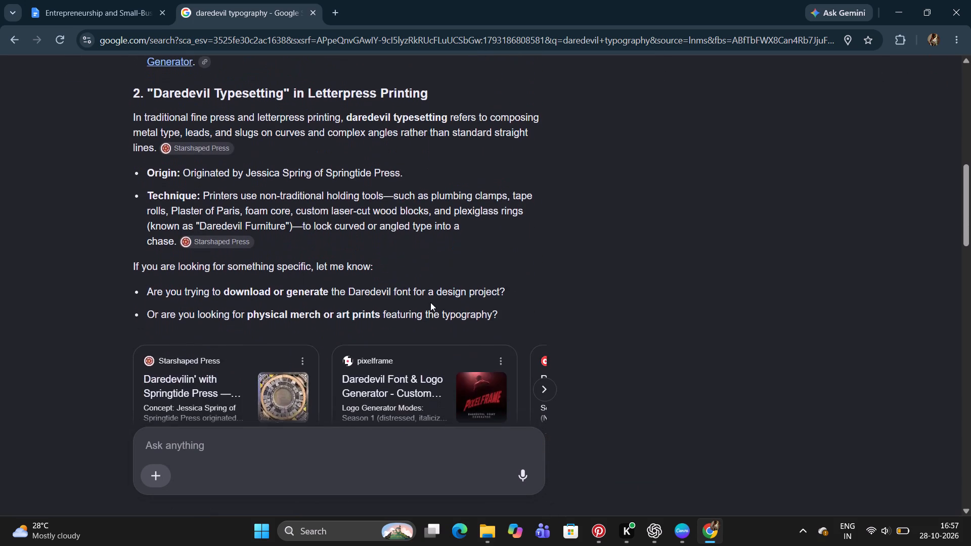
scroll(430, 302, up, 9)
Open pixelframe's Daredevil Font & Logo Generator page and find its text entry form.
click(319, 194)
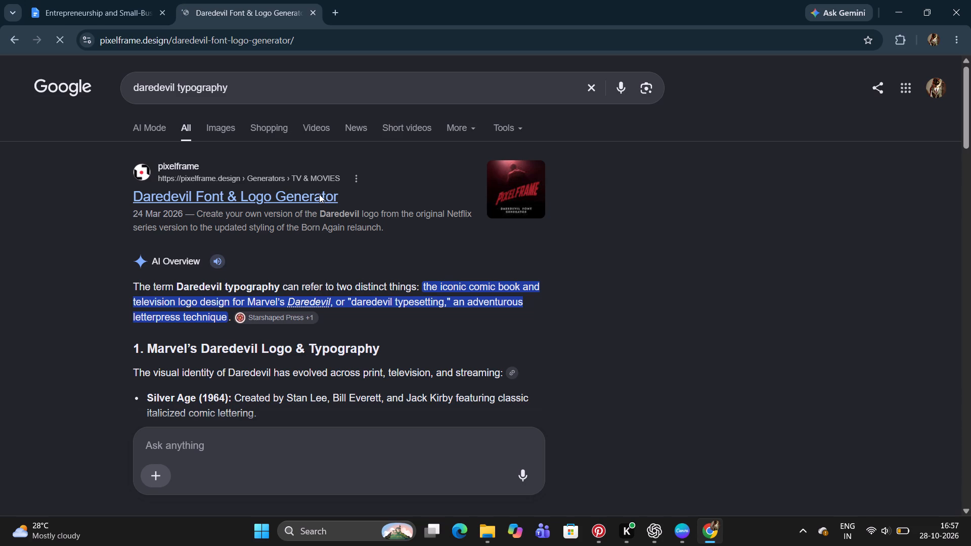
scroll(319, 194, down, 5)
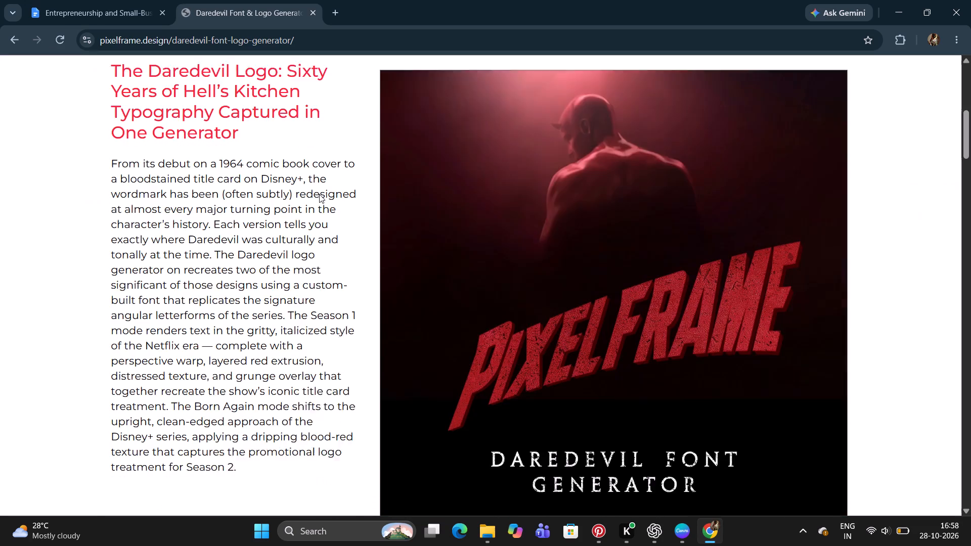
scroll(319, 194, down, 5)
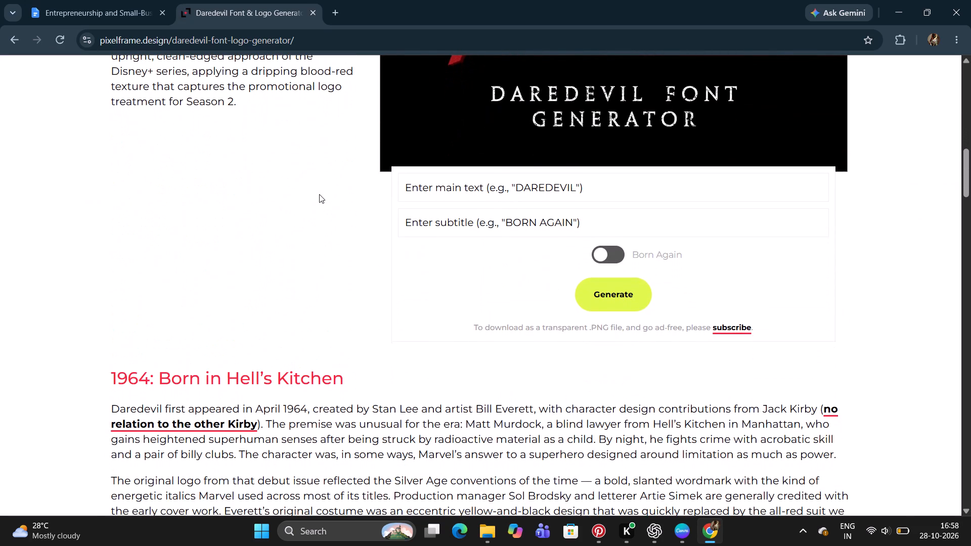
Generate a logo with the main text "DAREDEVIL" and the subtitle "THE MAN WITHOUT FEAR", leaving Born Again off.
click(595, 191)
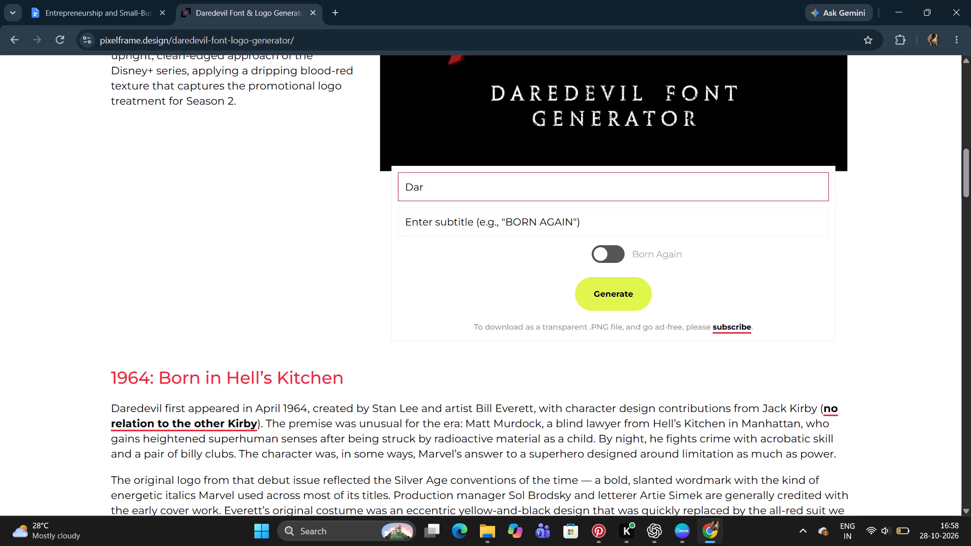
key(BackSpace)
key(BackSpace)
text(AREDE)
text(VIL)
click(519, 226)
text(THE)
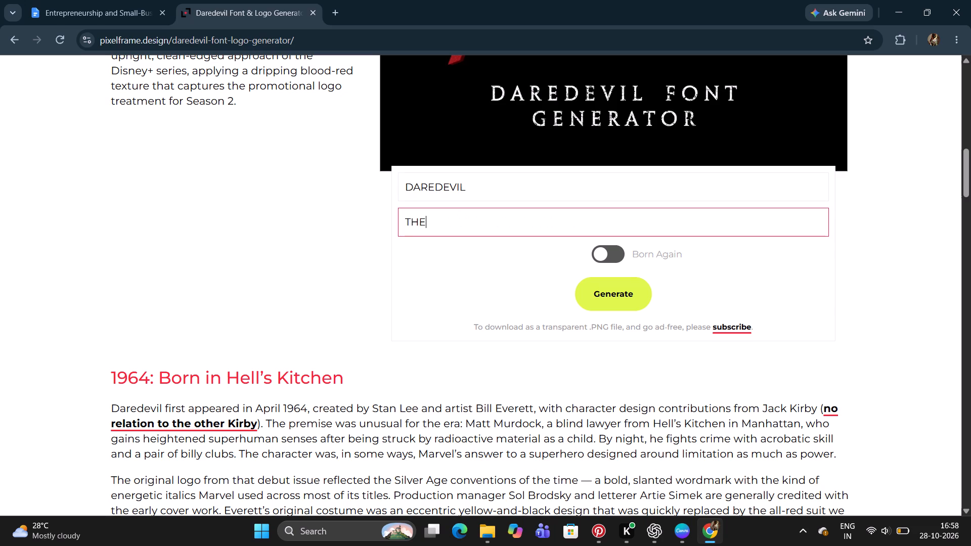
key(space)
text(MAN WITH)
text(OUT FEAR)
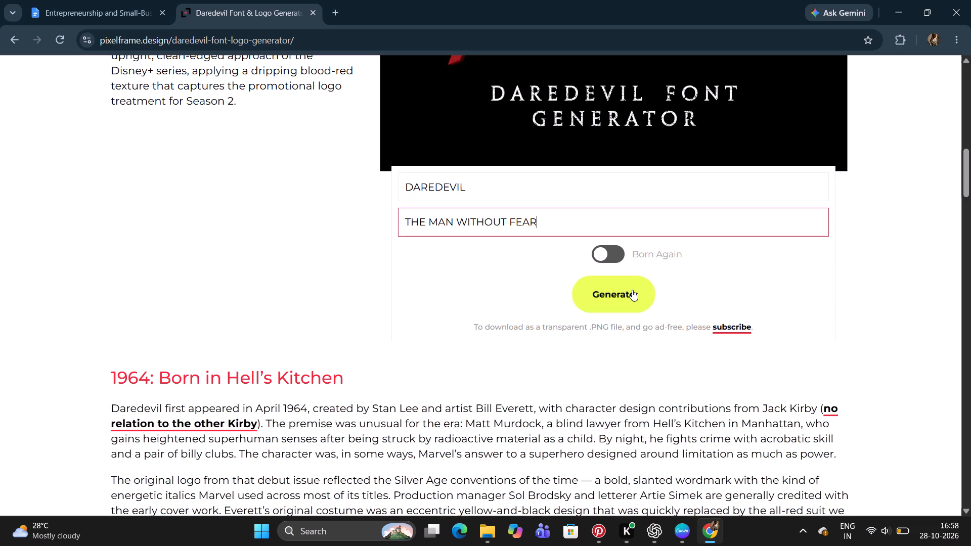
click(632, 294)
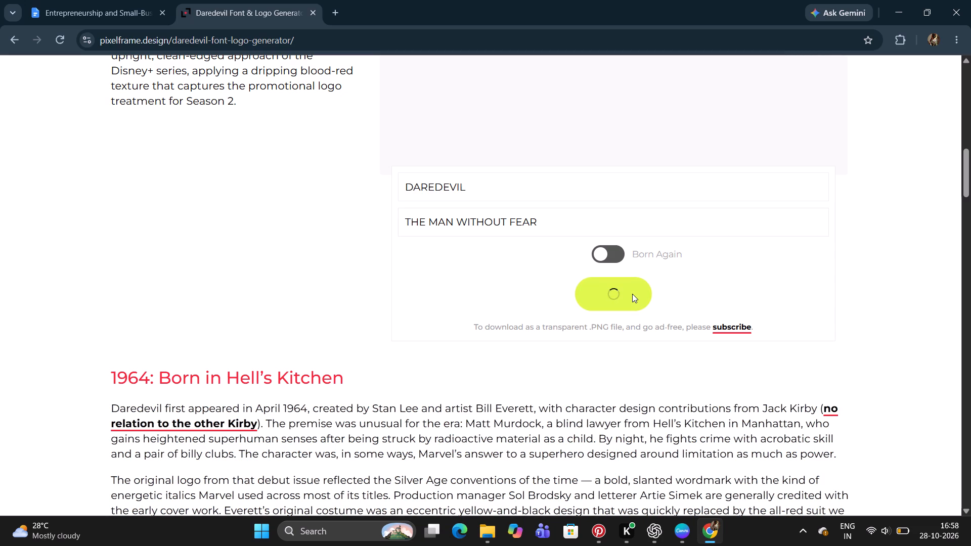
Examine the generated DAREDEVIL logo preview, dismissing the T-shirt promotion that overlaps it.
scroll(632, 294, up, 3)
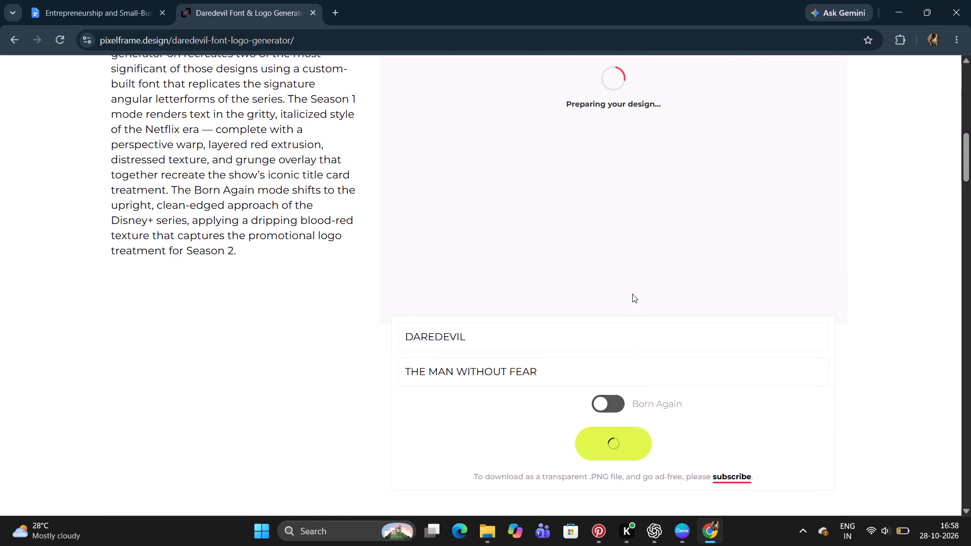
scroll(632, 294, up, 1)
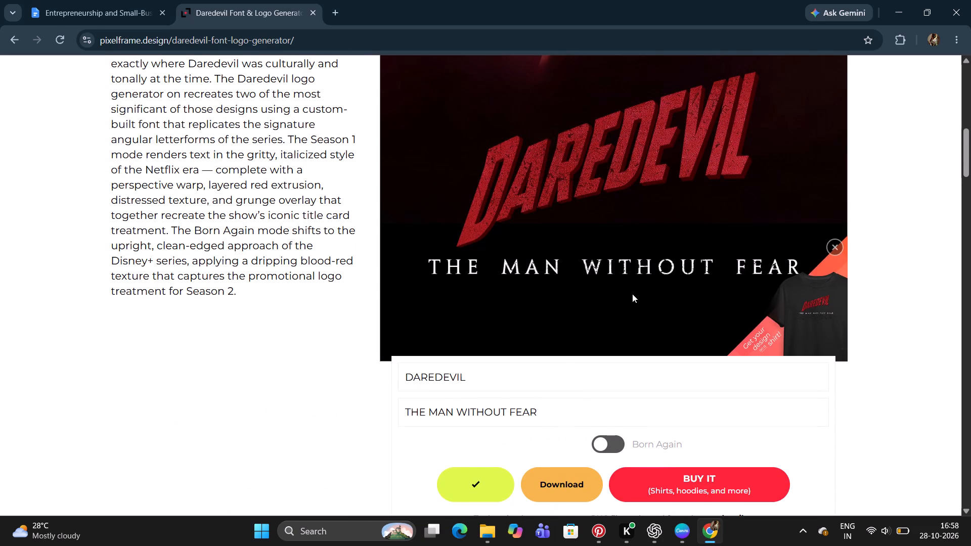
click(835, 249)
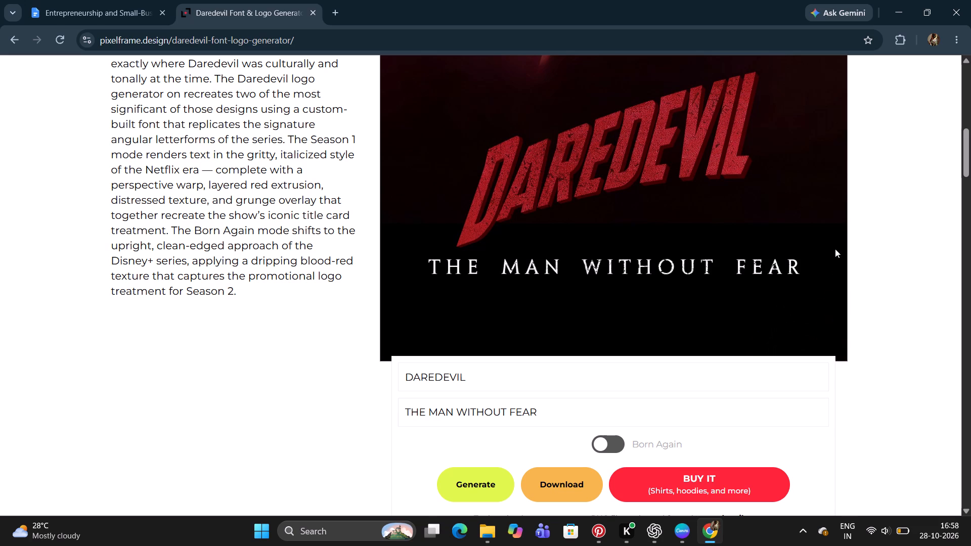
scroll(835, 249, up, 4)
scroll(835, 249, down, 3)
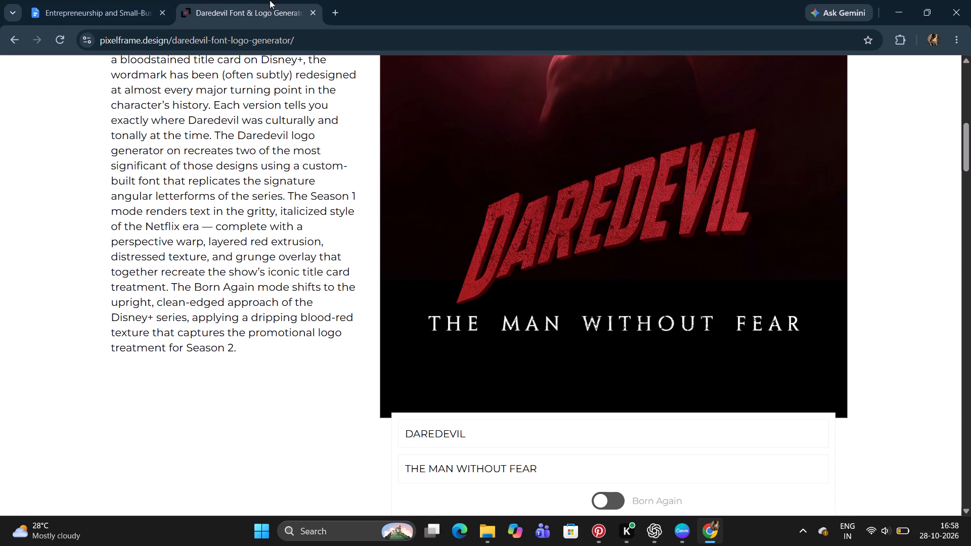
Search Google in a new tab for "which font to use to create daredevil typography".
click(334, 7)
text(which font to use)
key(space)
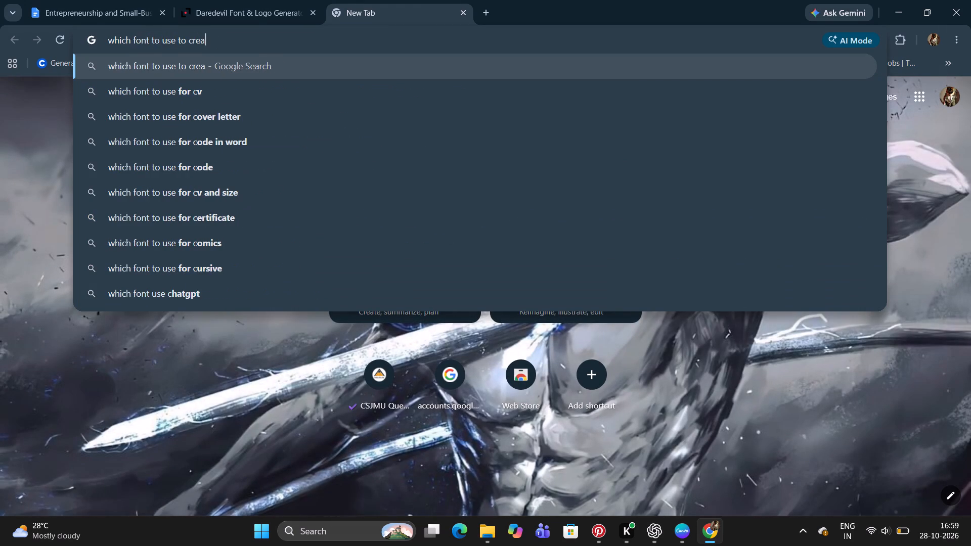
text(DARED)
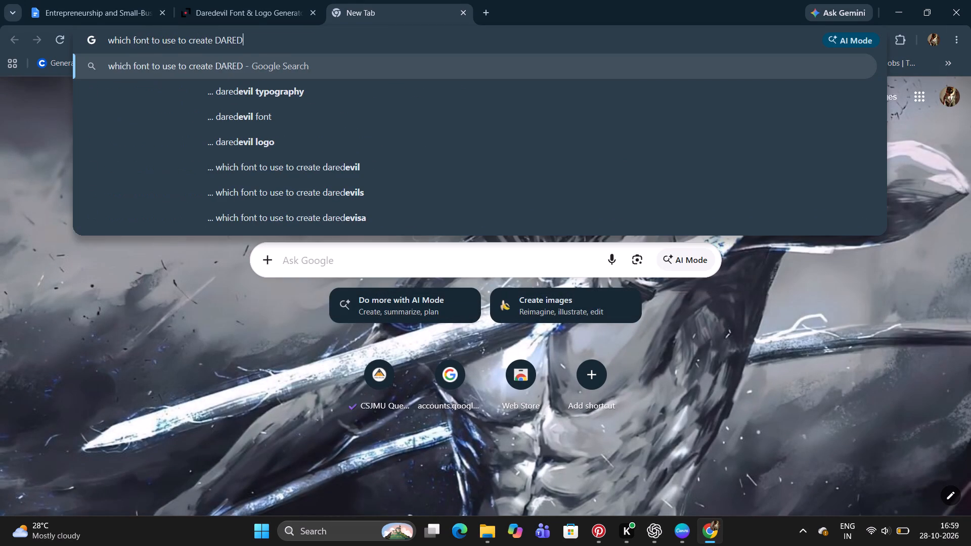
key(Down)
key(space)
key(Return)
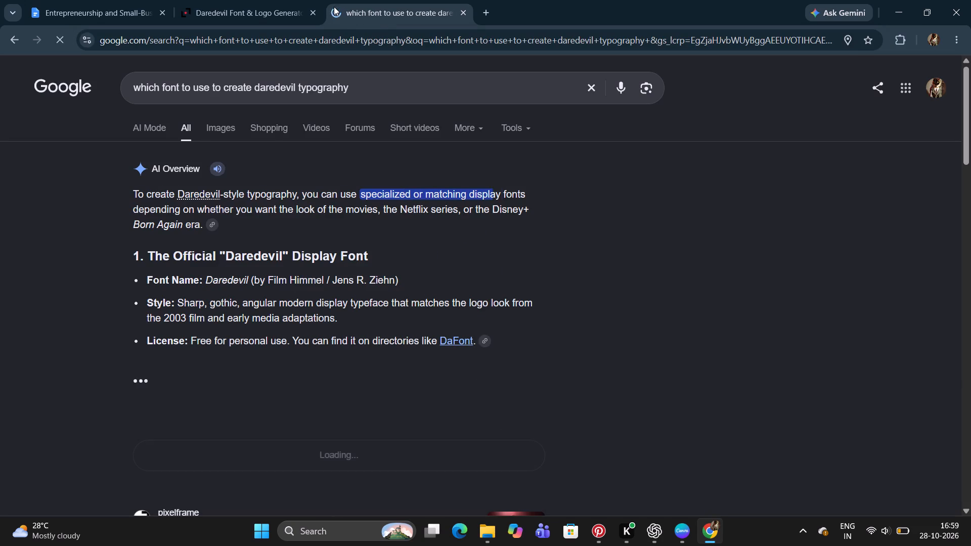
Read the results on Daredevil typography fonts, including the answer to "What font is the Daredevil logo?".
scroll(207, 276, down, 1)
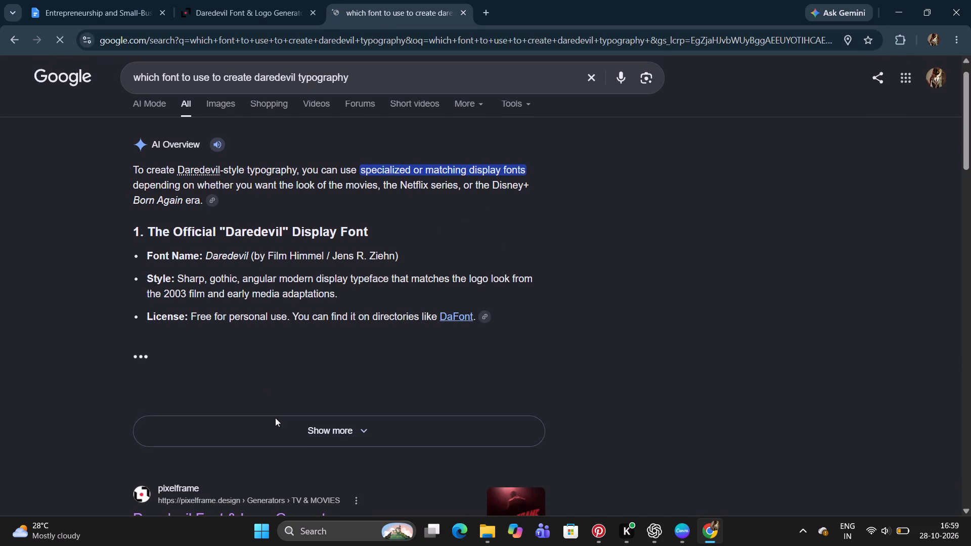
click(313, 420)
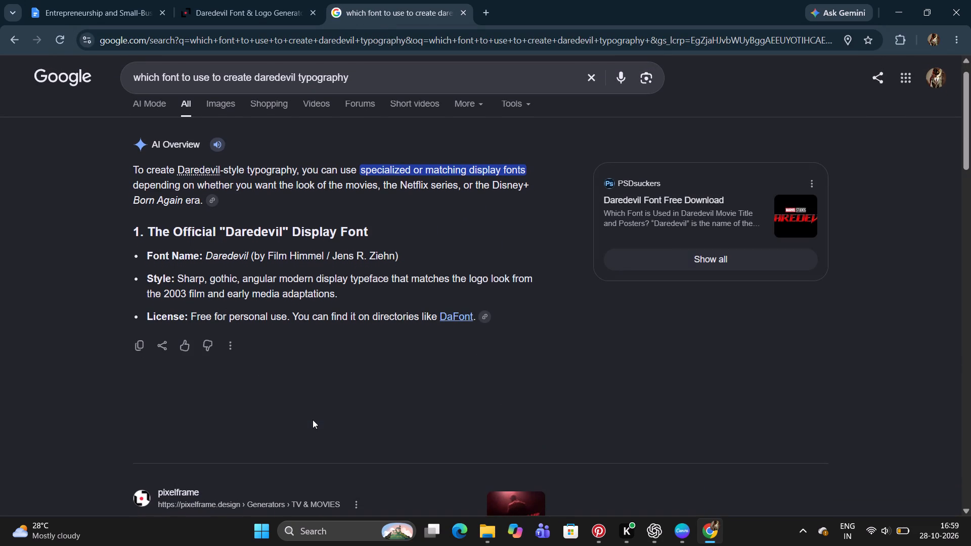
scroll(381, 318, down, 1)
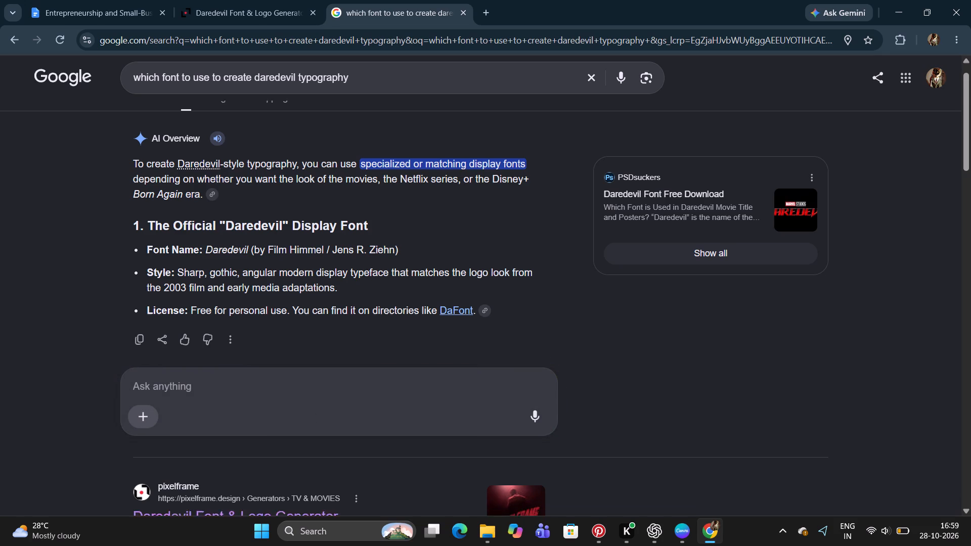
scroll(381, 318, down, 2)
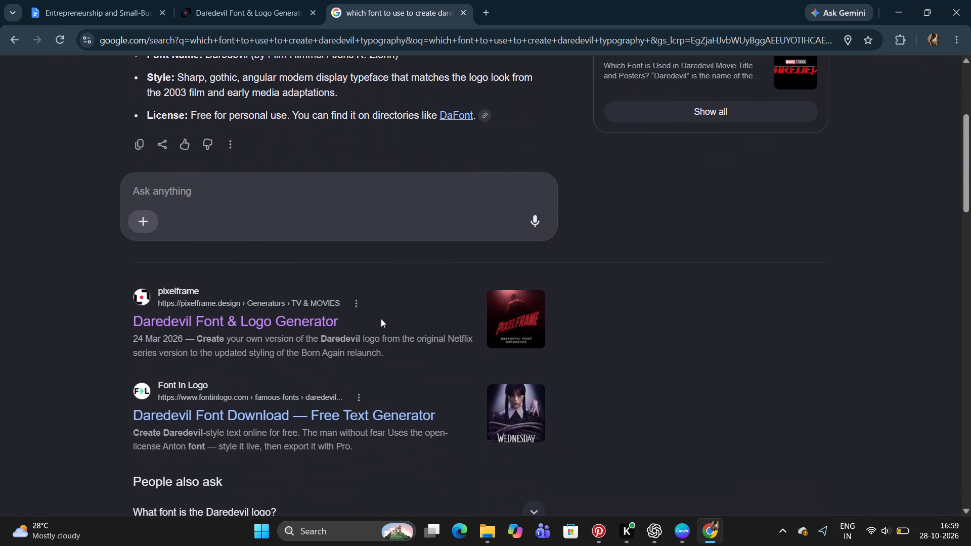
scroll(381, 318, down, 3)
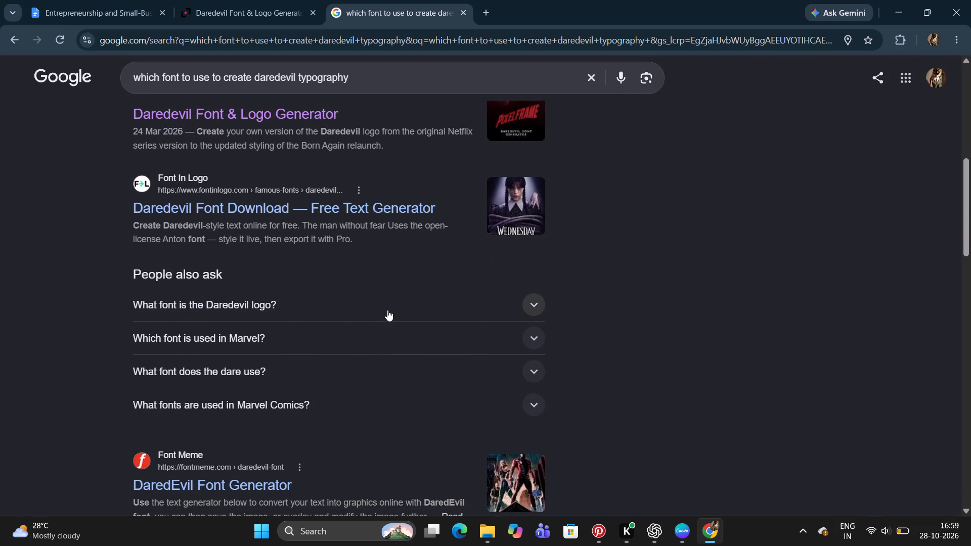
click(387, 310)
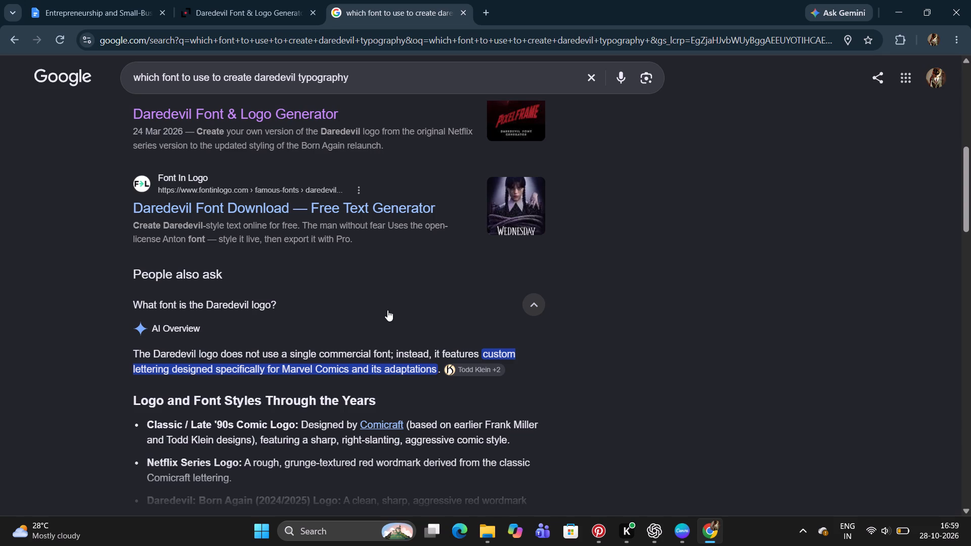
scroll(387, 310, down, 2)
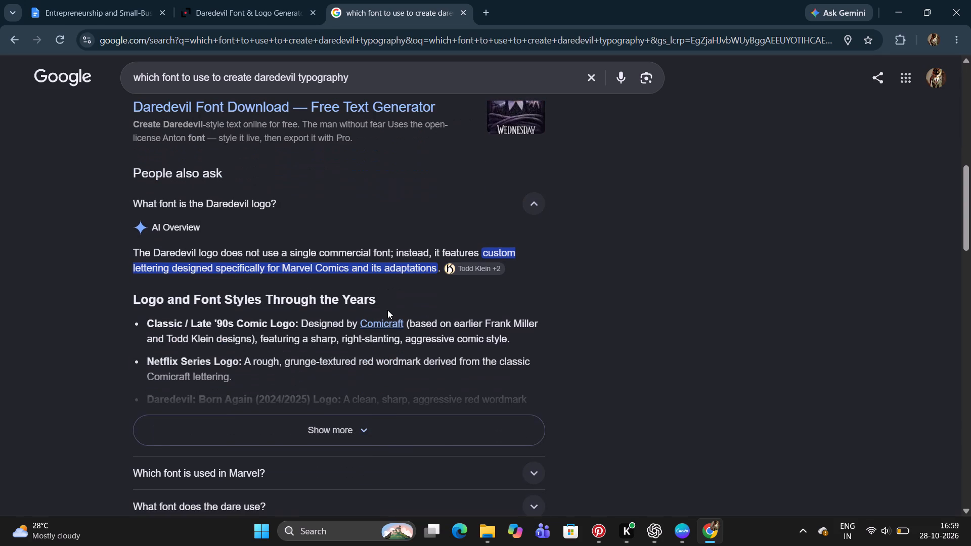
In Canva, rotate the vertical DAREDEVIL title to horizontal and move it just below the white-bordered picture frame.
click(676, 543)
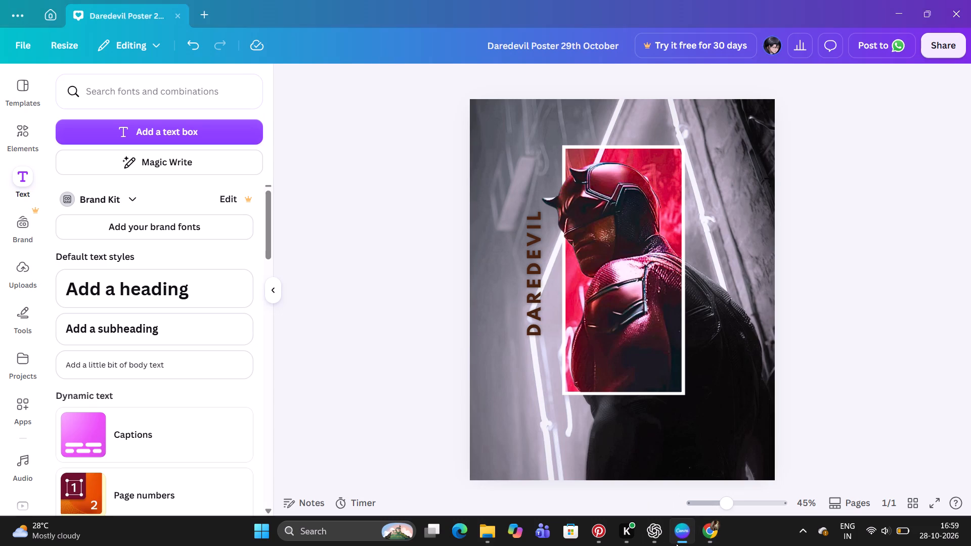
click(525, 294)
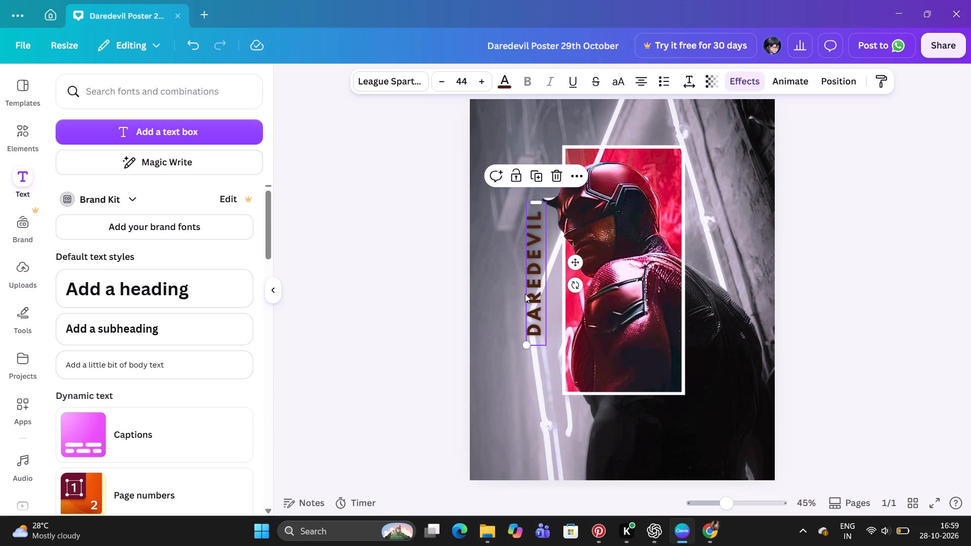
drag(577, 289, 534, 303)
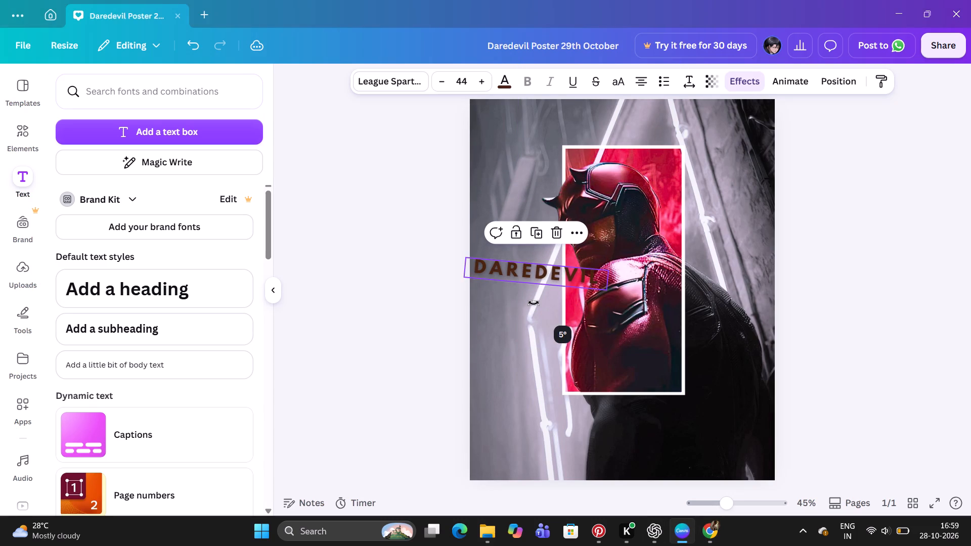
drag(534, 303, 535, 301)
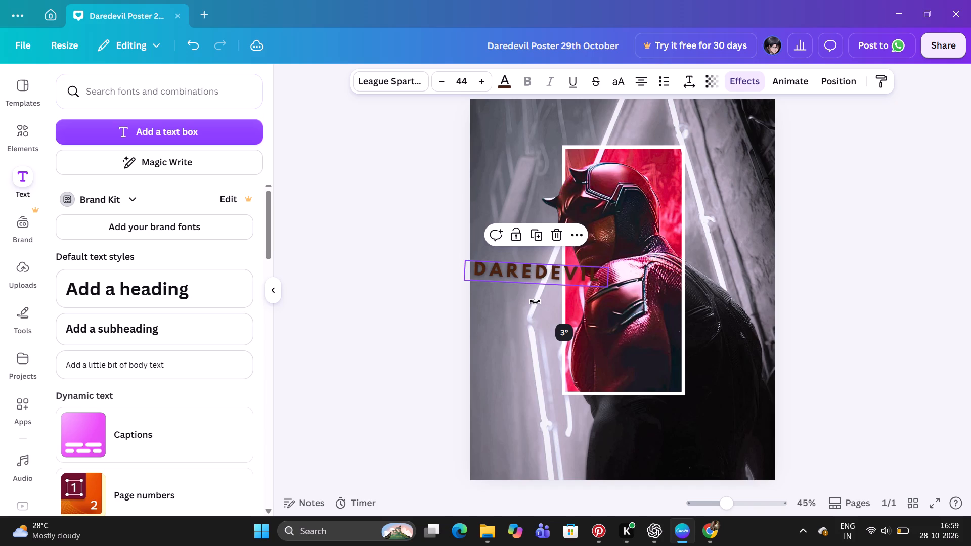
drag(535, 301, 536, 301)
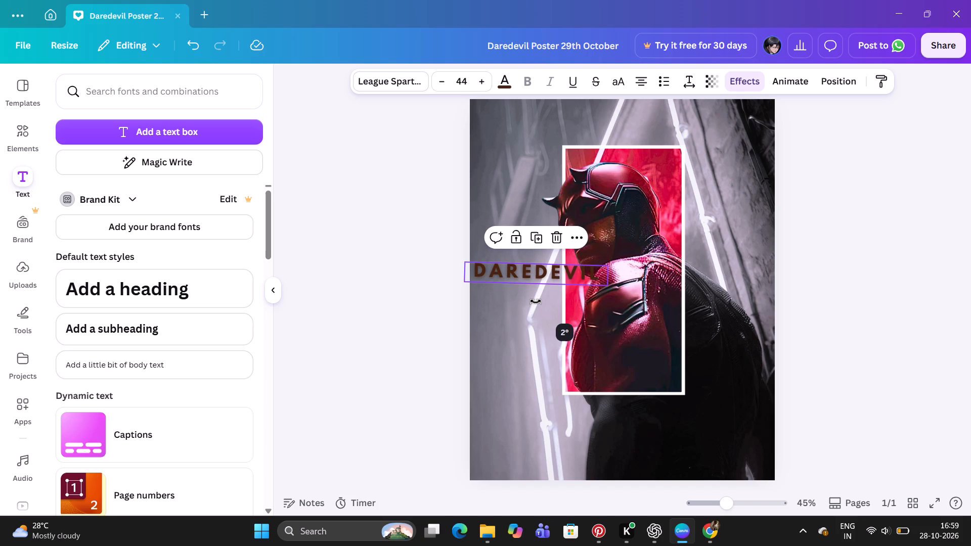
drag(536, 301, 537, 301)
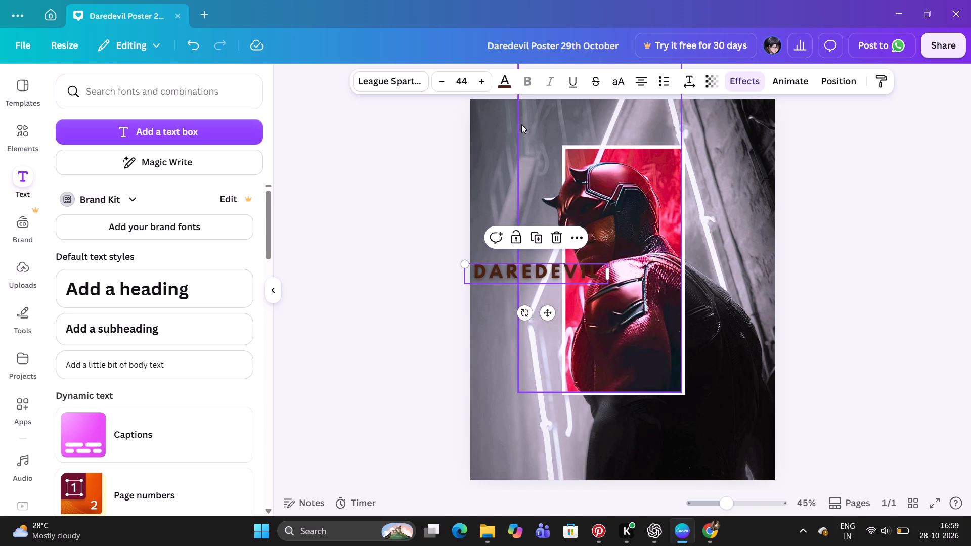
click(792, 243)
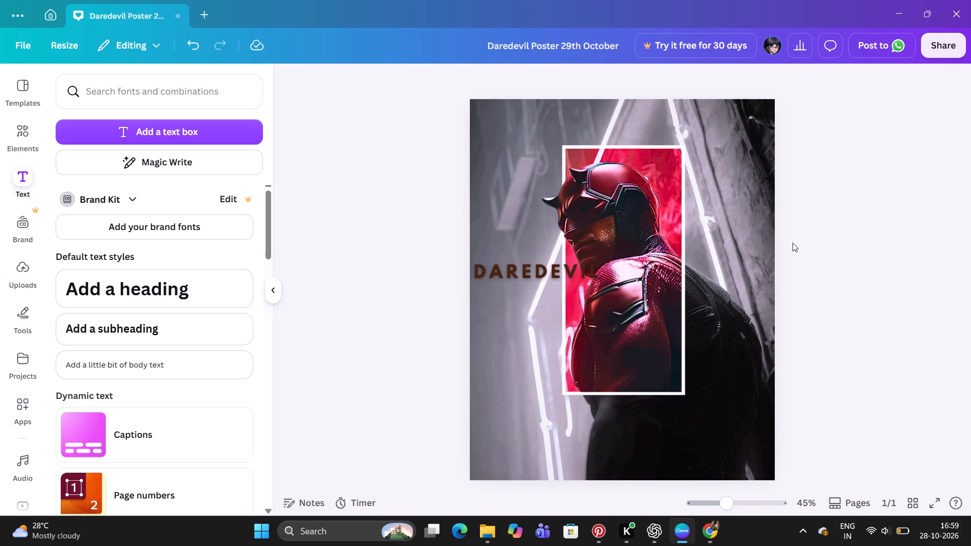
drag(591, 279, 659, 444)
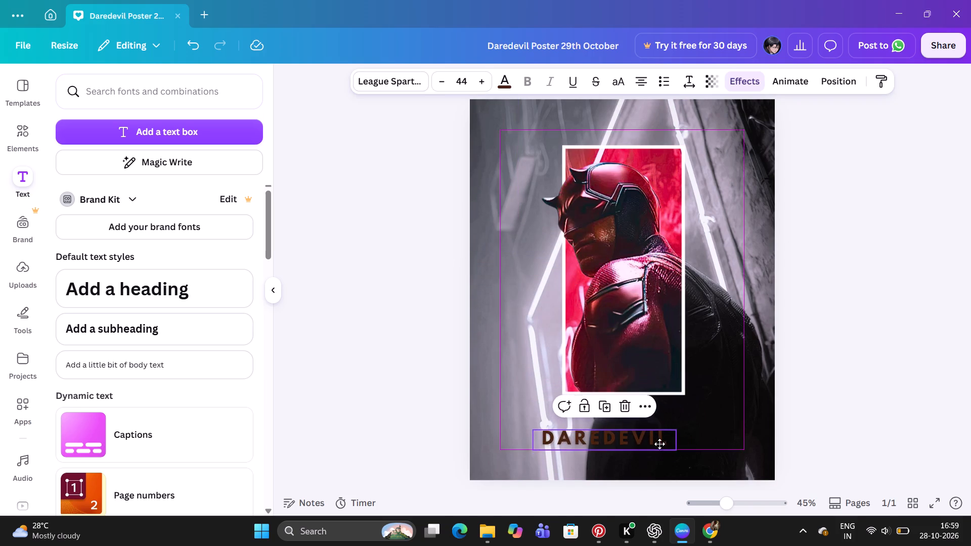
drag(659, 444, 668, 432)
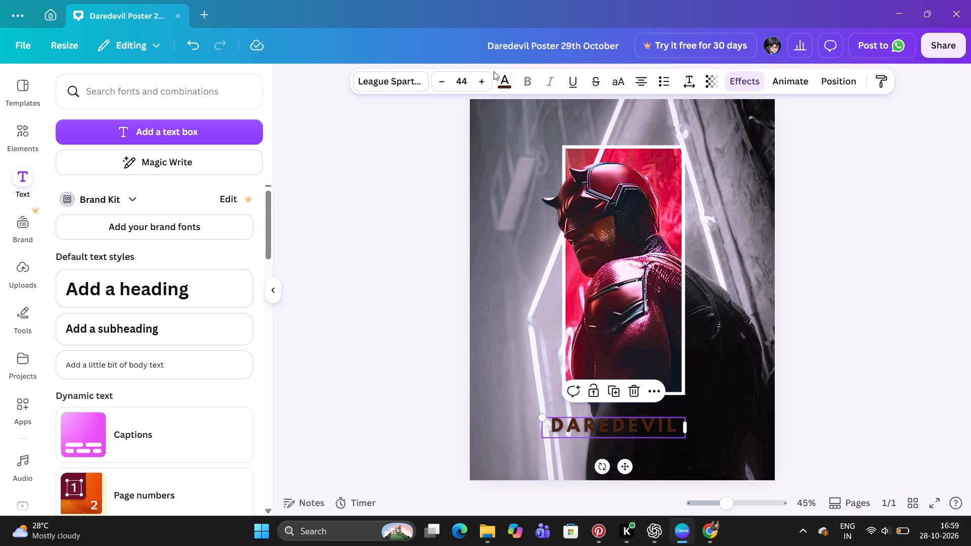
Enlarge the DAREDEVIL title to font size 52 and widen its text box so the word fits on one line.
triple_click(482, 84)
triple_click(482, 84)
double_click(482, 84)
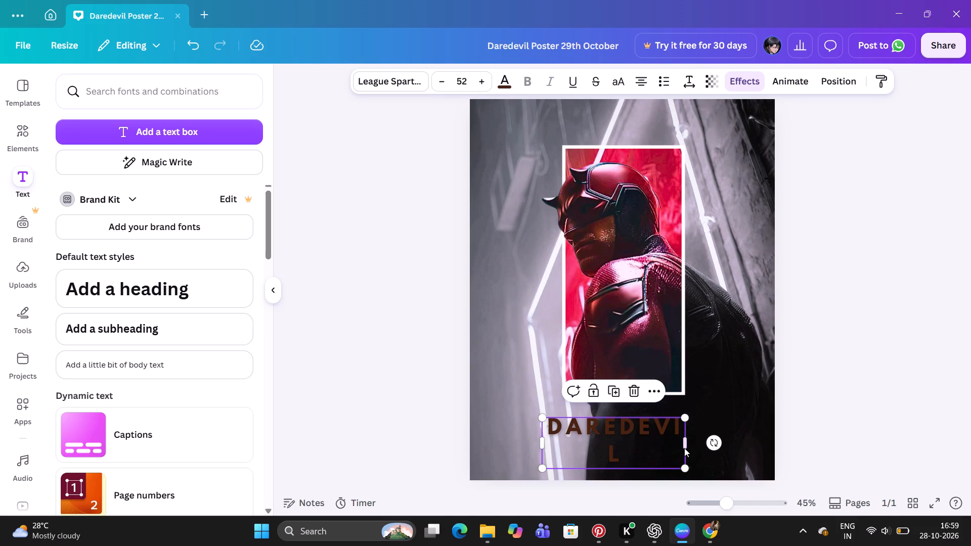
drag(685, 443, 705, 441)
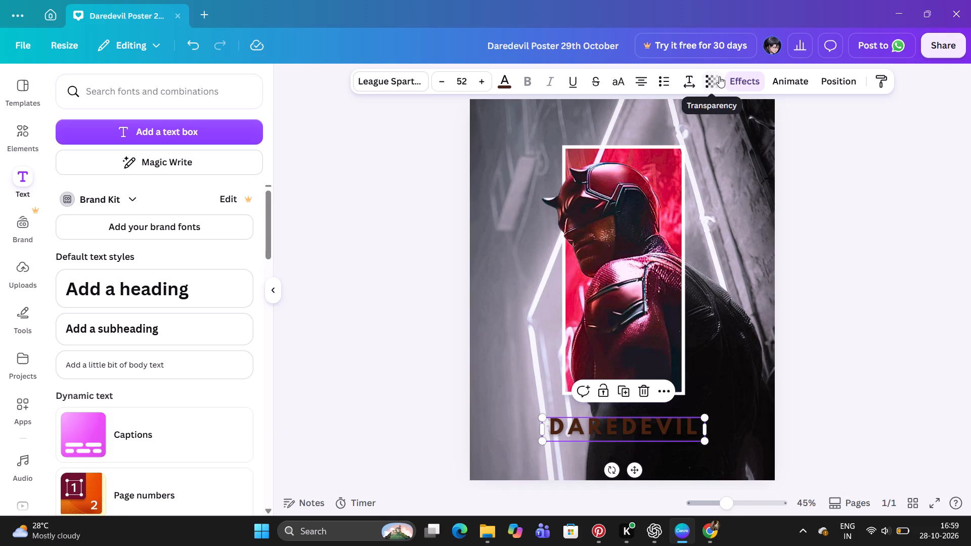
Replace the title's Glow effect with a white Outline effect at thickness 27.
click(735, 78)
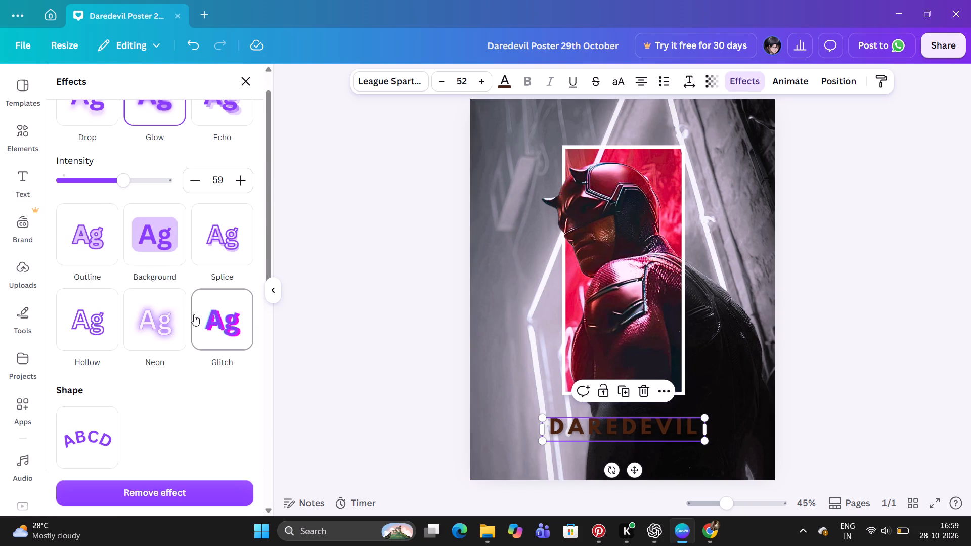
click(85, 244)
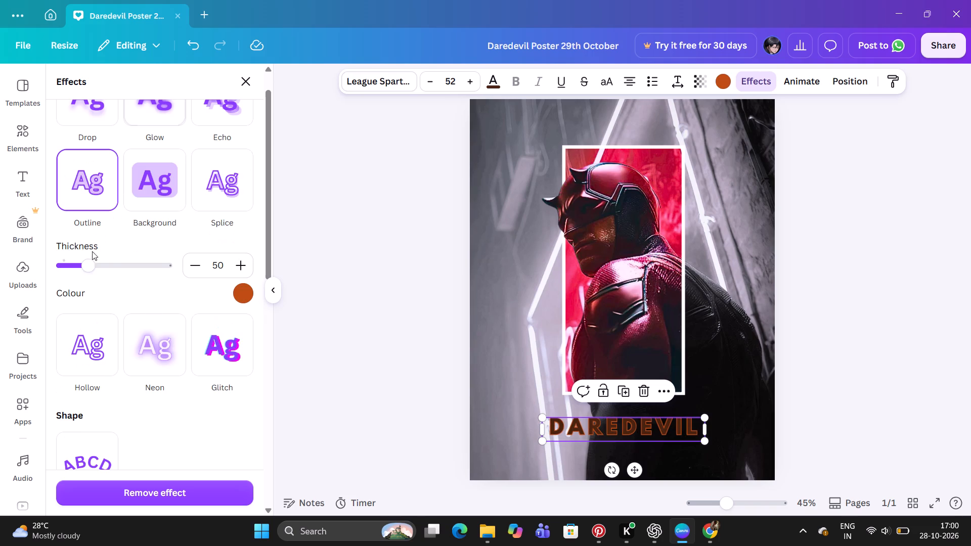
click(239, 297)
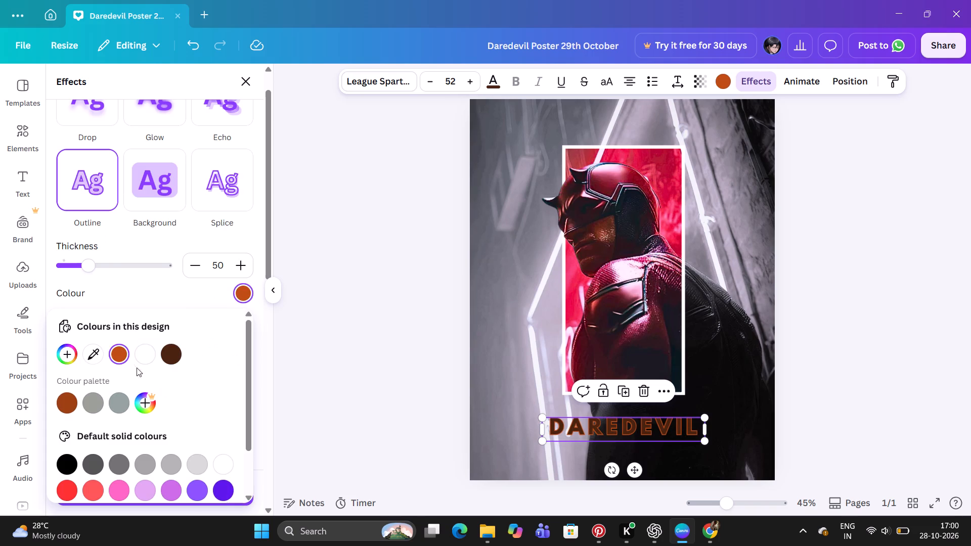
click(145, 347)
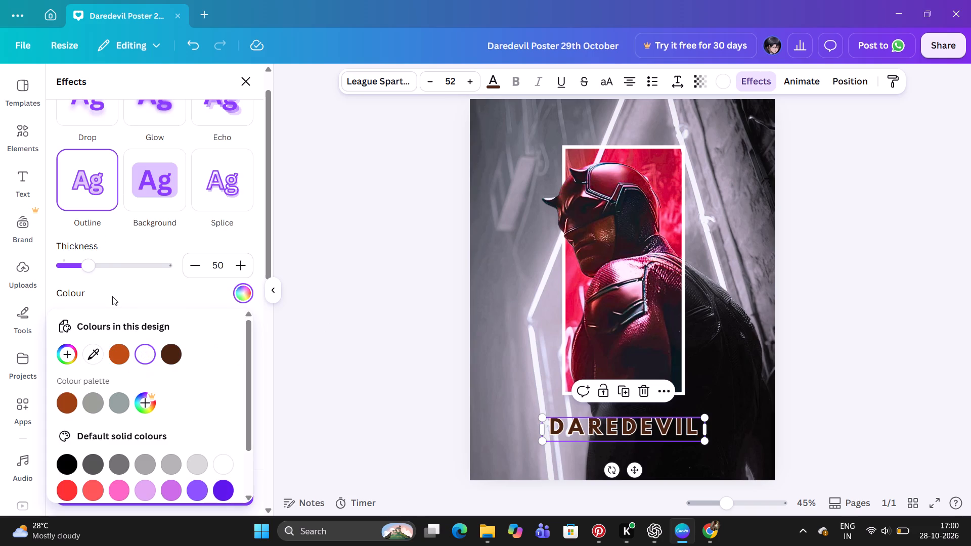
drag(90, 265, 77, 263)
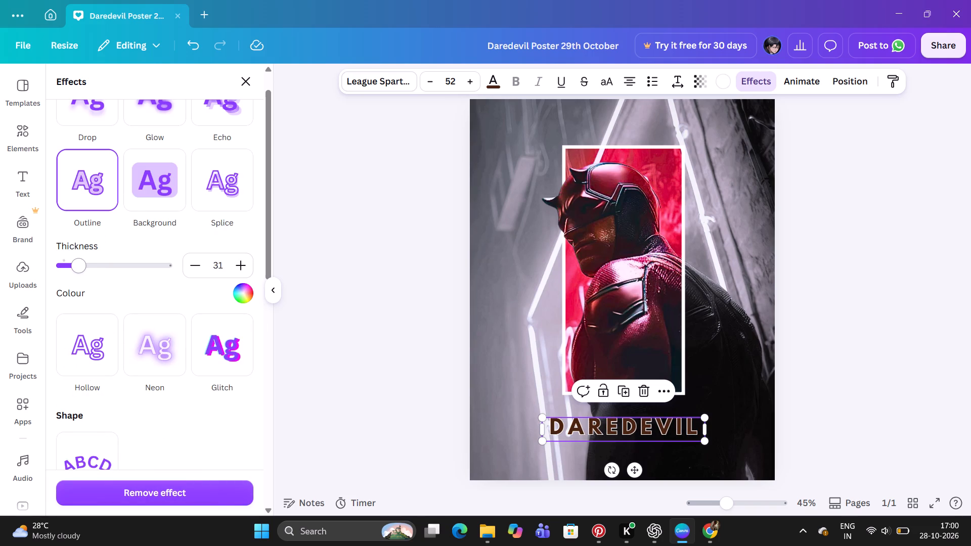
drag(77, 263, 75, 262)
Change the DAREDEVIL title's font to Gagalin.
click(388, 81)
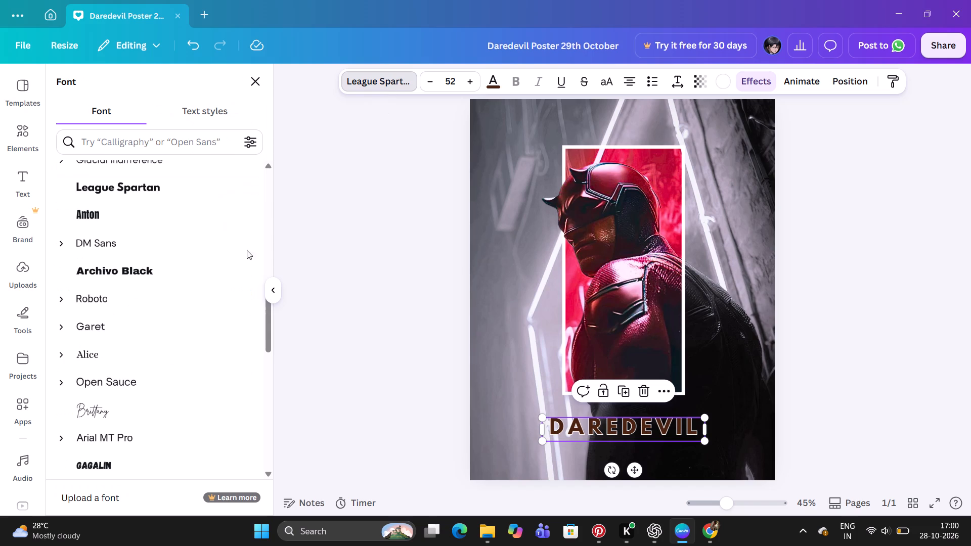
scroll(194, 340, down, 3)
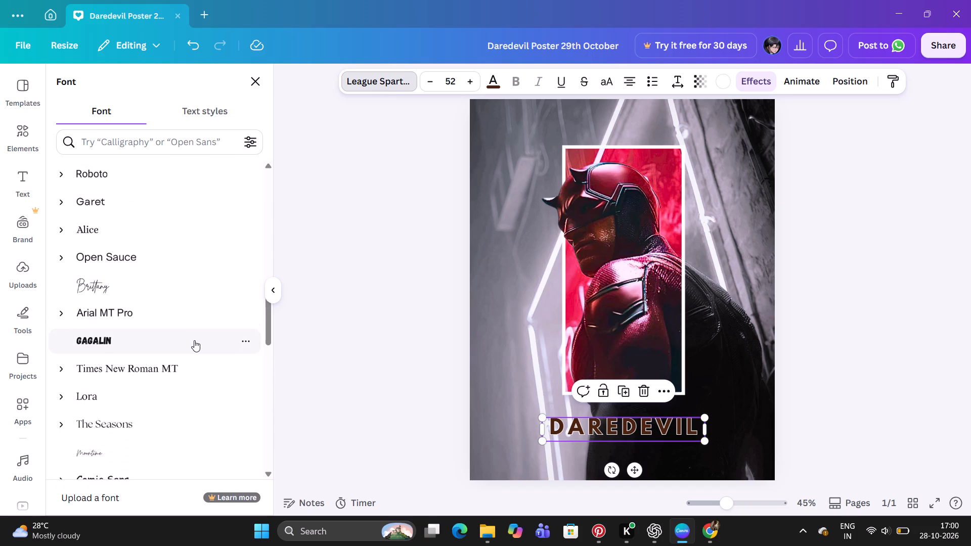
click(194, 340)
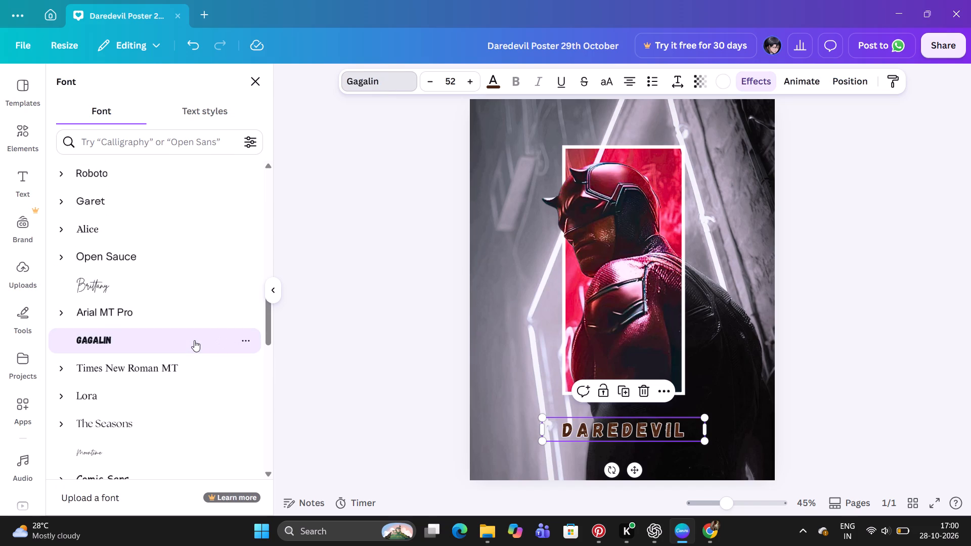
Browse further through the font list for other typefaces that could suit the DAREDEVIL title.
scroll(194, 340, down, 2)
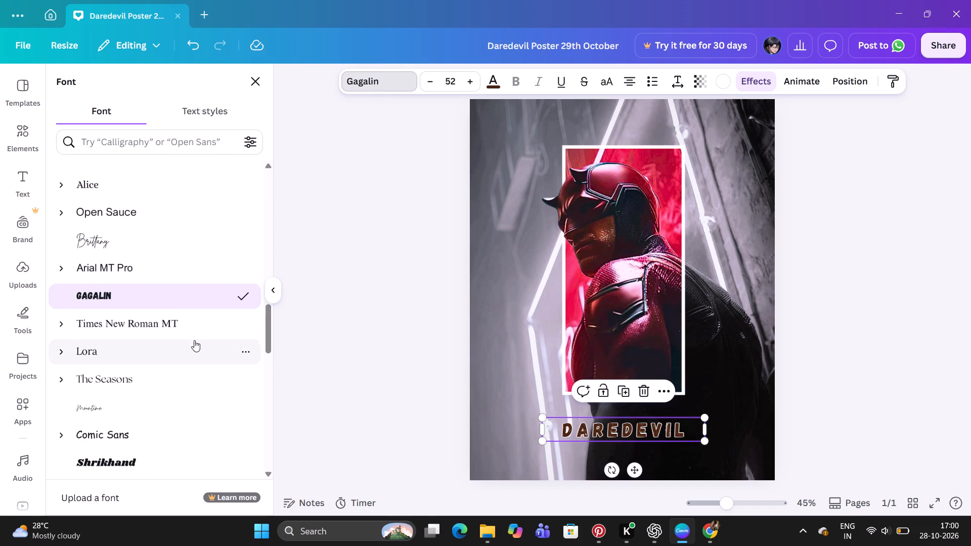
scroll(194, 340, down, 3)
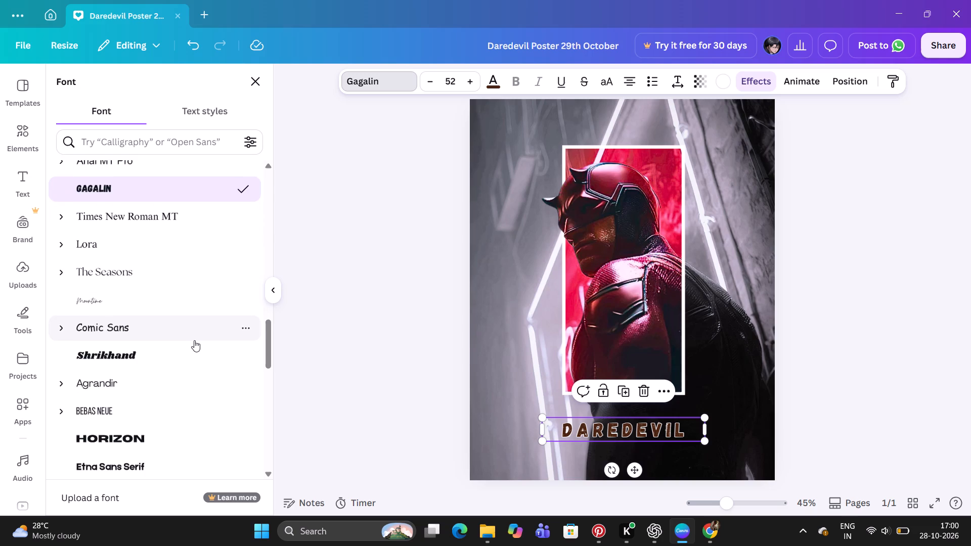
scroll(194, 340, down, 2)
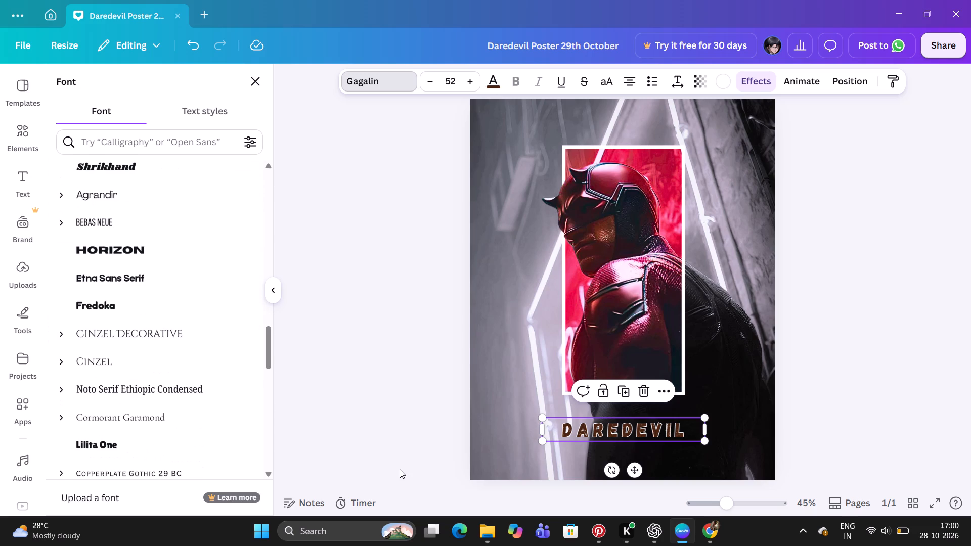
Switch to Chrome and go back to the AI Overview in the Daredevil typography search results.
click(710, 532)
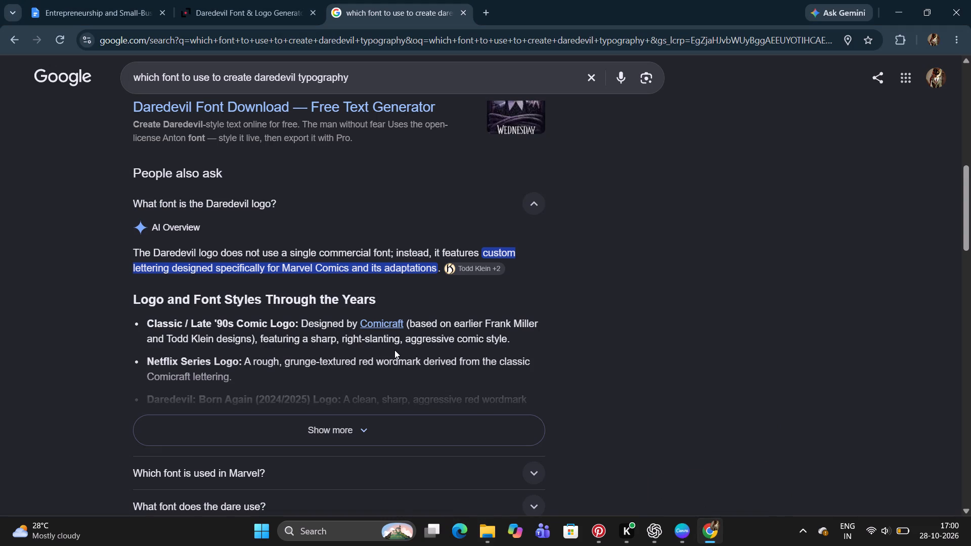
scroll(394, 350, up, 6)
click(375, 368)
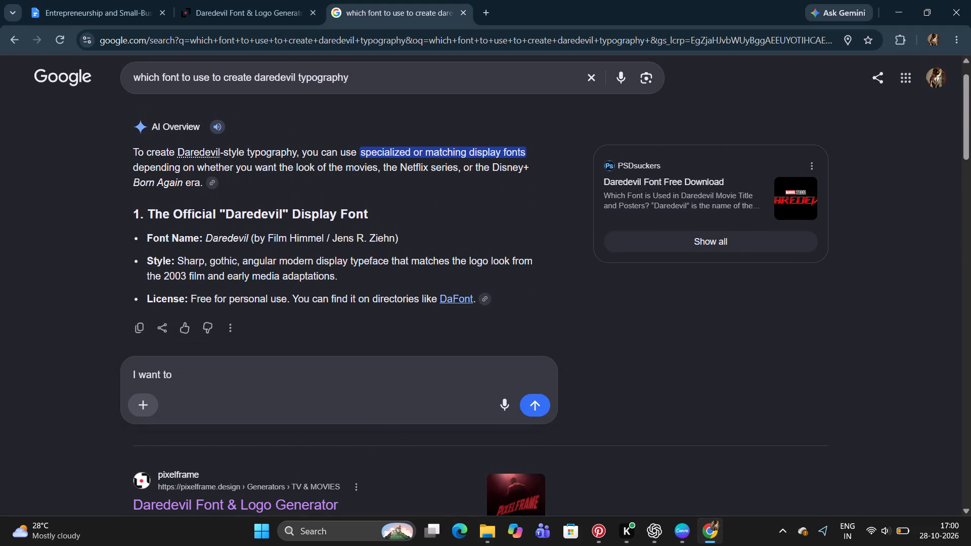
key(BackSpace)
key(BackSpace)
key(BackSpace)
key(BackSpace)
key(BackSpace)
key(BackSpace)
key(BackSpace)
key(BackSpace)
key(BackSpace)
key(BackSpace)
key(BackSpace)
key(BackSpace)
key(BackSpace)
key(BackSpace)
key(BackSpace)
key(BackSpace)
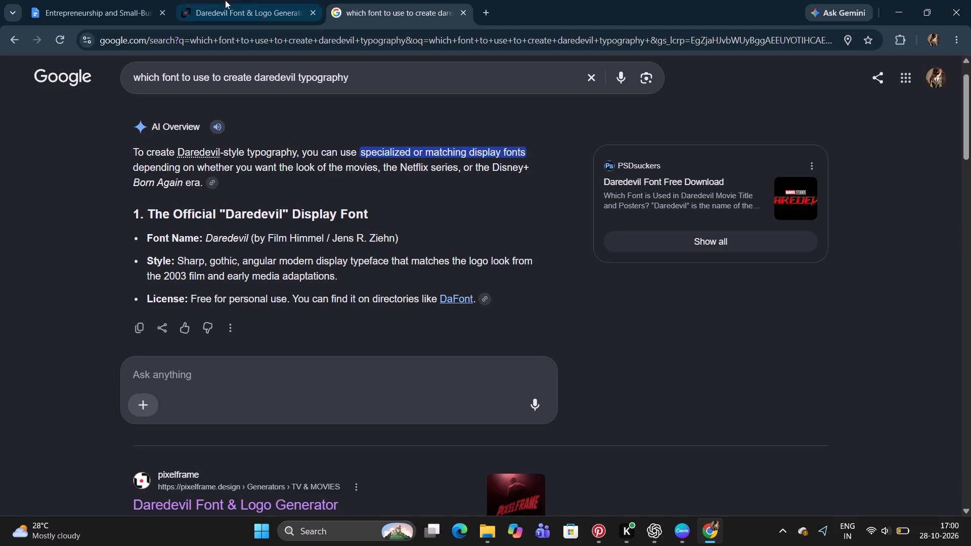
Search Google in a new tab for "daredevil typography".
click(491, 9)
text(darede)
key(Down)
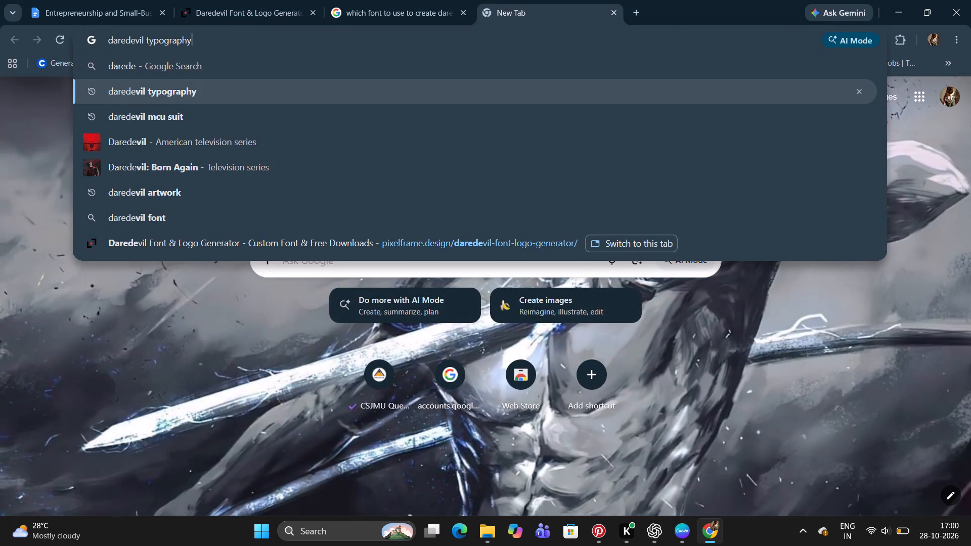
key(Return)
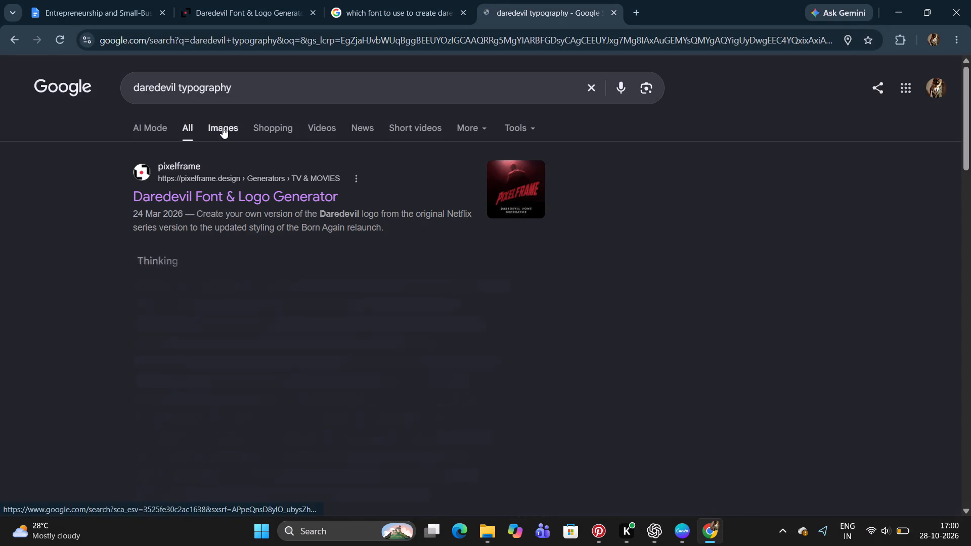
Browse the image results for daredevil typography and examine the Reddit compilation of every main Daredevil logo.
click(223, 127)
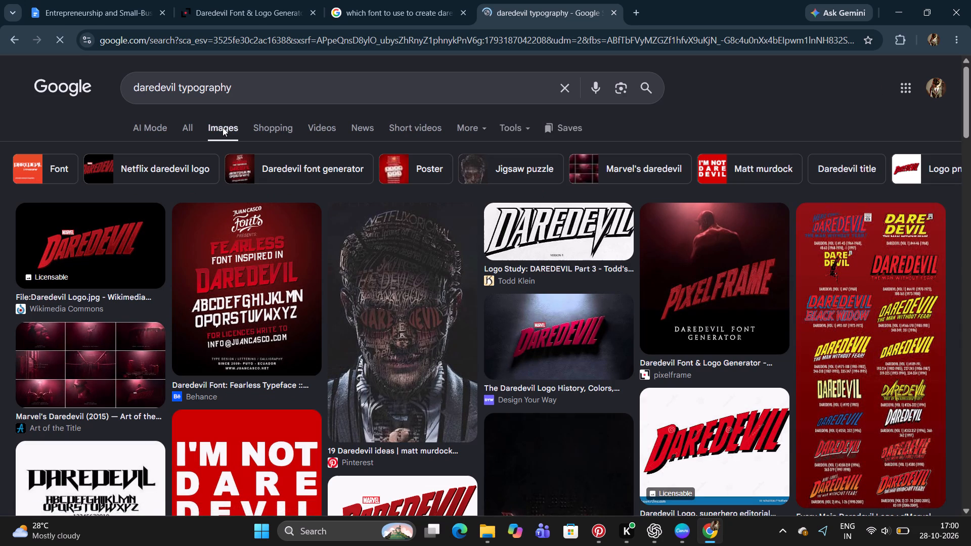
scroll(318, 274, down, 1)
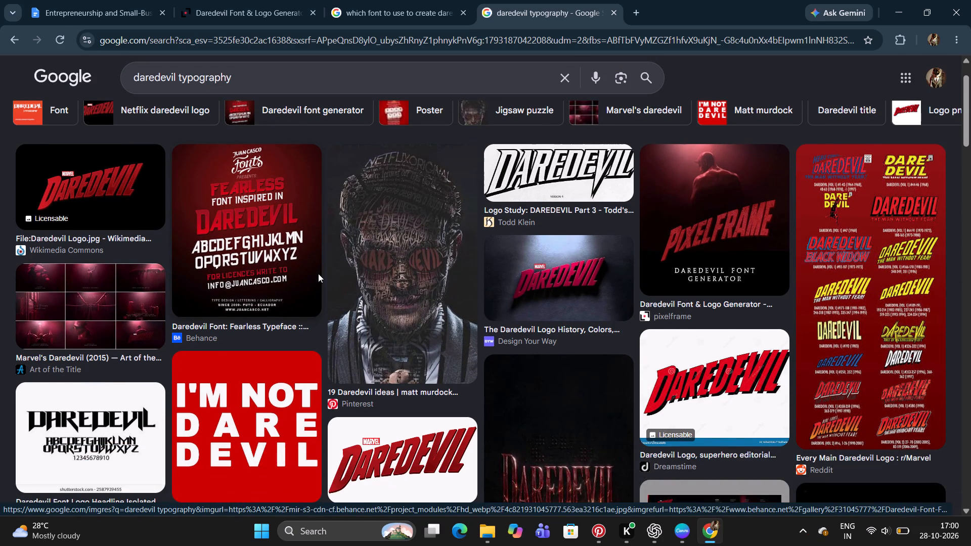
click(877, 226)
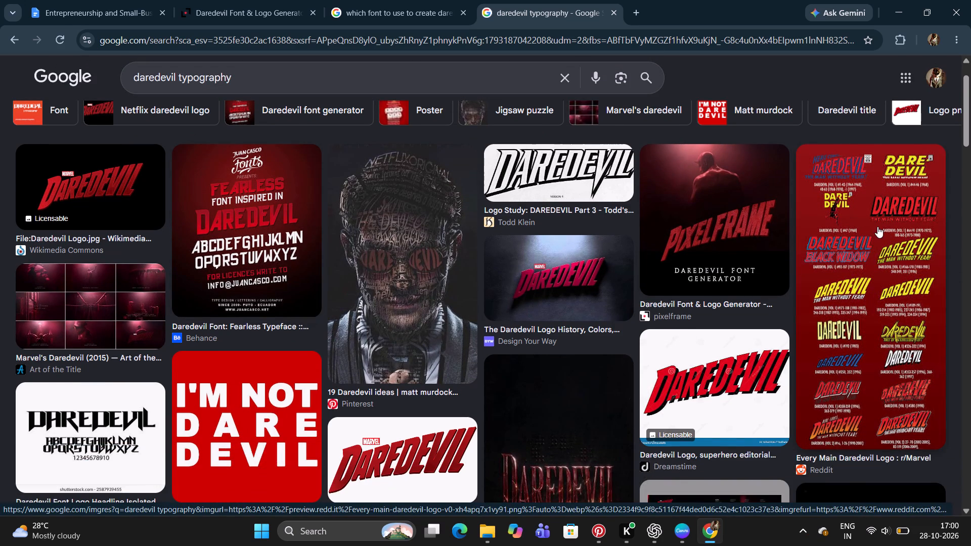
scroll(799, 237, right, 1)
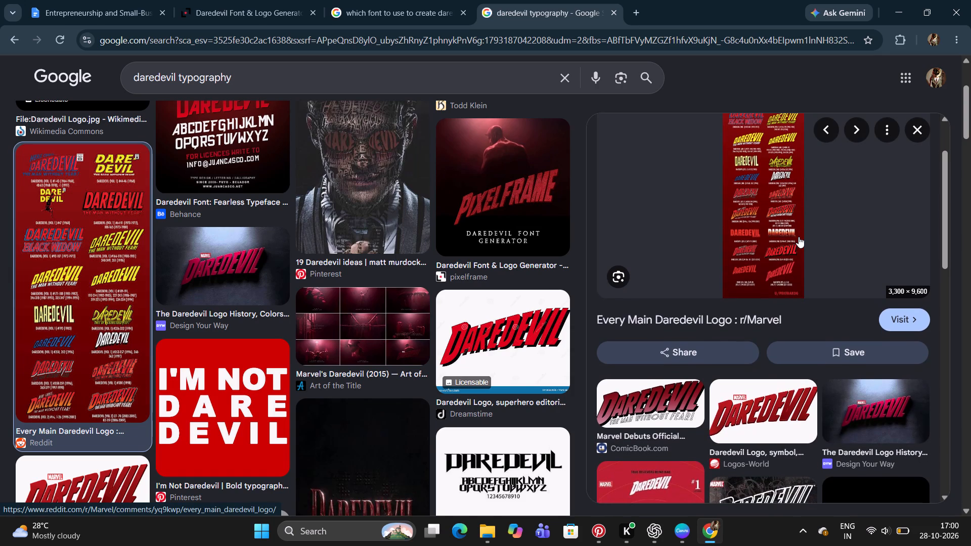
scroll(799, 237, right, 1)
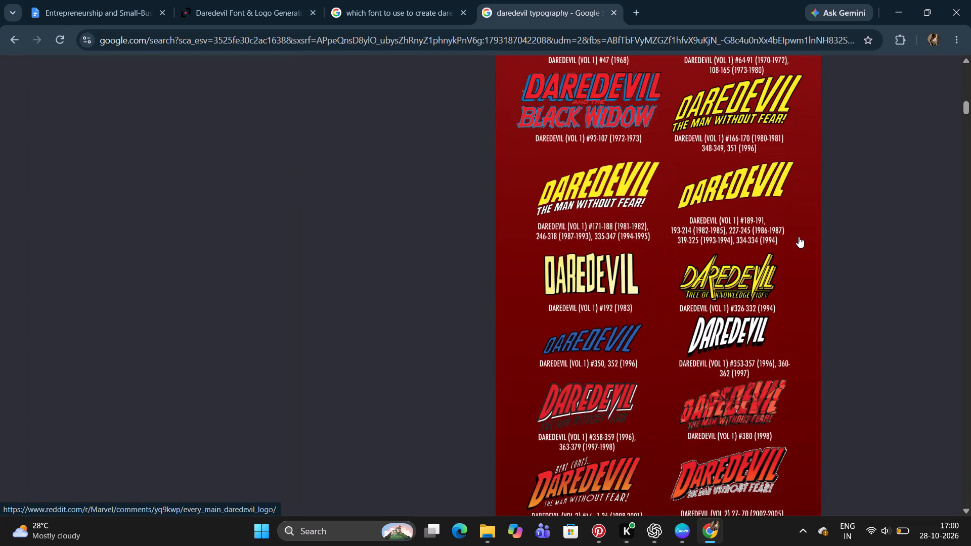
scroll(799, 237, down, 3)
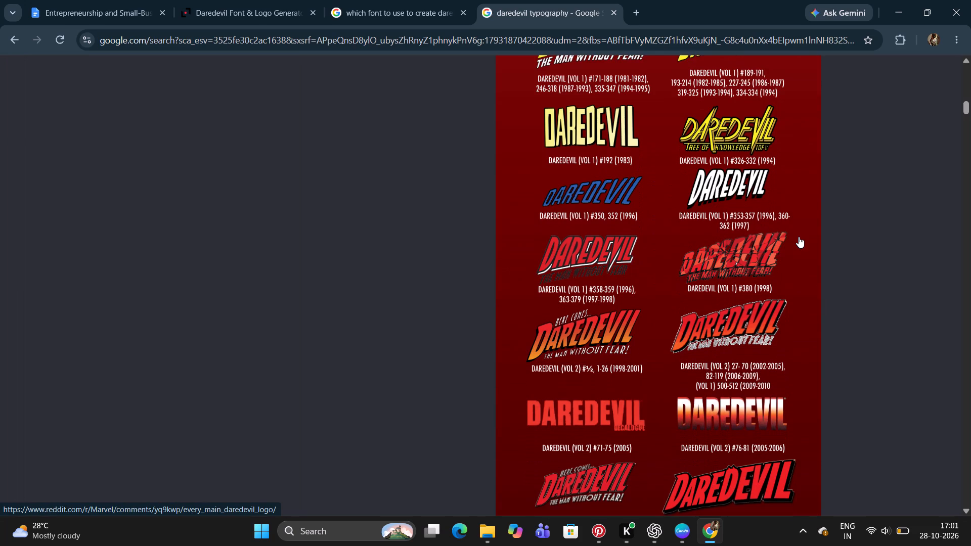
scroll(799, 237, down, 3)
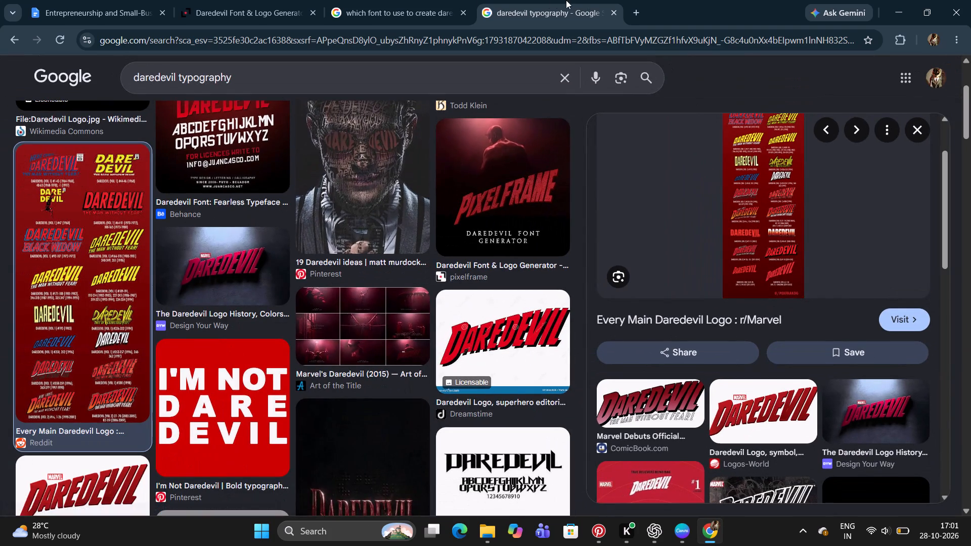
Return to the earlier font search, extend it to "which font to use to create daredevil typography in canva", and expand the AI Overview.
click(402, 1)
click(421, 81)
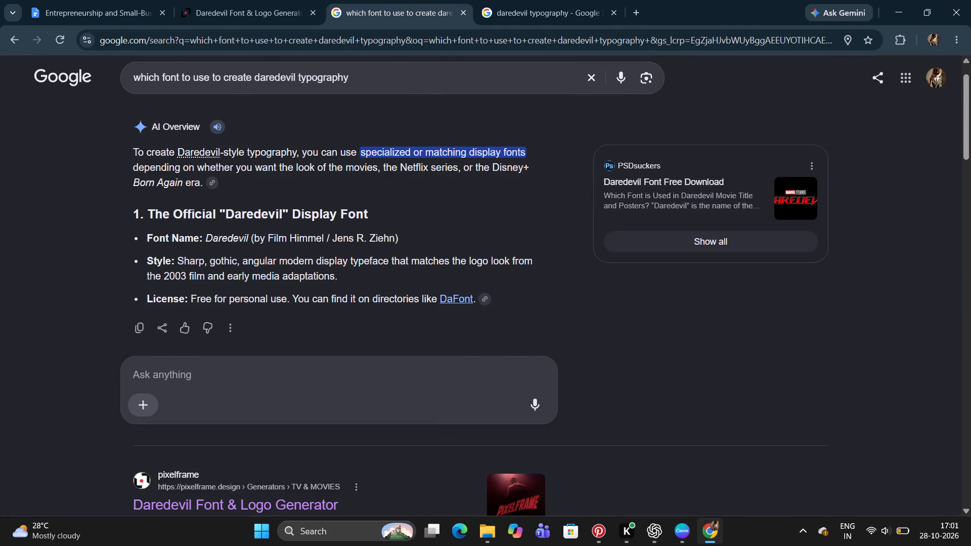
key(space)
text(in)
key(space)
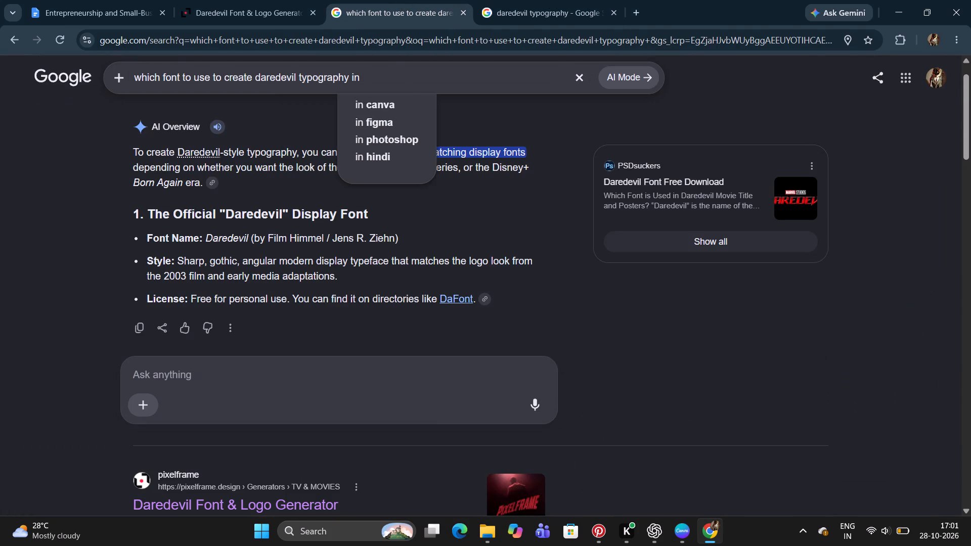
key(Down)
key(Return)
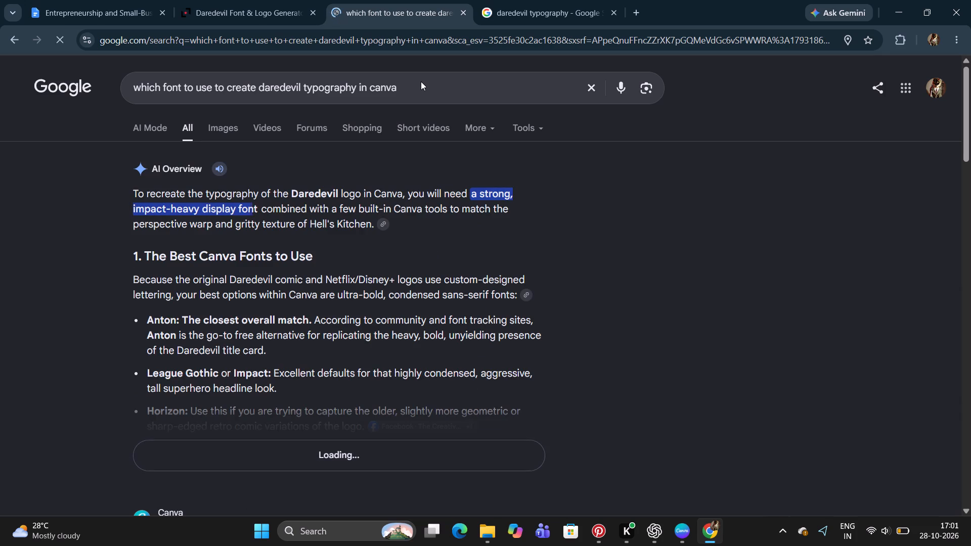
click(276, 460)
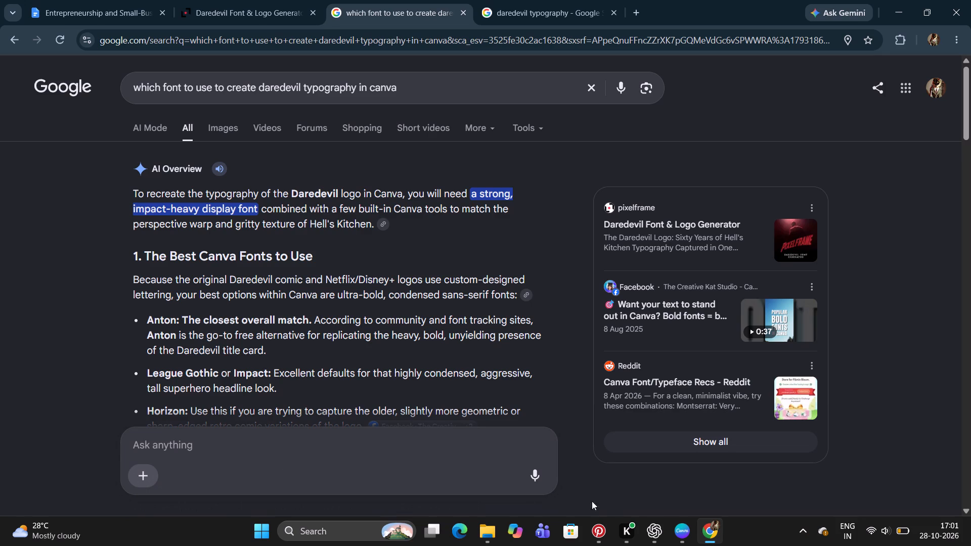
Switch to Canva and change the DAREDEVIL title's font to Anton.
click(669, 529)
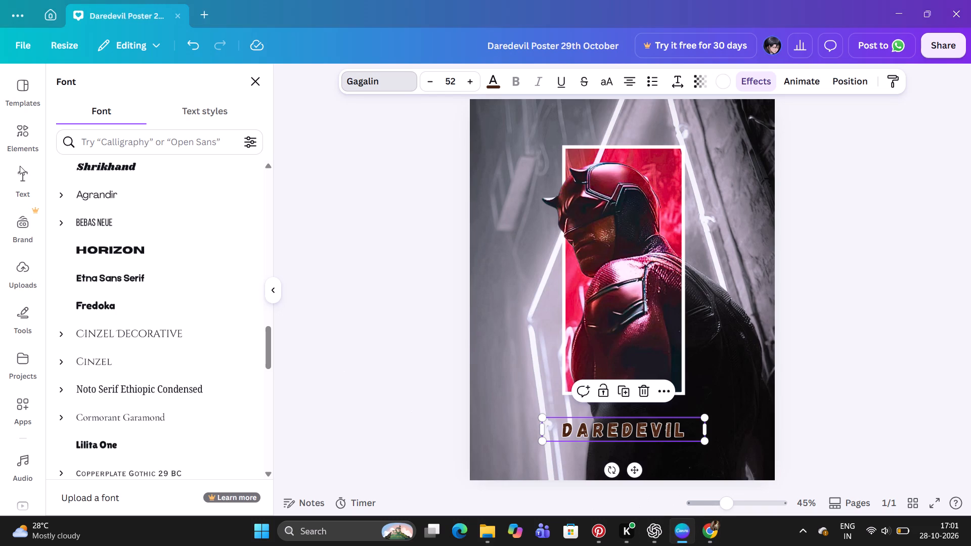
scroll(116, 276, up, 18)
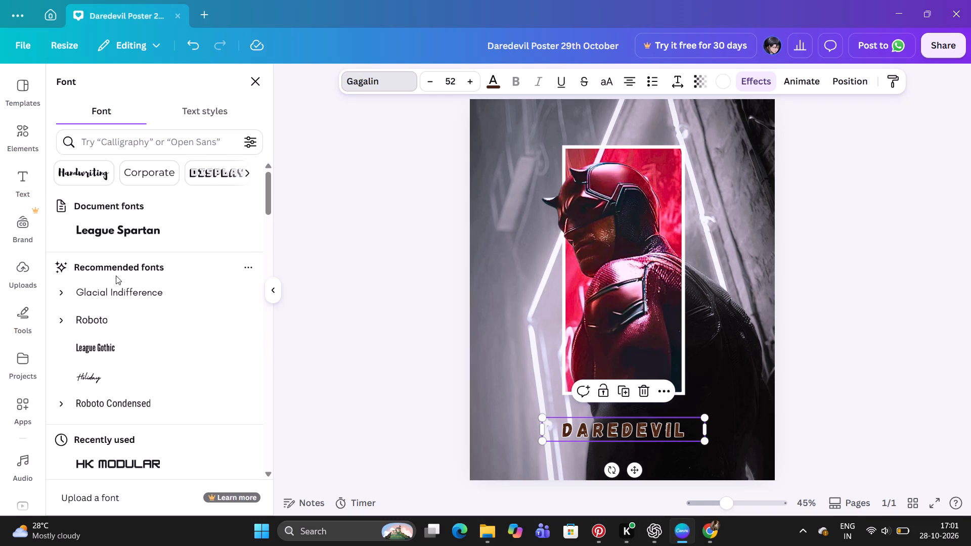
scroll(116, 276, up, 1)
scroll(116, 276, down, 4)
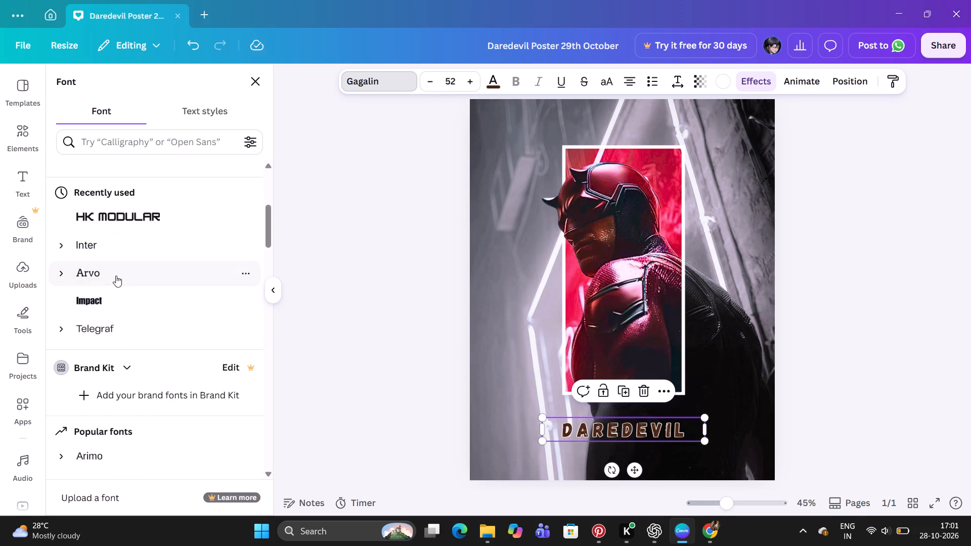
scroll(116, 276, down, 4)
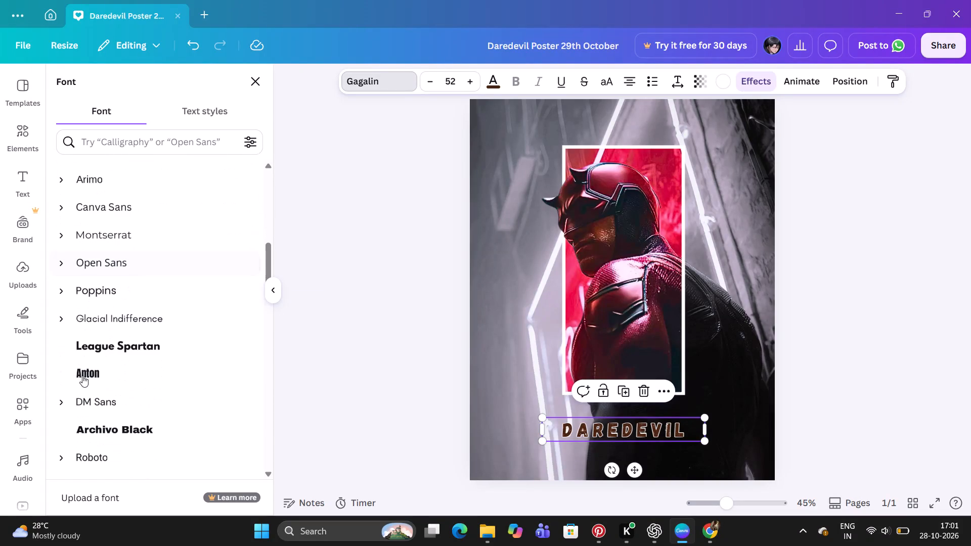
click(82, 377)
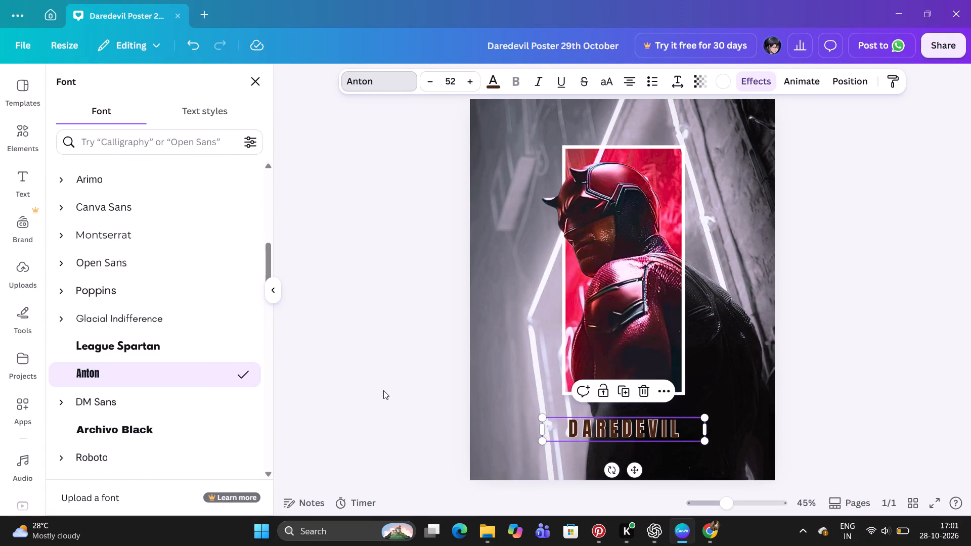
Cut the DAREDEVIL title down to its first letter, D.
scroll(383, 390, down, 1)
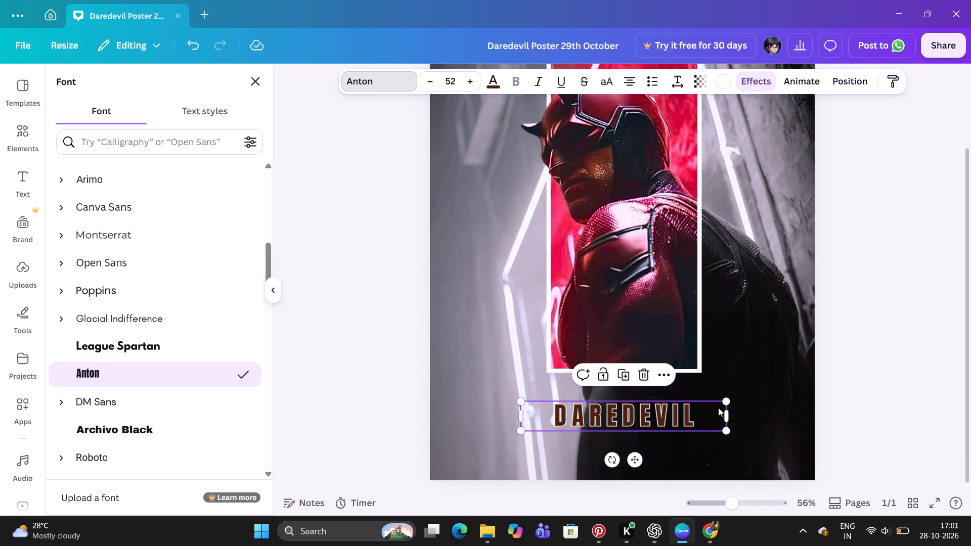
click(692, 413)
key(BackSpace)
key(BackSpace)
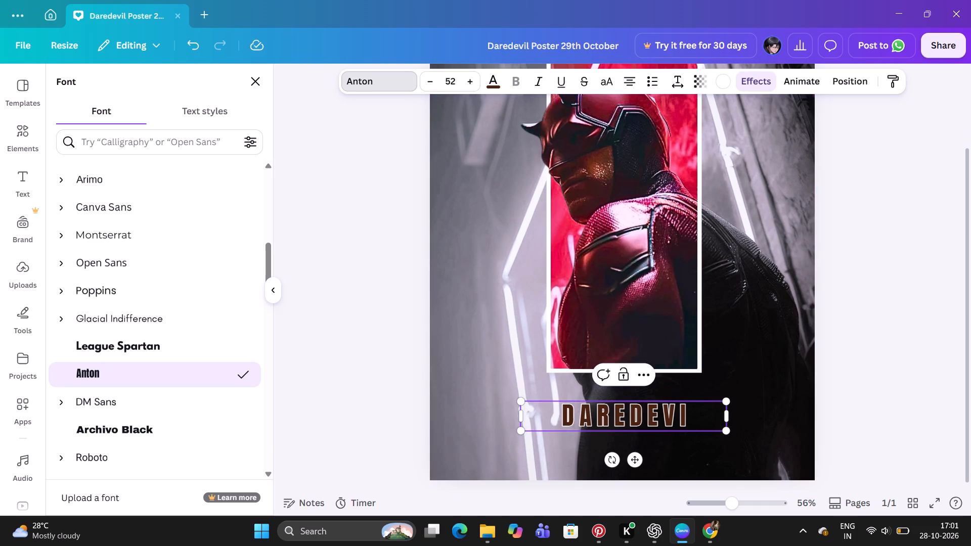
key(BackSpace)
key(BackSpace)
key(BackSpace)
key(BackSpace)
key(BackSpace)
key(BackSpace)
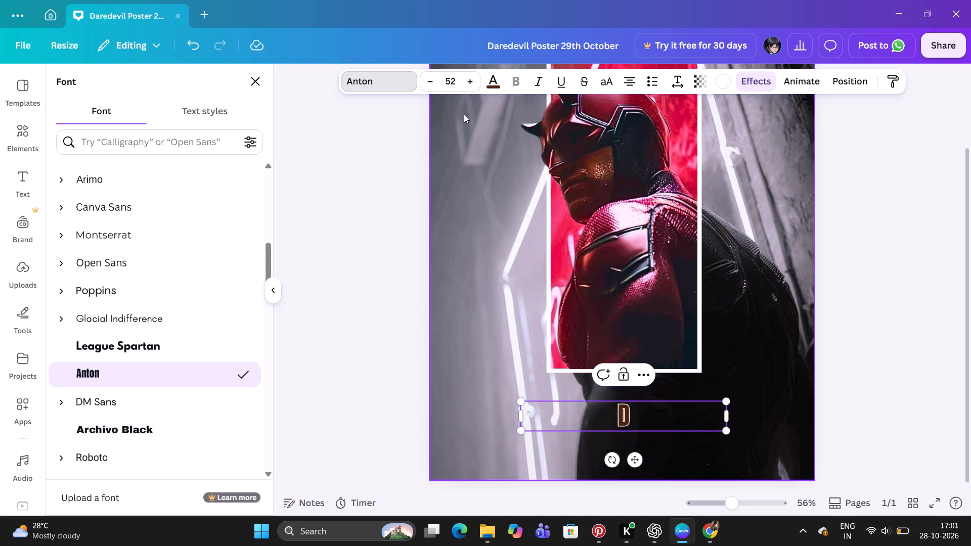
Increase the font size of the D to 63 and deselect the text box.
triple_click(473, 77)
triple_click(473, 77)
triple_click(473, 77)
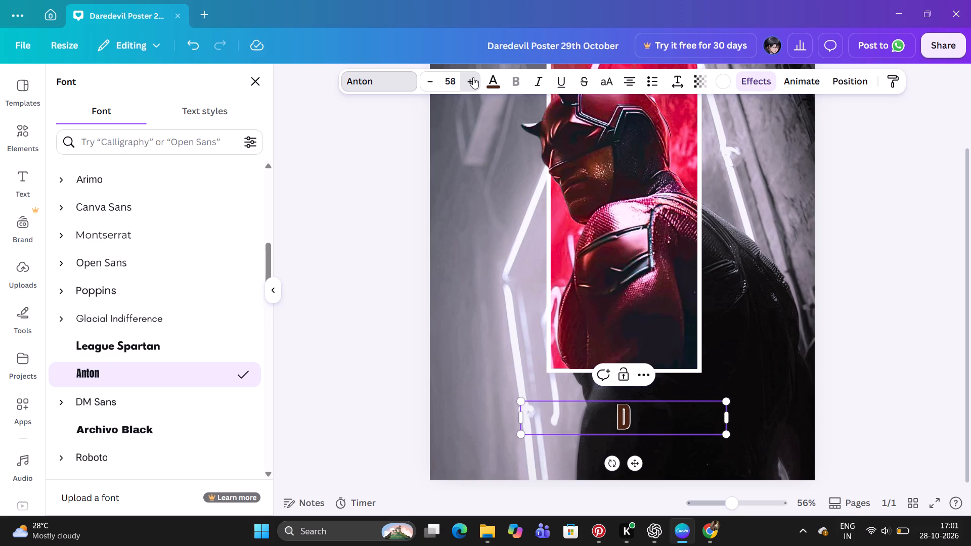
double_click(473, 77)
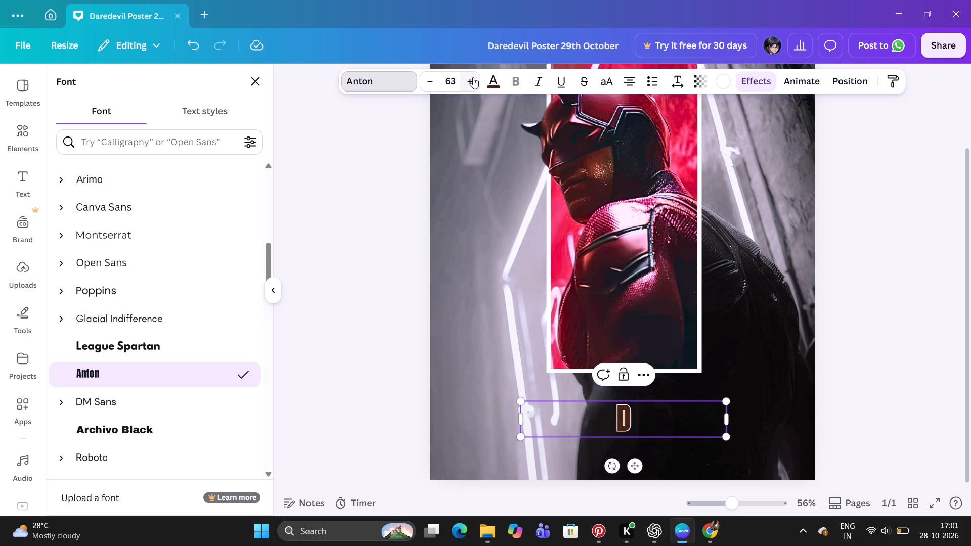
click(872, 250)
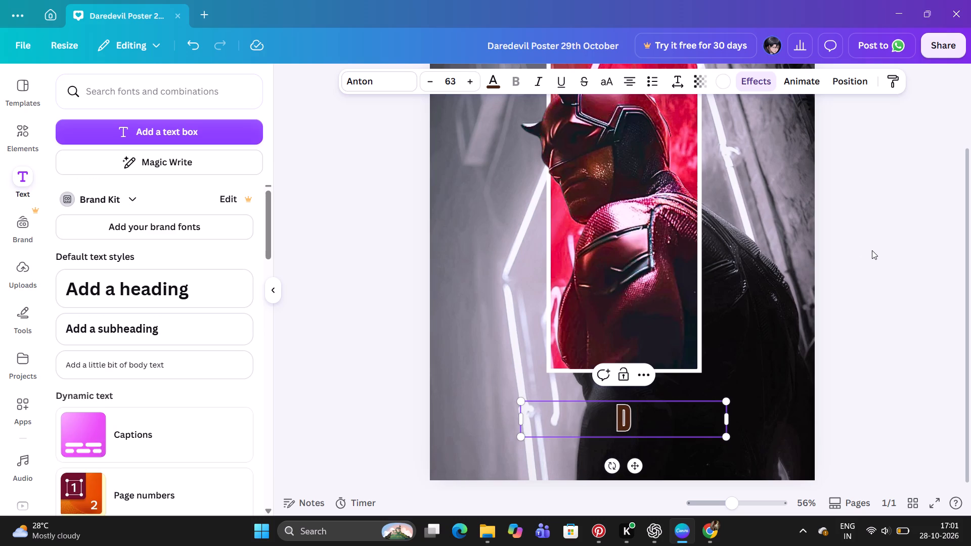
click(872, 250)
Duplicate the D text box and nudge the copy right and slightly up so it sits beside the original D.
click(619, 421)
right_click(619, 421)
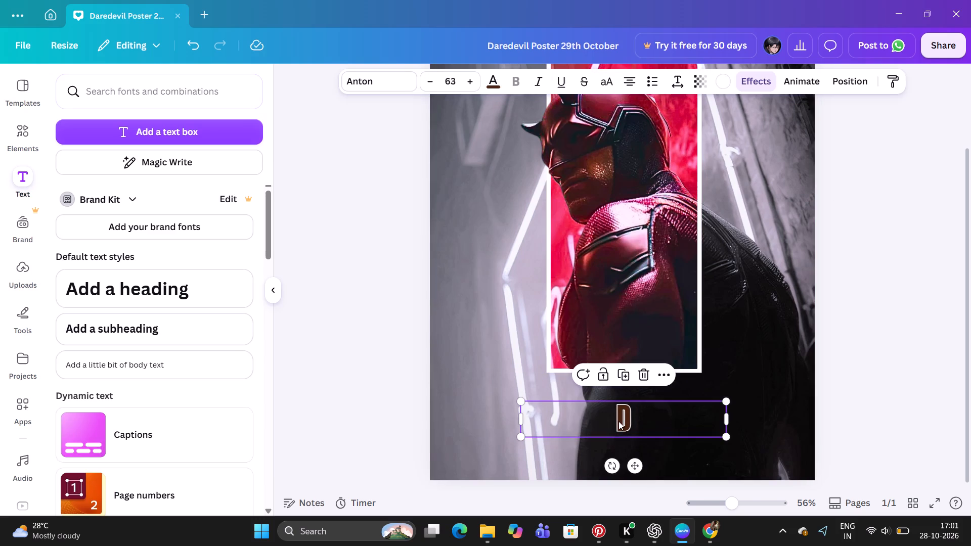
click(661, 176)
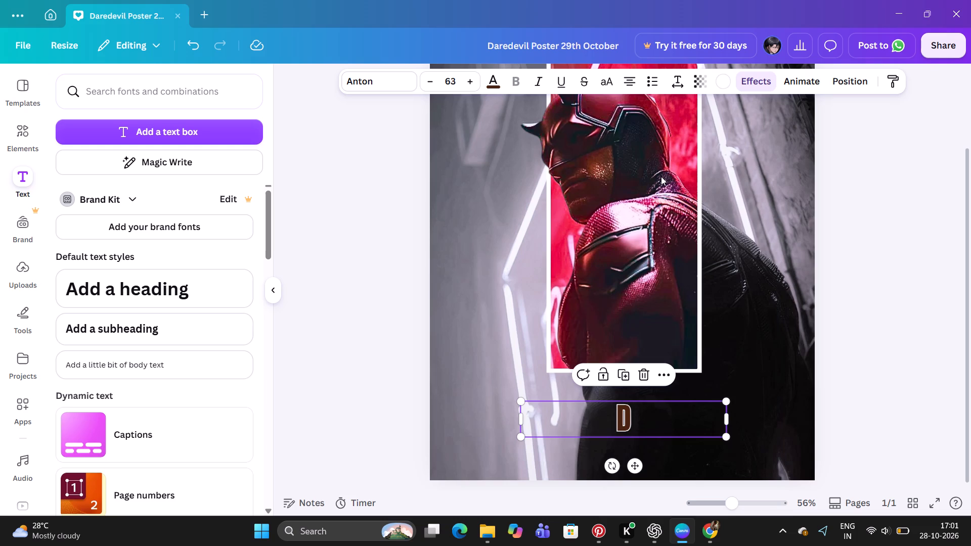
key(ctrl+v)
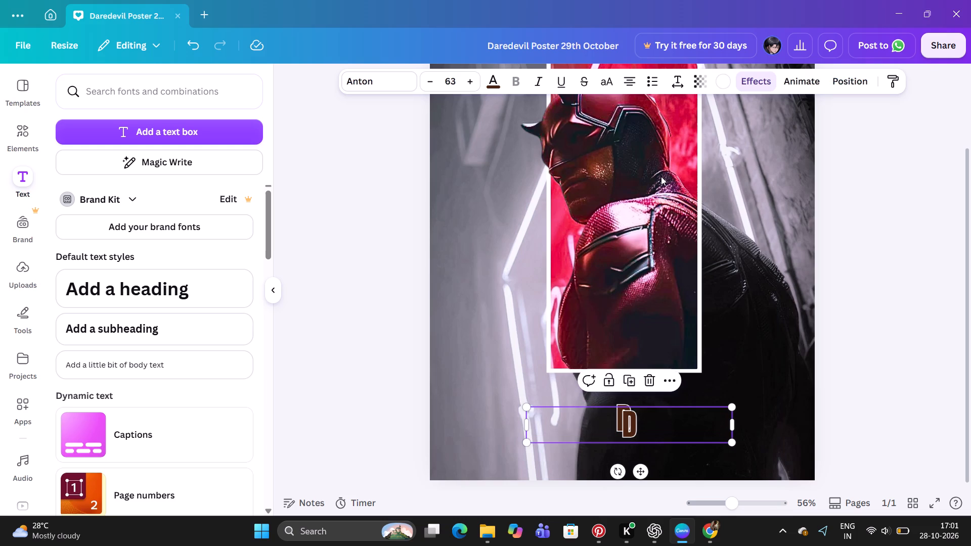
key(Right)
key(Right)
key(Right)
key(Right)
key(Right)
key(Right)
key(Right)
key(Right)
key(Right)
key(Right)
key(Right)
key(Right)
key(Right)
key(Right)
key(Right)
key(Right)
key(Right)
key(Right)
key(Right)
key(Right)
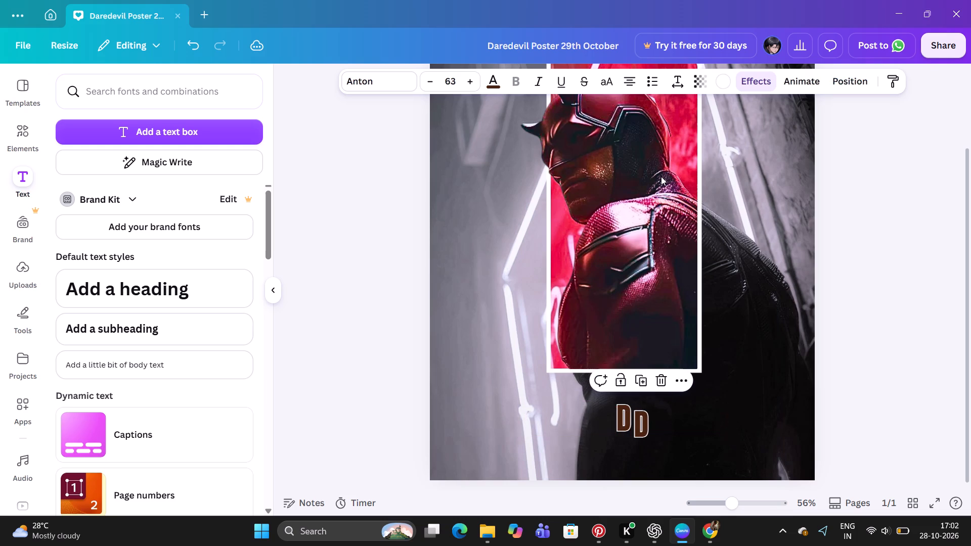
key(Up)
key(Up)
key(Up)
key(Up)
key(Up)
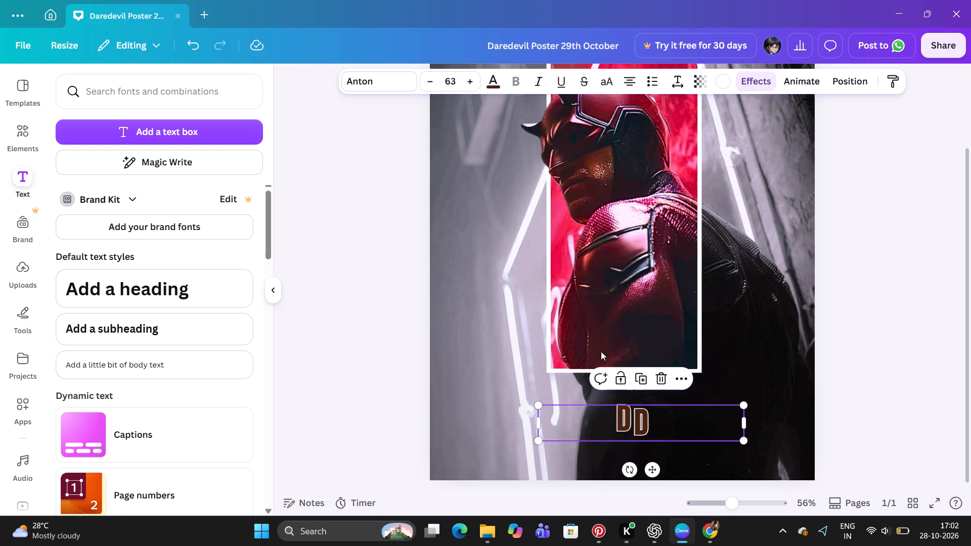
Replace the text of the duplicated D text box with ARE in capitals.
click(664, 412)
key(BackSpace)
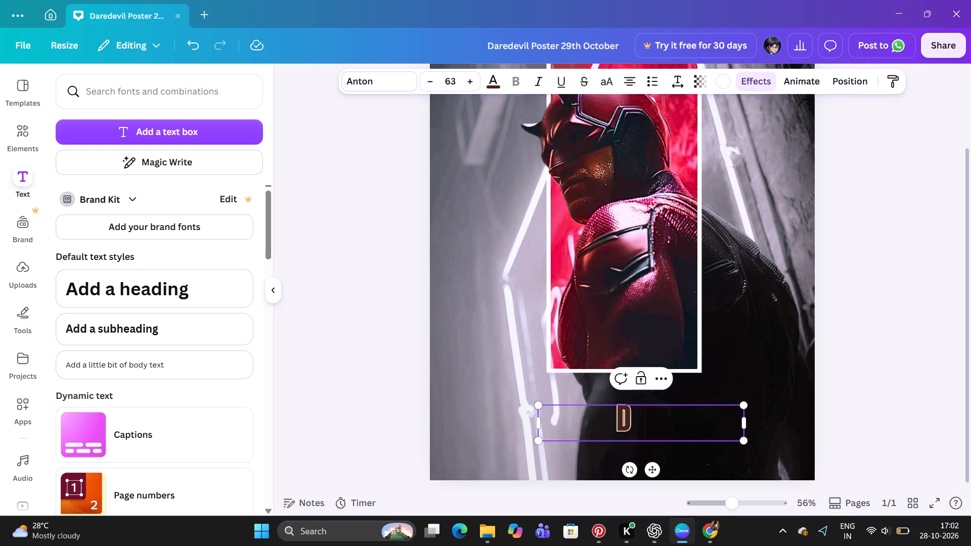
text(arew)
key(BackSpace)
key(BackSpace)
key(BackSpace)
key(BackSpace)
text(ARE)
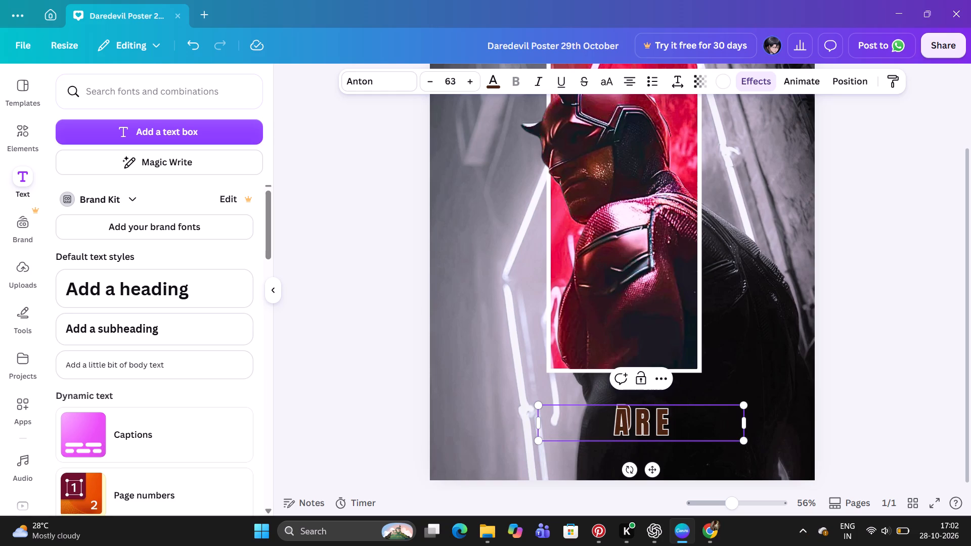
Reduce the font size of the ARE text to 58.
triple_click(431, 86)
double_click(431, 86)
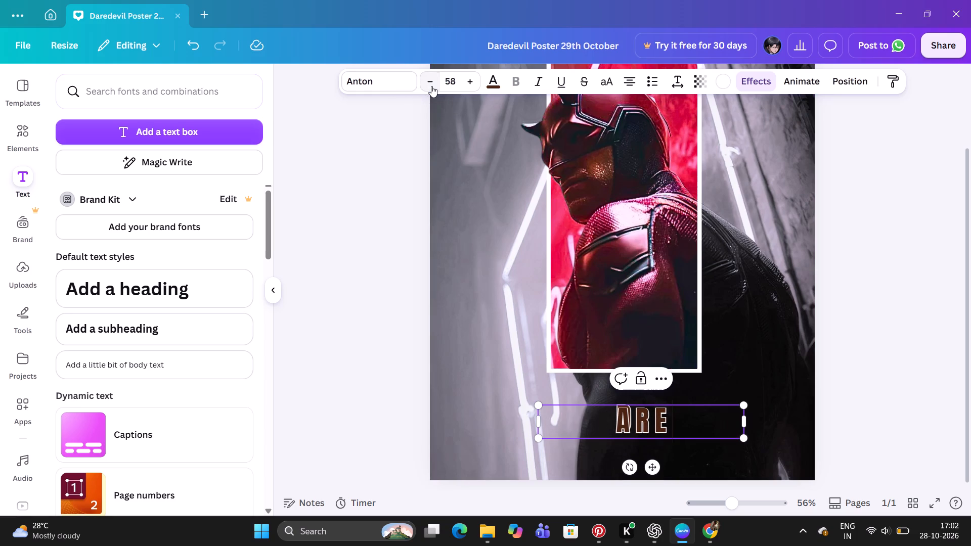
Switch to Chrome and review the AI Overview's recommended Canva fonts for the Daredevil typography.
click(718, 529)
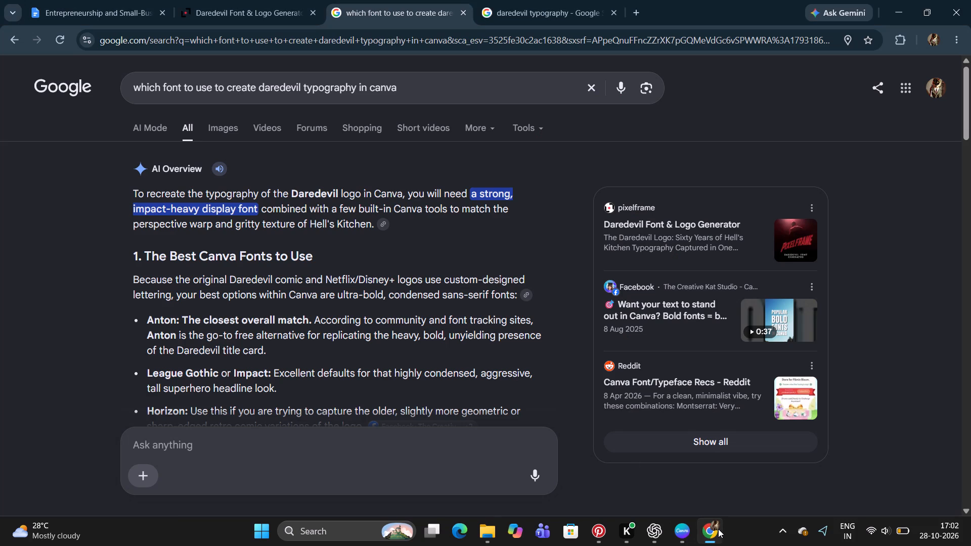
scroll(394, 330, down, 1)
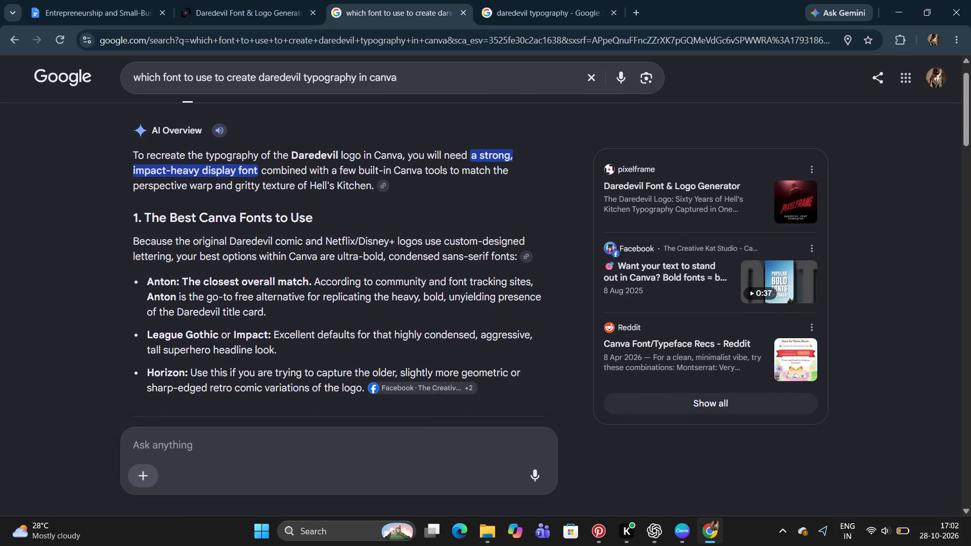
Switch to Canva and change the font of the ARE text to League Gothic.
click(685, 540)
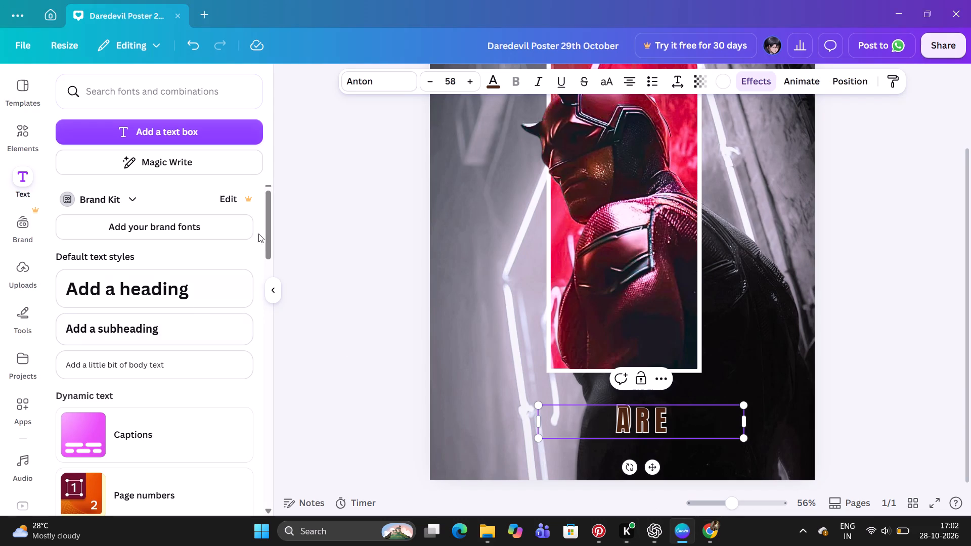
click(383, 89)
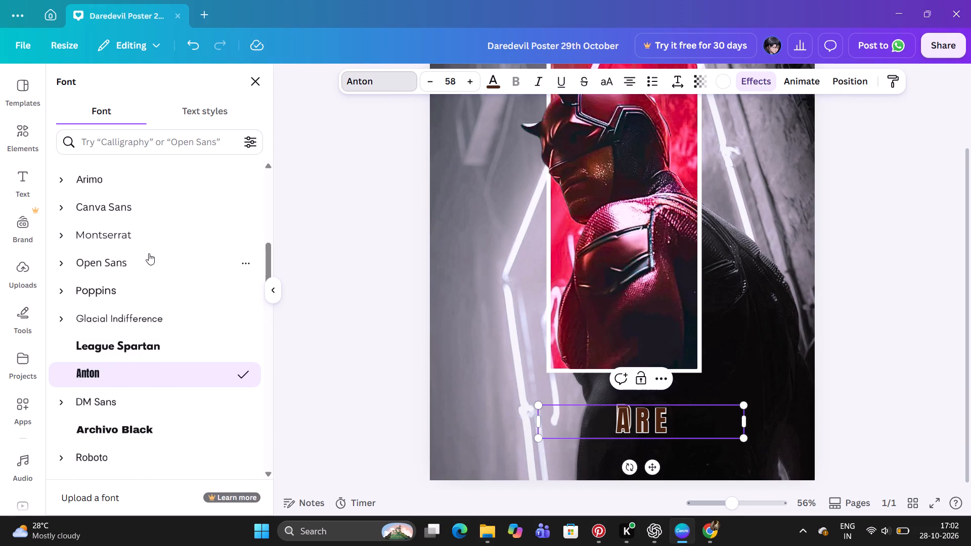
scroll(149, 253, up, 3)
scroll(149, 253, down, 1)
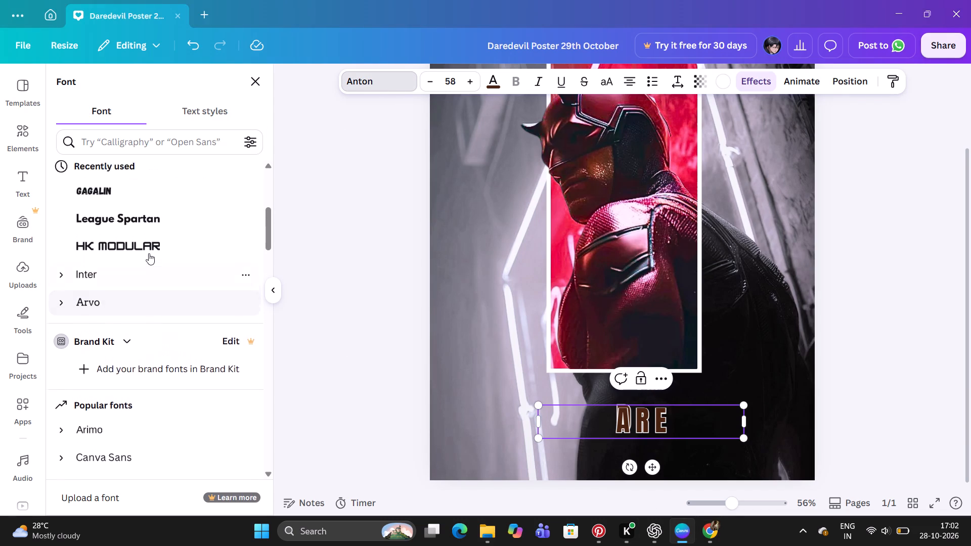
scroll(149, 253, down, 1)
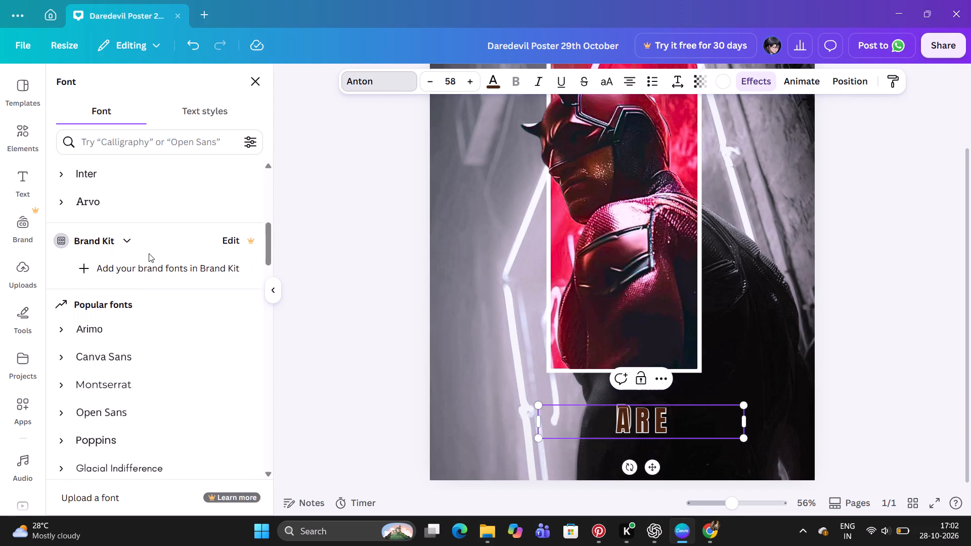
click(157, 141)
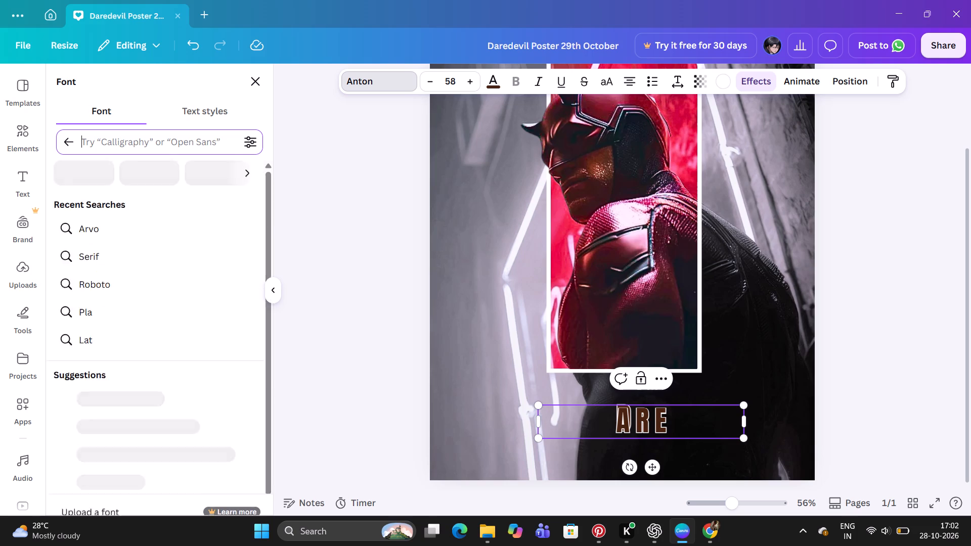
text(eague)
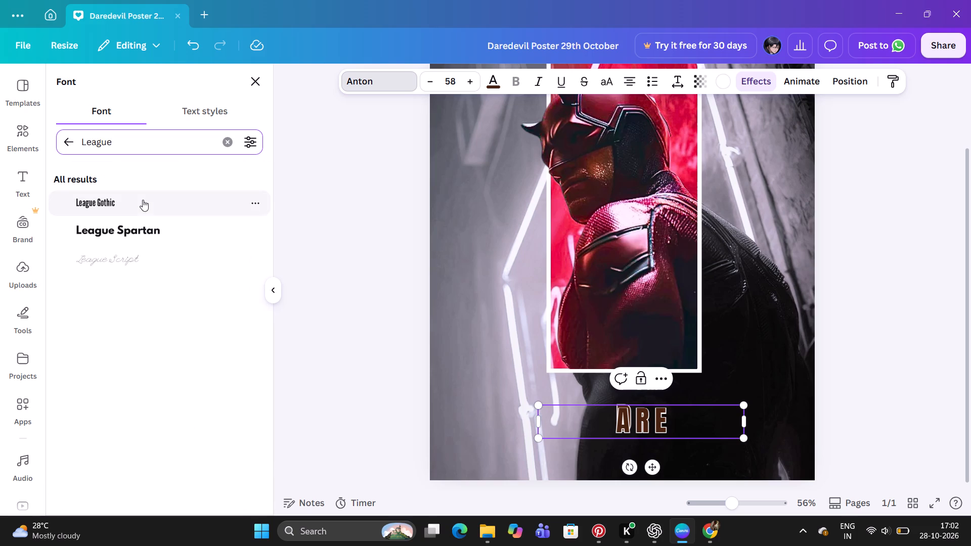
click(143, 200)
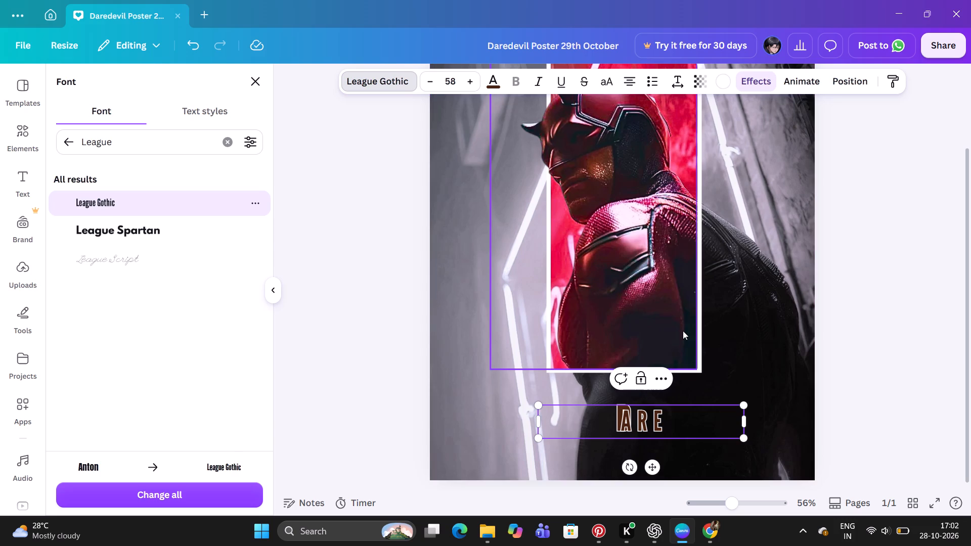
Set the ARE text's line spacing to 1.59 and its letter spacing to 241.
click(678, 75)
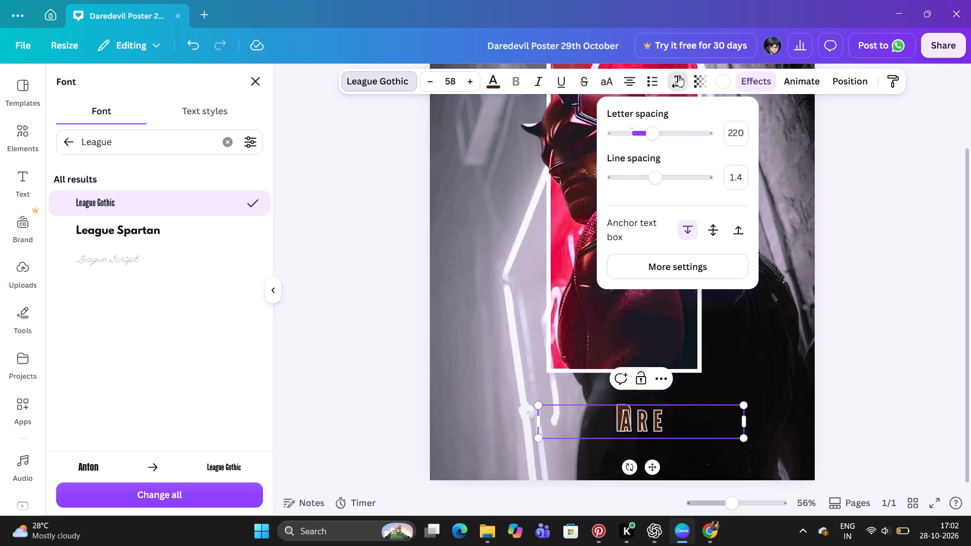
drag(655, 183, 670, 183)
drag(670, 183, 665, 182)
click(652, 133)
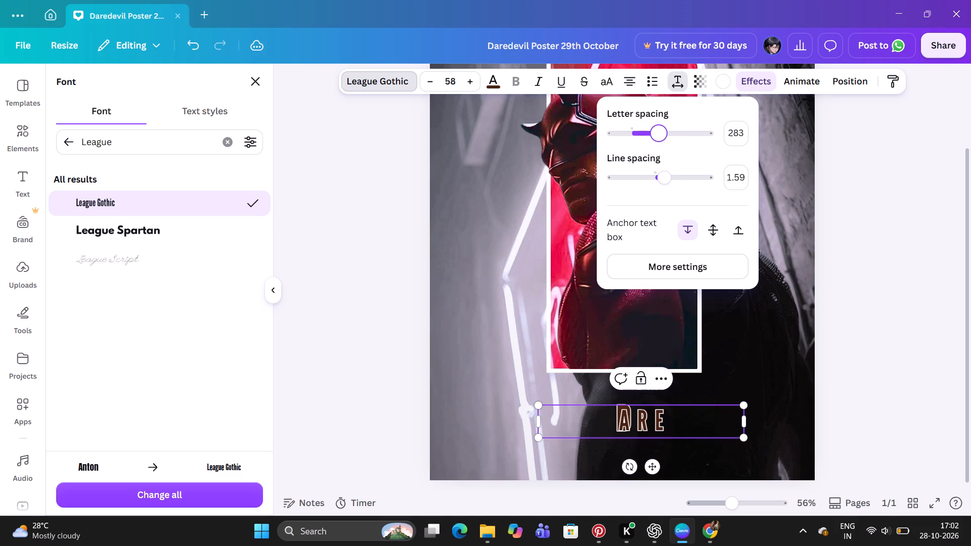
click(861, 309)
click(861, 309)
click(861, 309)
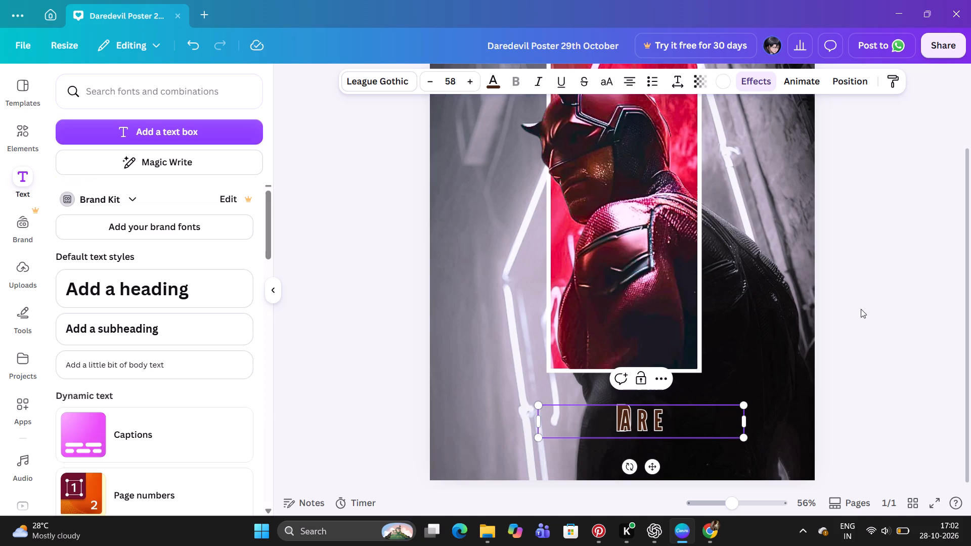
Move the ARE text right so it follows the large D and reads DARE.
drag(650, 421, 668, 420)
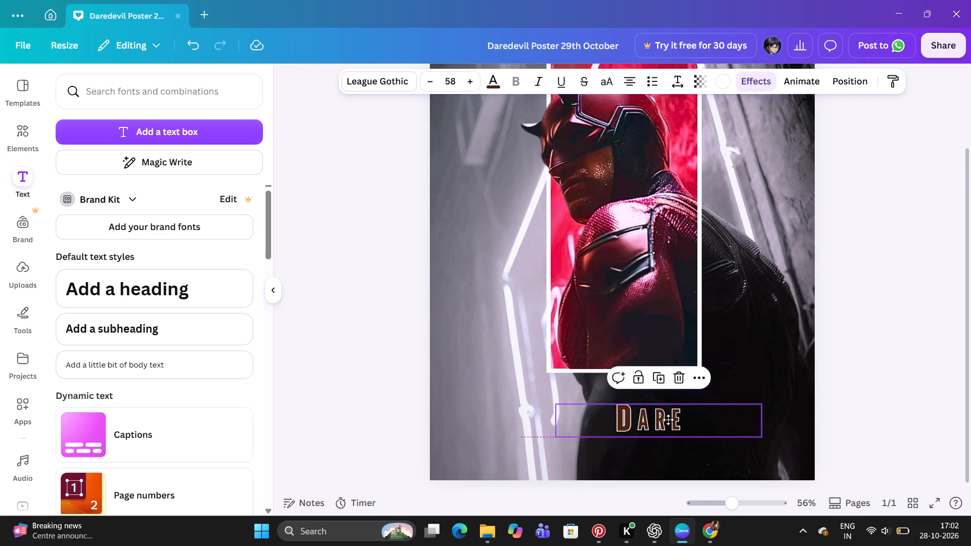
drag(668, 420, 665, 420)
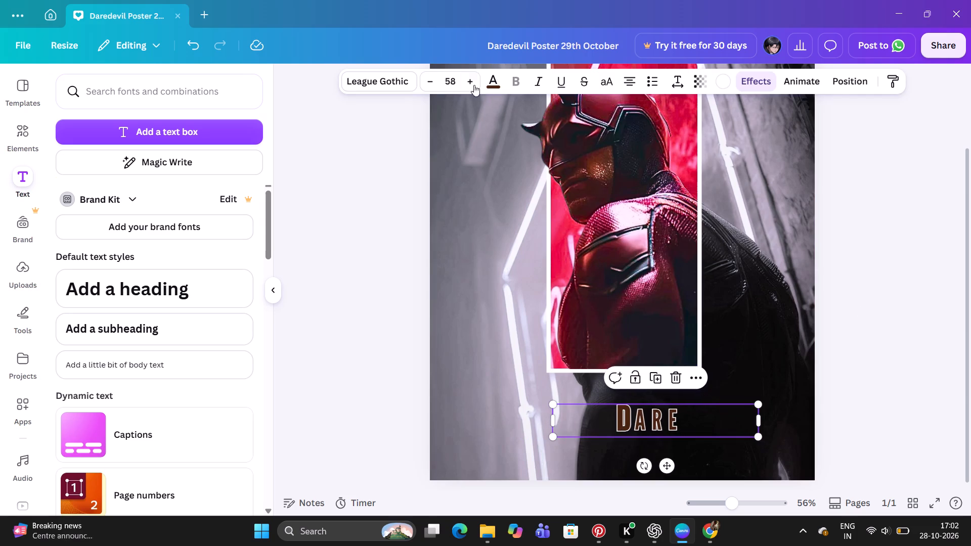
Increase the font size of the ARE text to 63.
triple_click(468, 80)
double_click(468, 80)
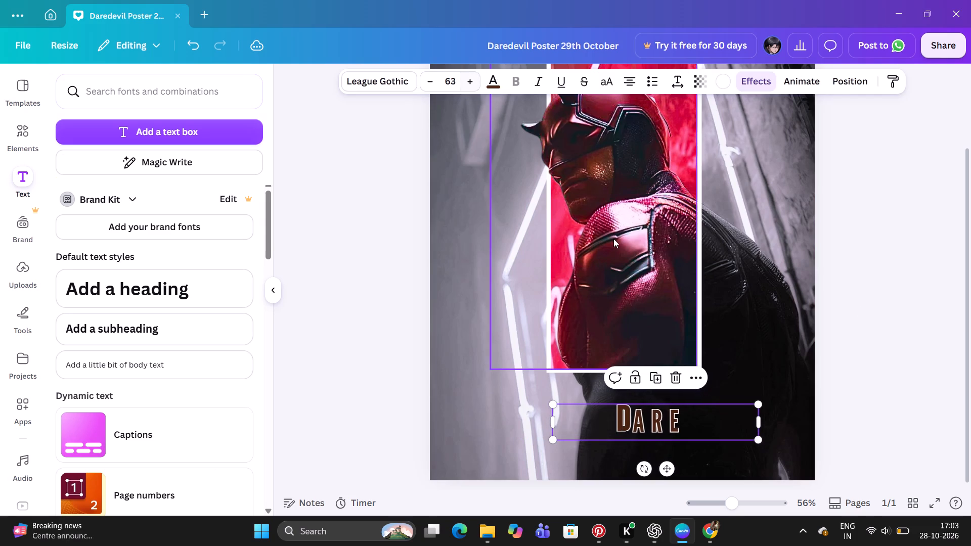
Shift the ARE text slightly right and nudge it up until it lines up vertically with the D.
click(651, 429)
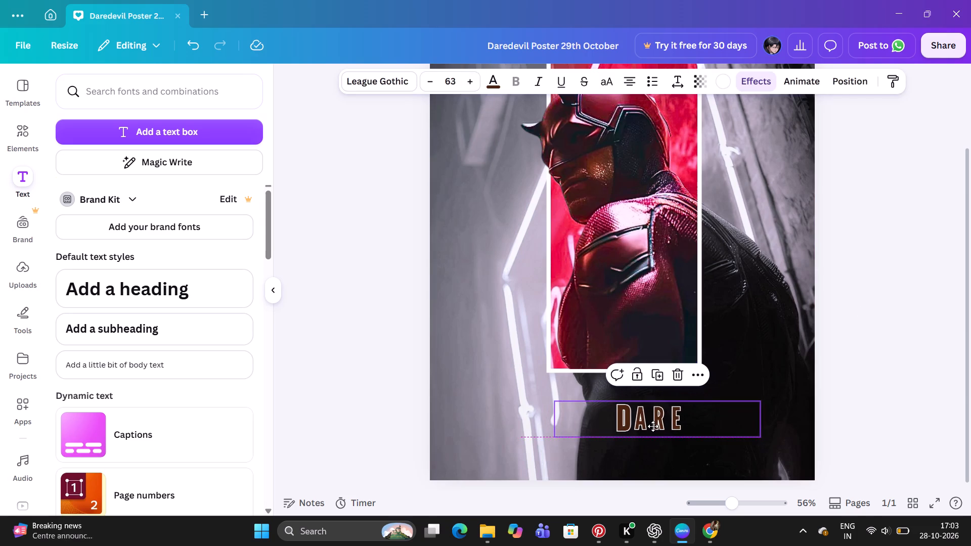
key(Up)
key(Up)
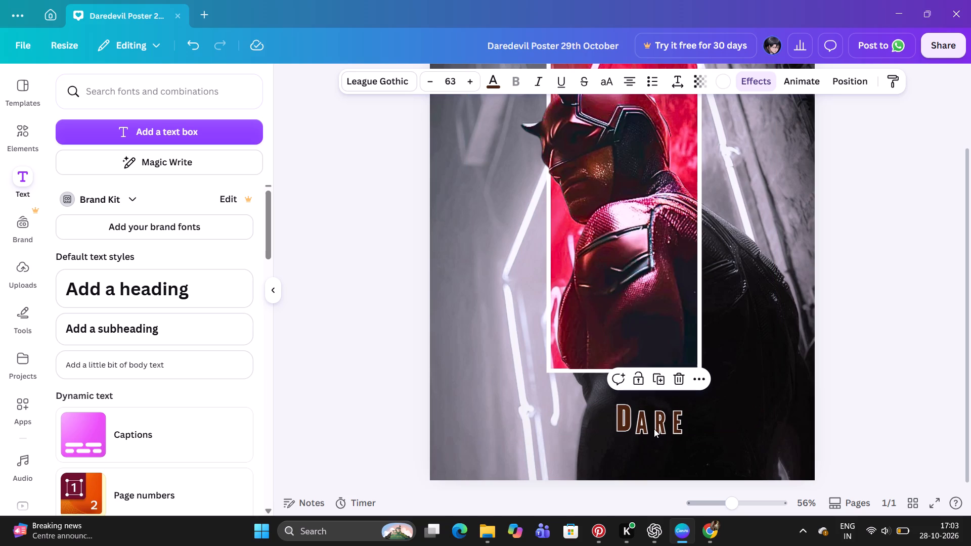
key(Up)
key(Up)
key(Up)
key(Up)
key(Up)
key(Up)
key(Up)
key(Up)
key(Up)
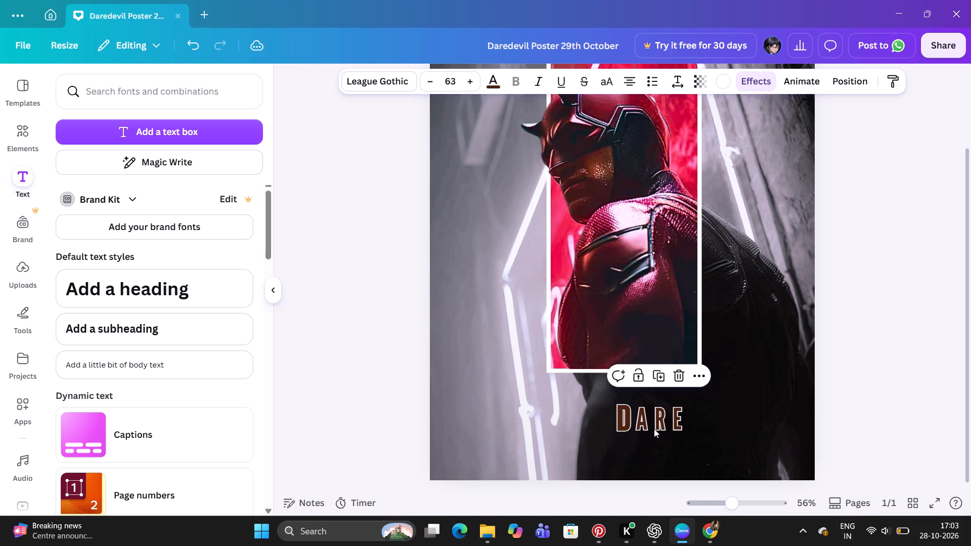
key(Up)
key(Up)
key(Up)
key(Up)
key(Up)
key(Up)
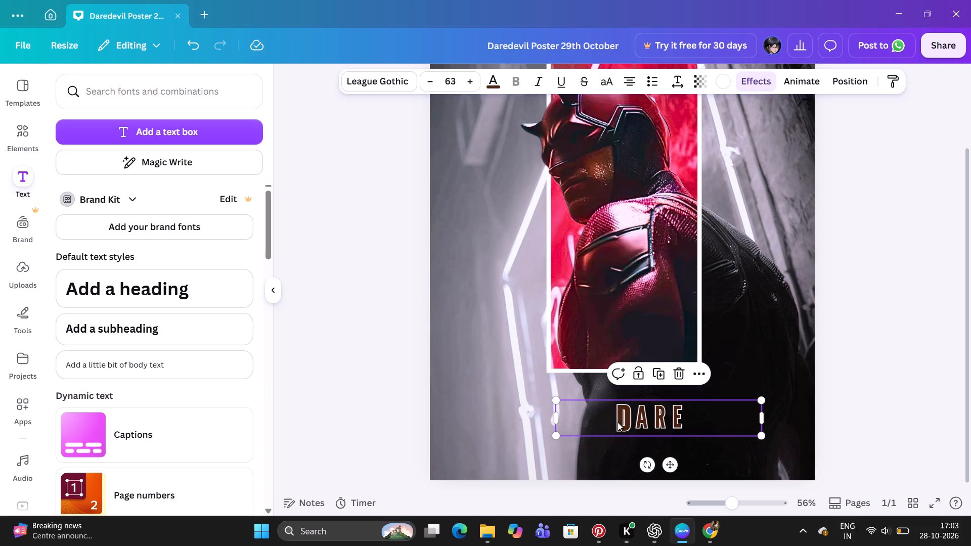
Narrow the ARE text box from both sides so it fits closely around its three letters.
click(555, 420)
drag(555, 420, 623, 418)
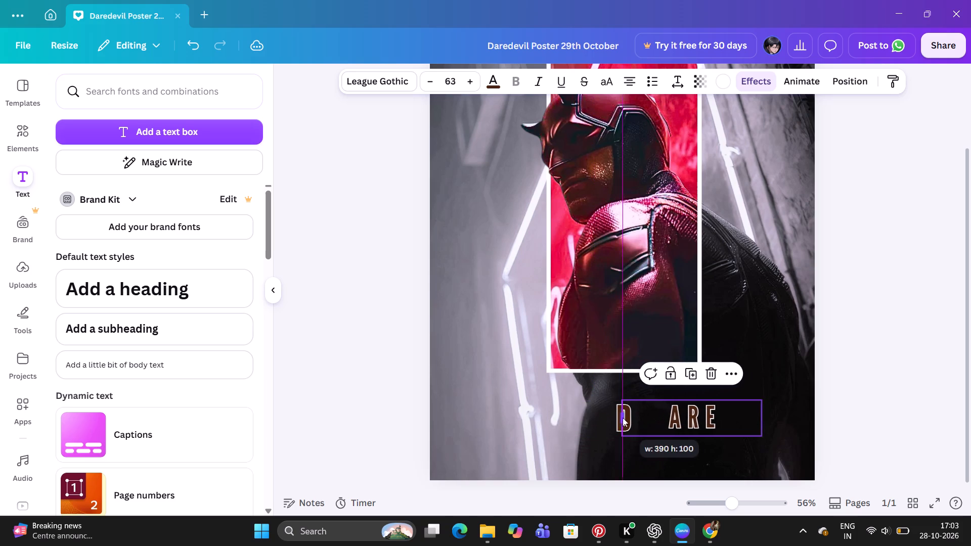
drag(623, 418, 672, 416)
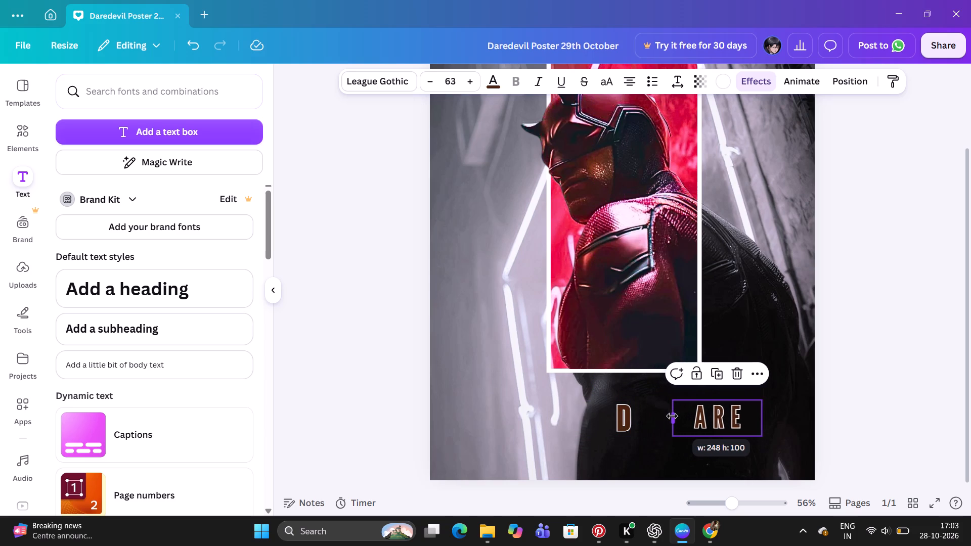
drag(762, 421, 755, 421)
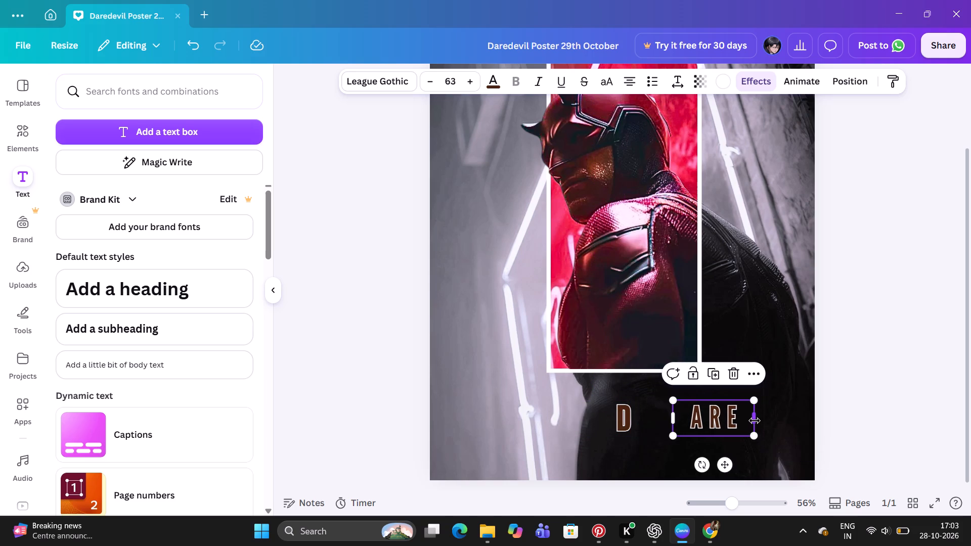
click(755, 421)
drag(755, 421, 747, 421)
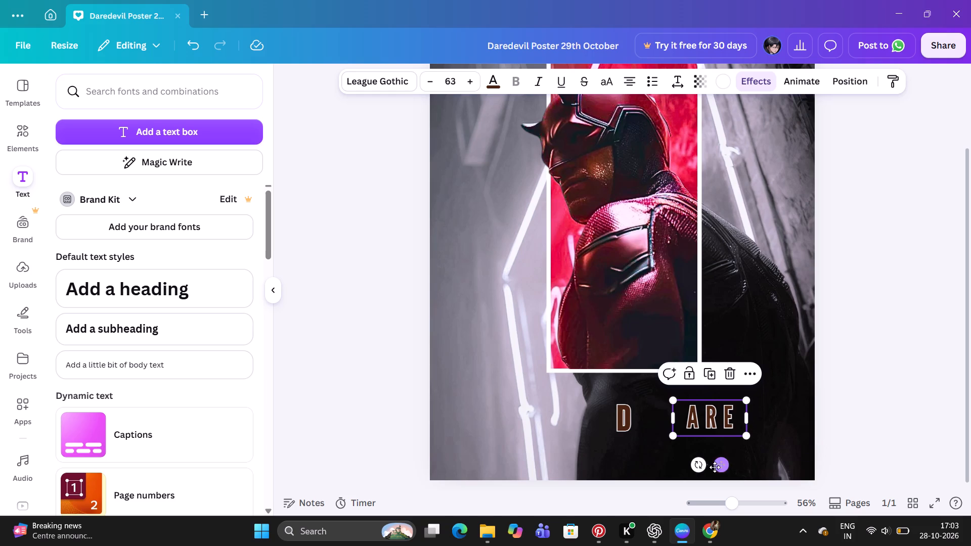
Move the narrowed ARE text box back beside the D and nudge it vertically until its letters align with the D.
drag(722, 469, 673, 466)
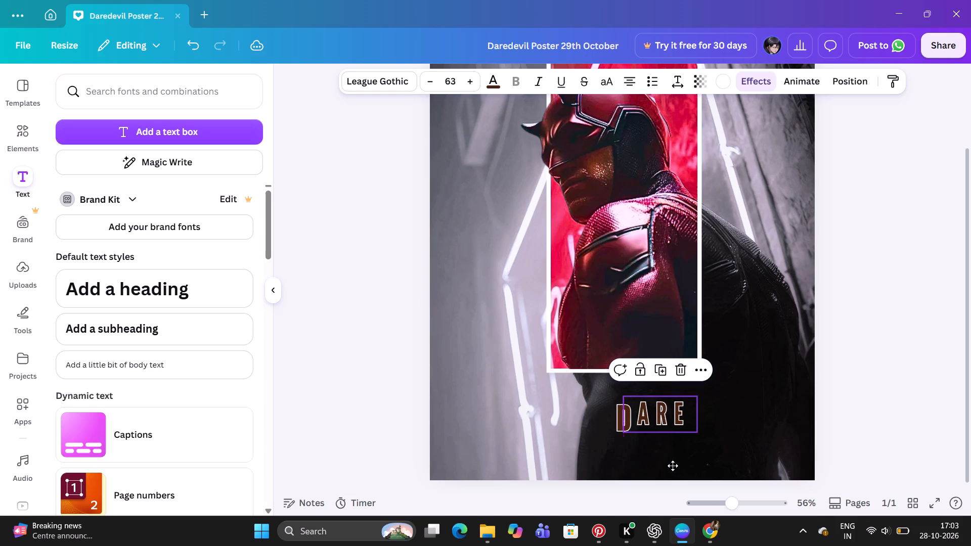
drag(673, 466, 671, 466)
key(Down)
key(Down)
key(Down)
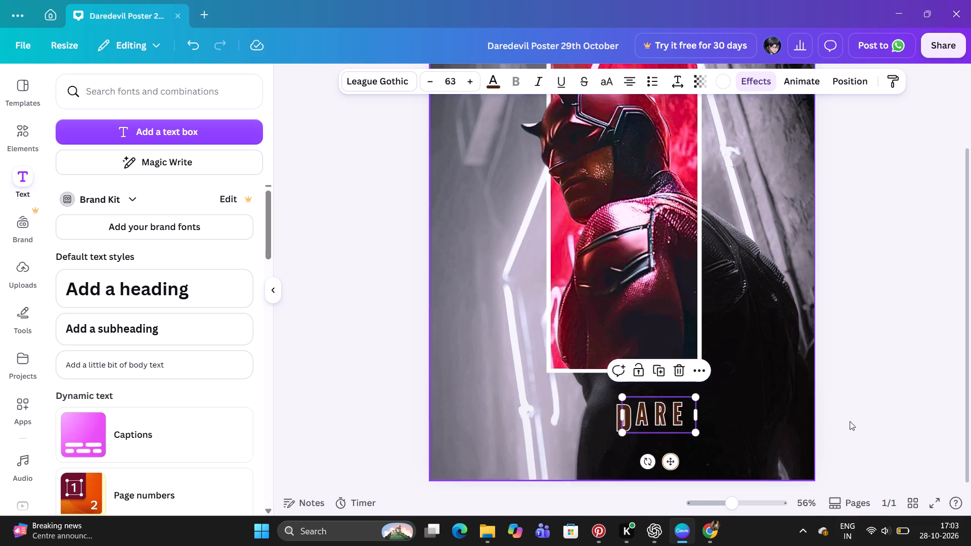
click(874, 416)
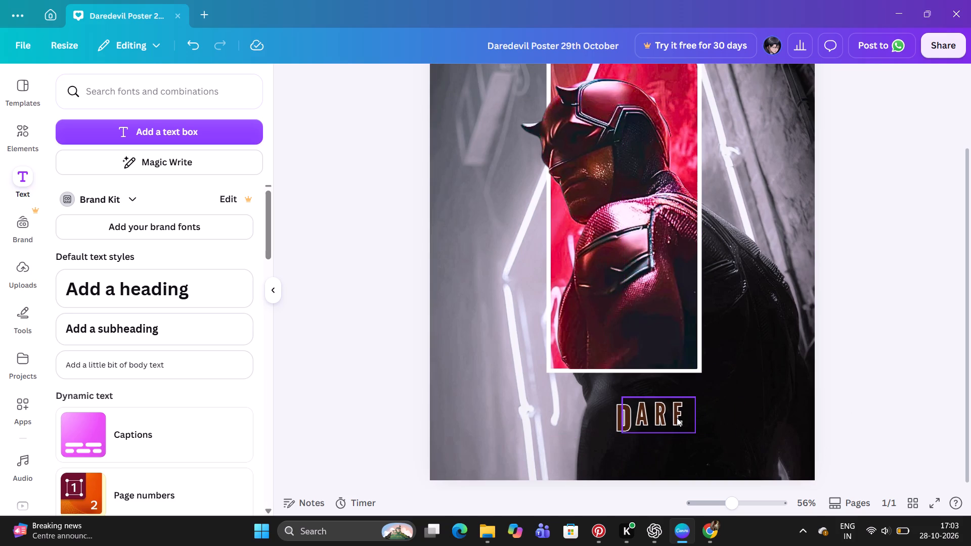
click(677, 418)
key(Down)
key(Down)
key(Down)
key(Down)
key(Down)
key(Down)
key(Down)
key(Down)
key(Down)
key(Down)
key(Down)
key(Down)
key(Down)
key(Up)
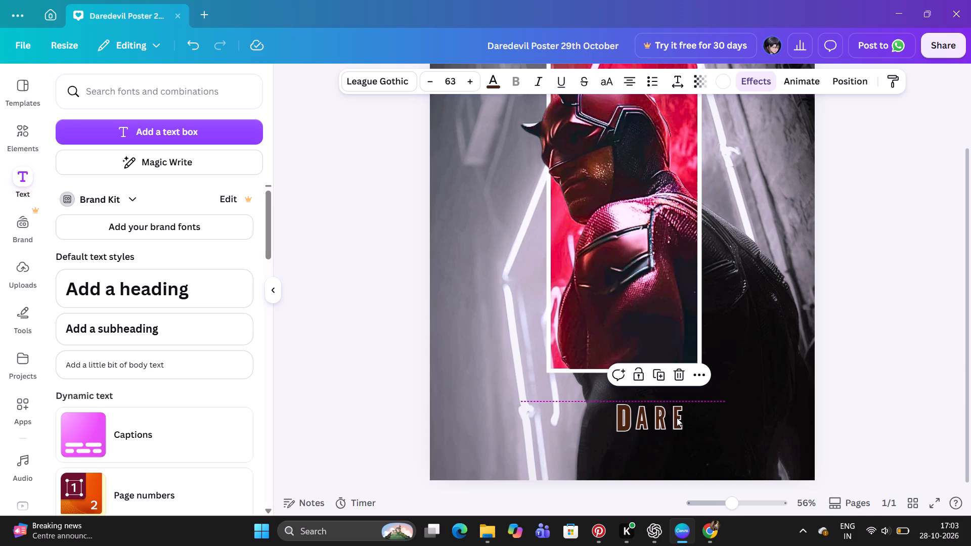
key(Up)
key(Up)
key(Down)
key(Up)
key(Up)
key(Up)
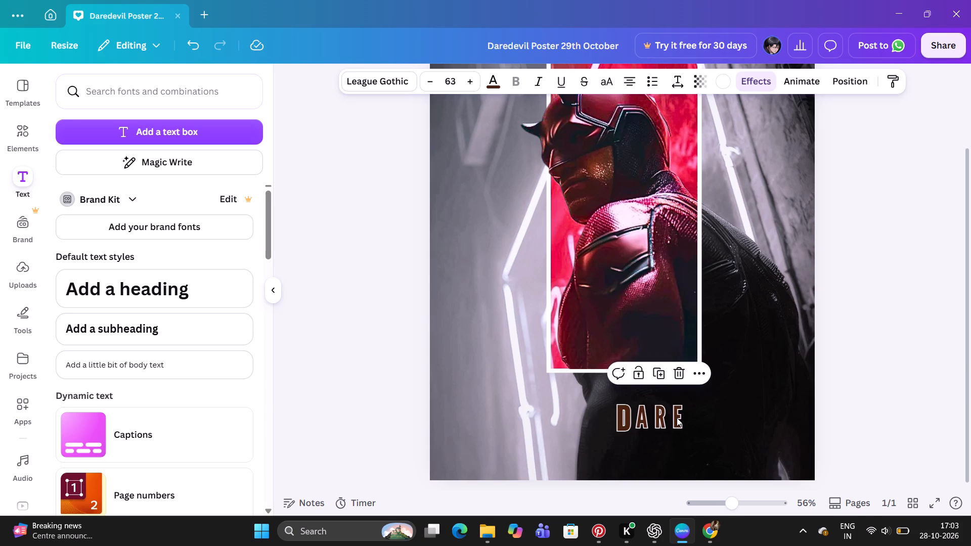
key(Up)
key(Down)
key(Down)
key(Down)
key(Down)
key(Down)
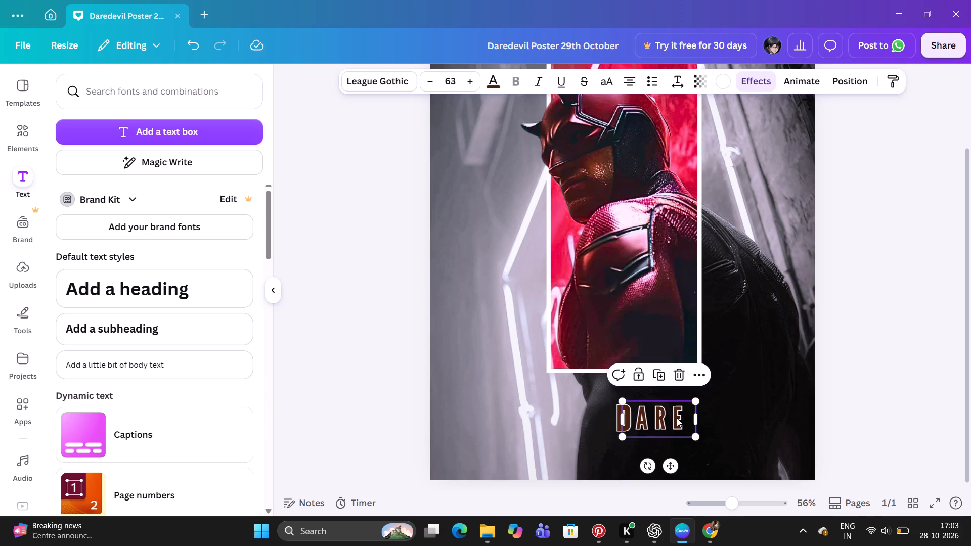
click(831, 396)
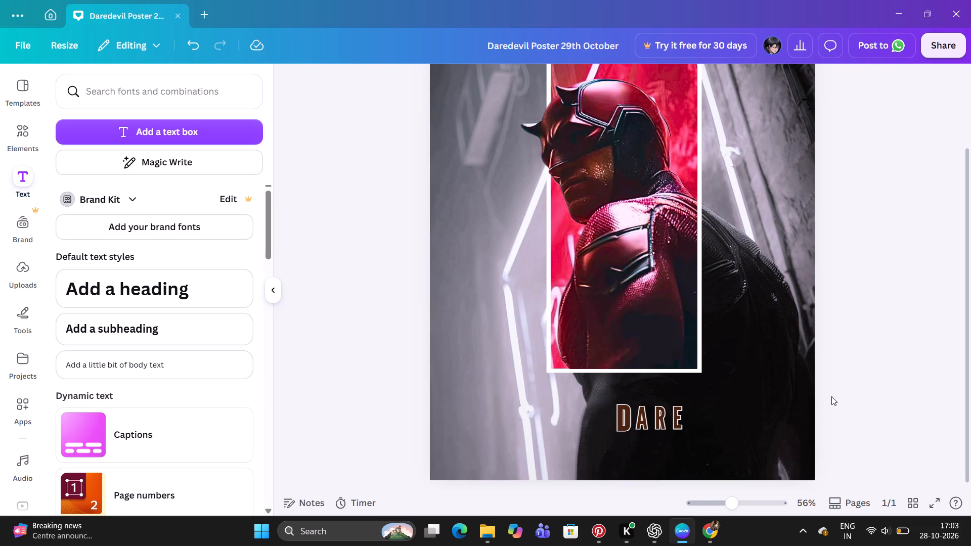
Switch to Chrome and examine the daredevil typography image results for logo lettering references.
click(720, 537)
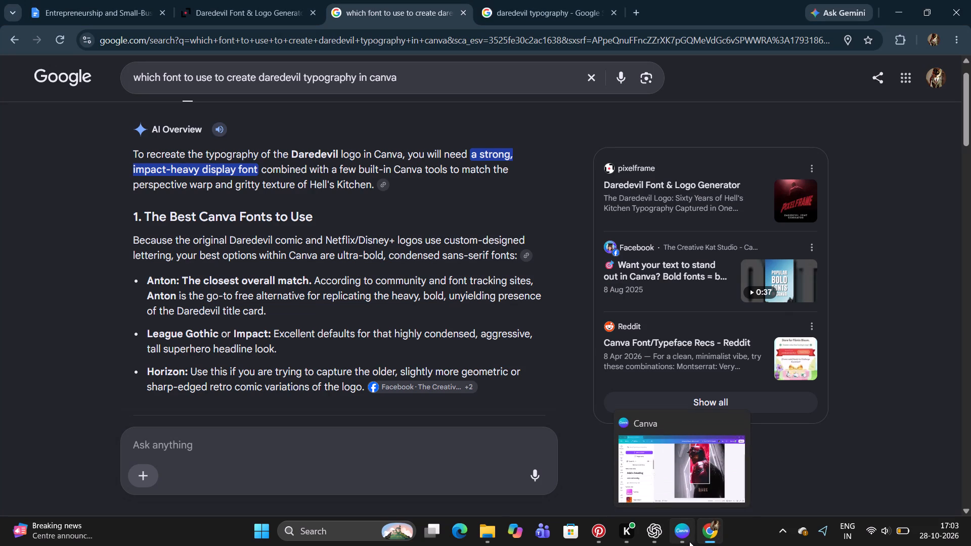
click(548, 7)
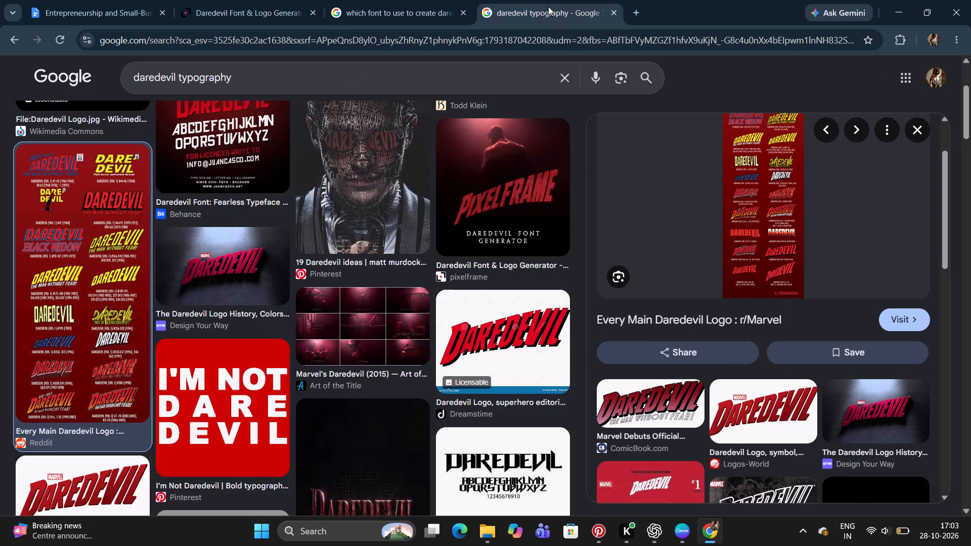
scroll(484, 204, up, 2)
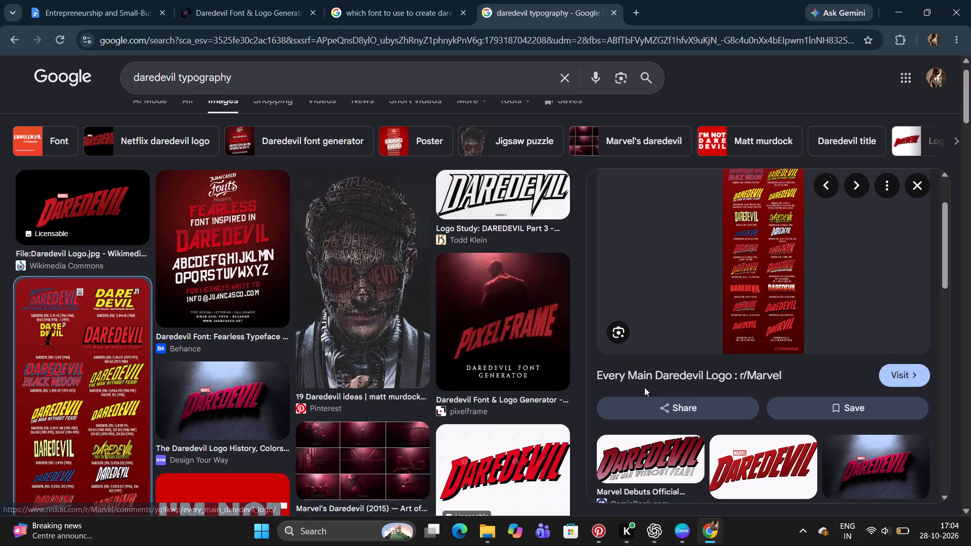
Switch back to Canva and make the ARE text italic.
click(676, 532)
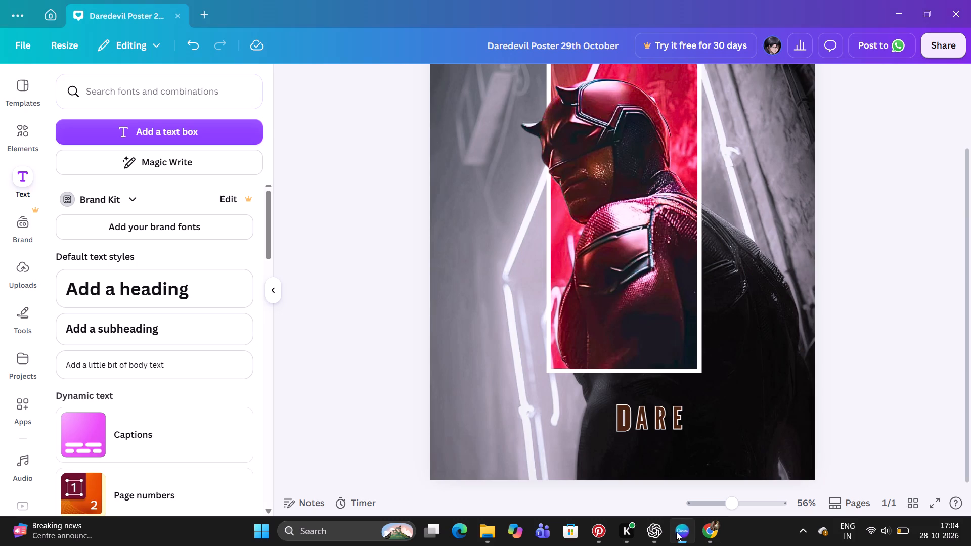
click(640, 415)
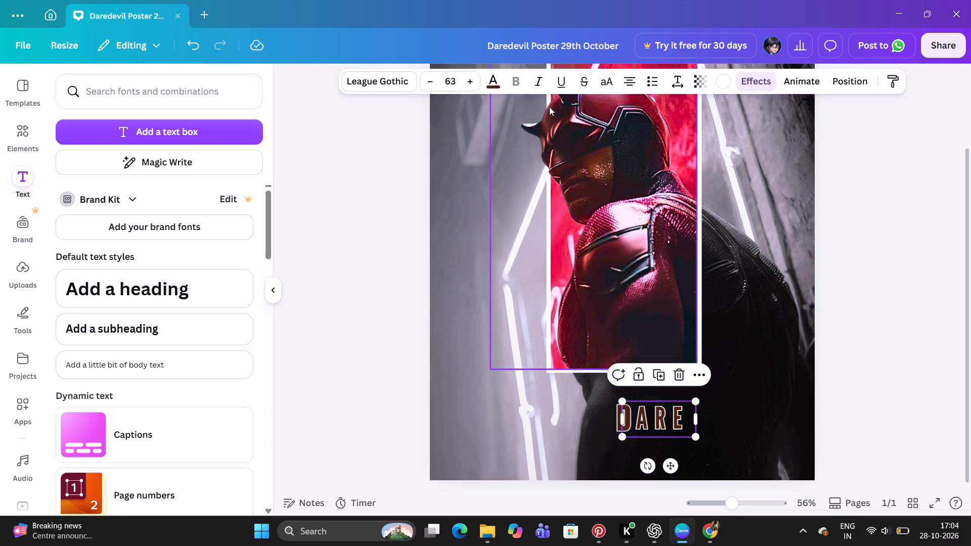
click(542, 78)
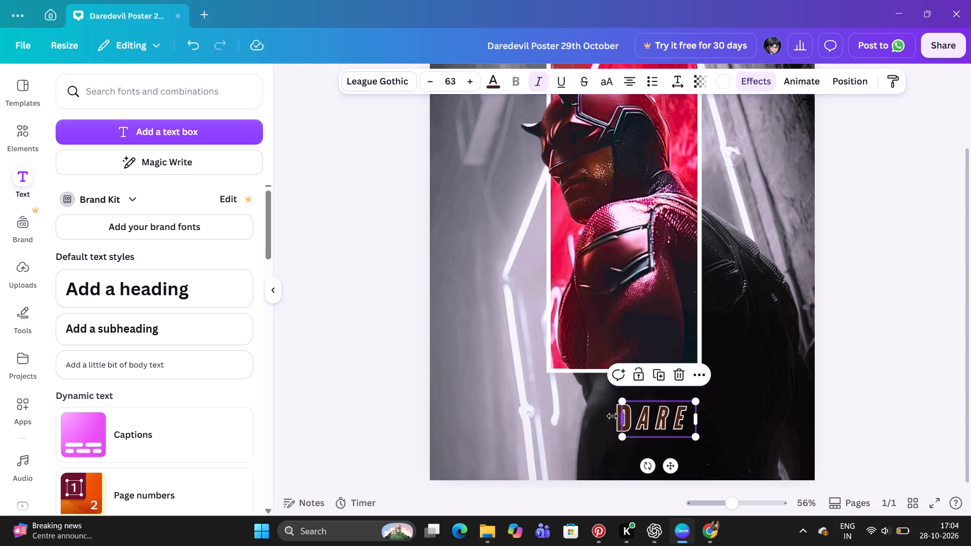
click(405, 380)
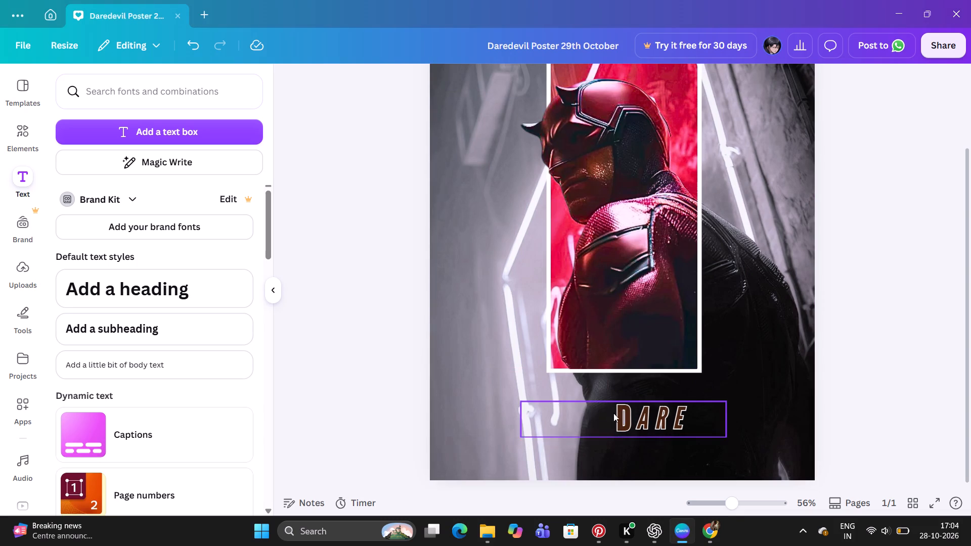
Narrow the D text box from both sides and move it back directly in front of the ARE text.
click(610, 426)
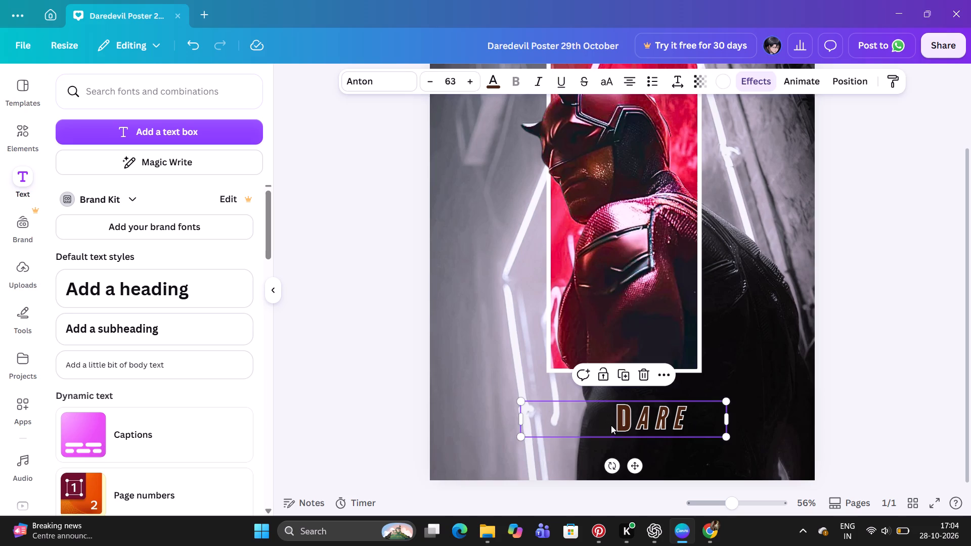
drag(520, 418, 613, 414)
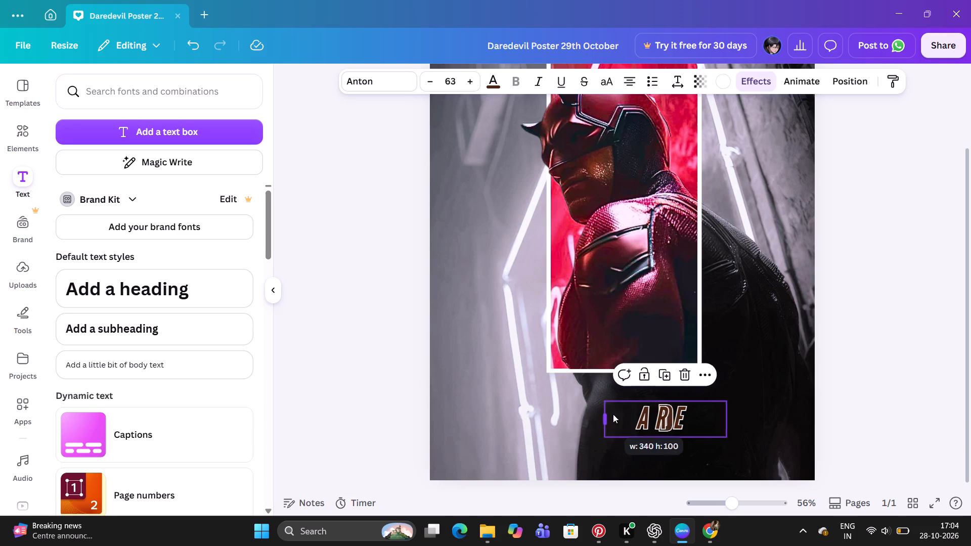
drag(613, 414, 666, 410)
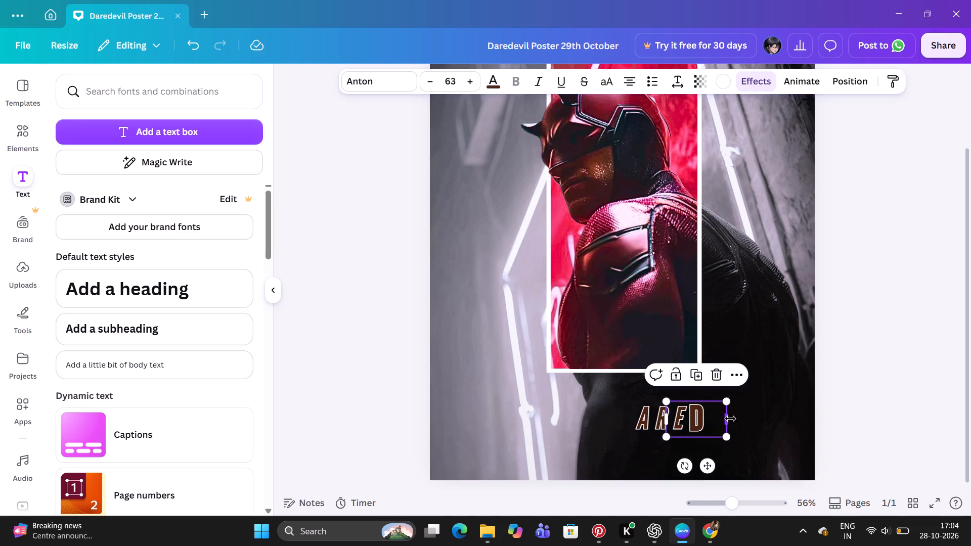
drag(730, 419, 718, 421)
drag(704, 463, 701, 463)
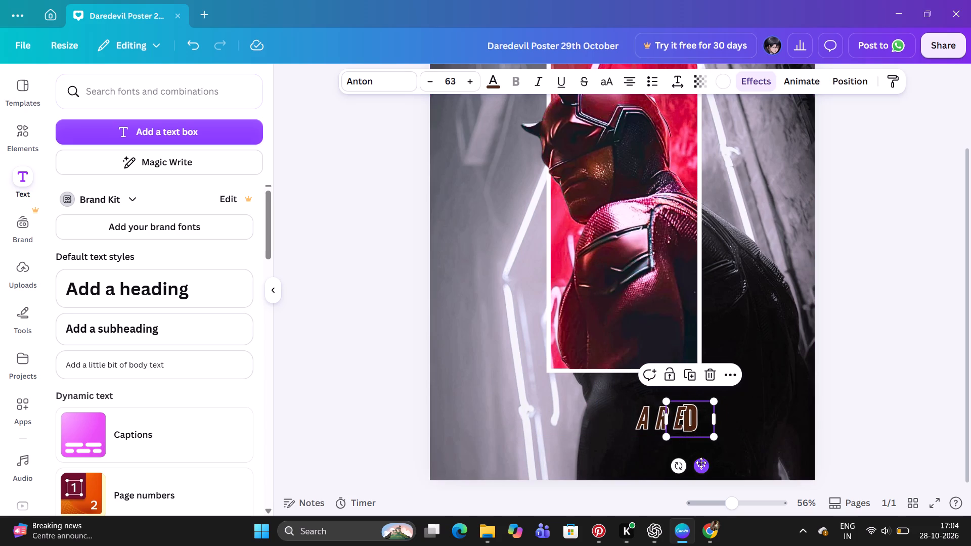
drag(701, 463, 639, 462)
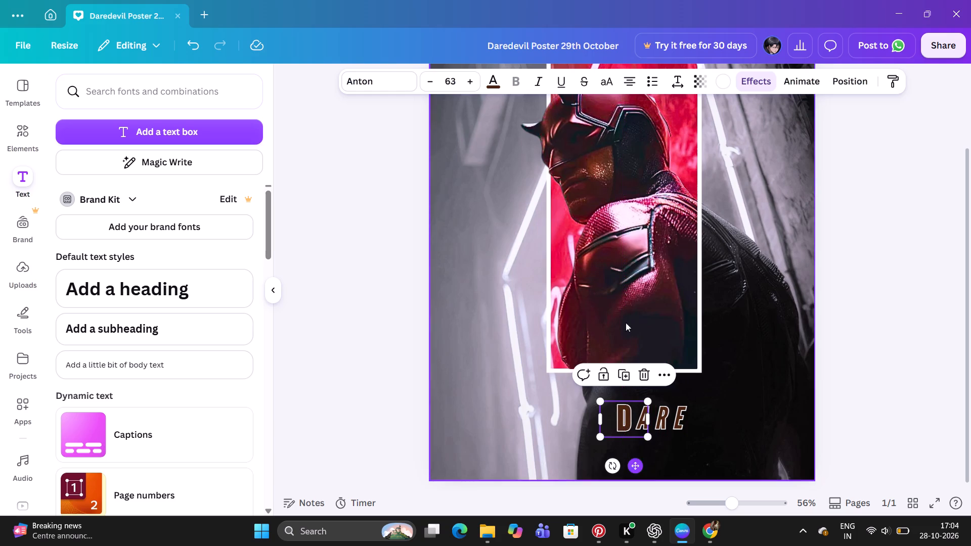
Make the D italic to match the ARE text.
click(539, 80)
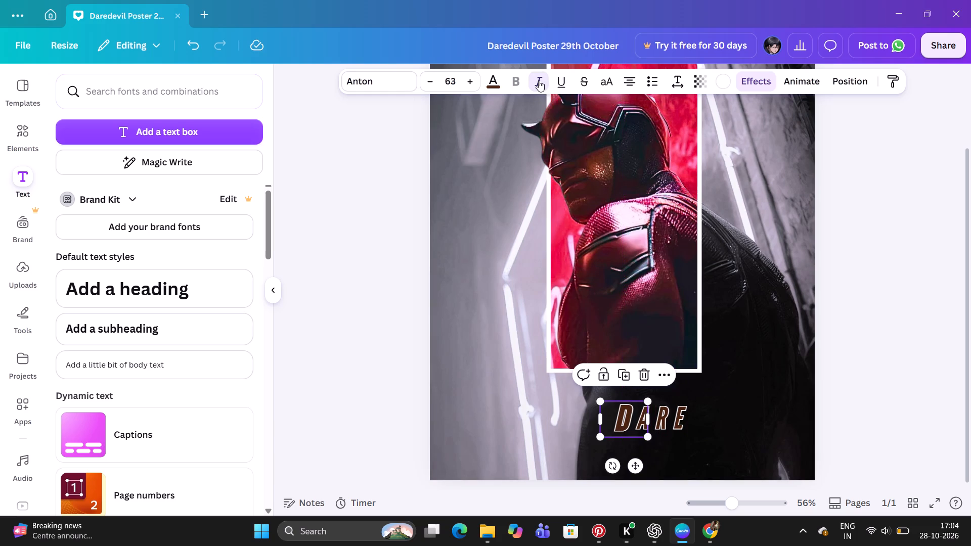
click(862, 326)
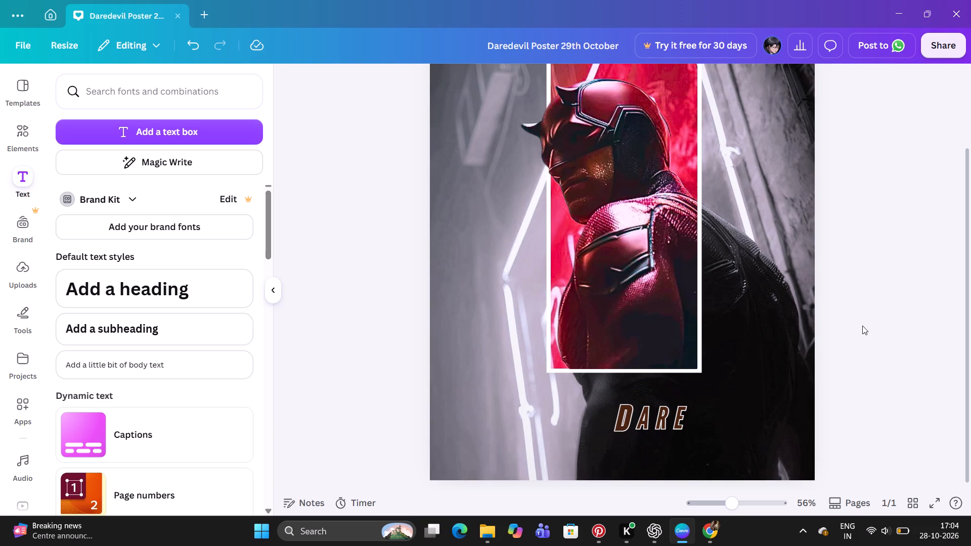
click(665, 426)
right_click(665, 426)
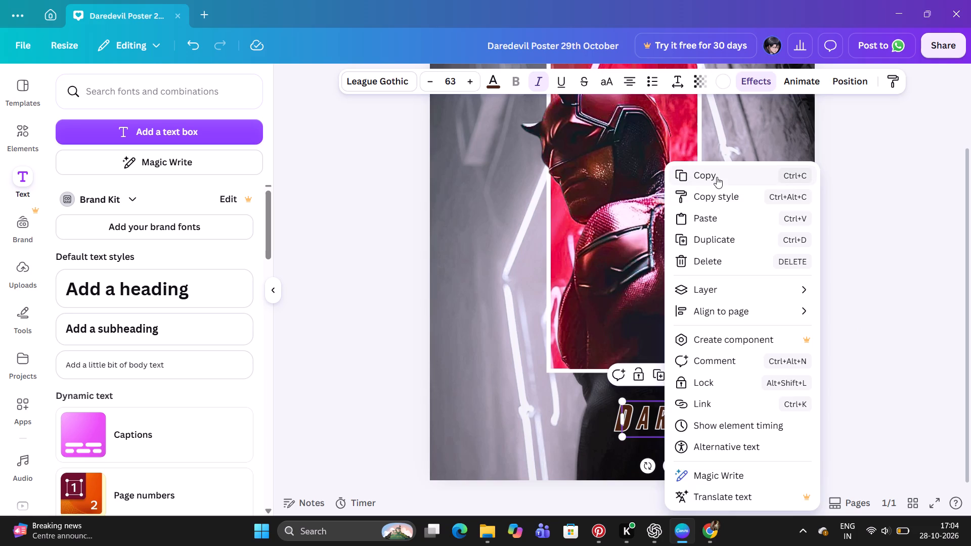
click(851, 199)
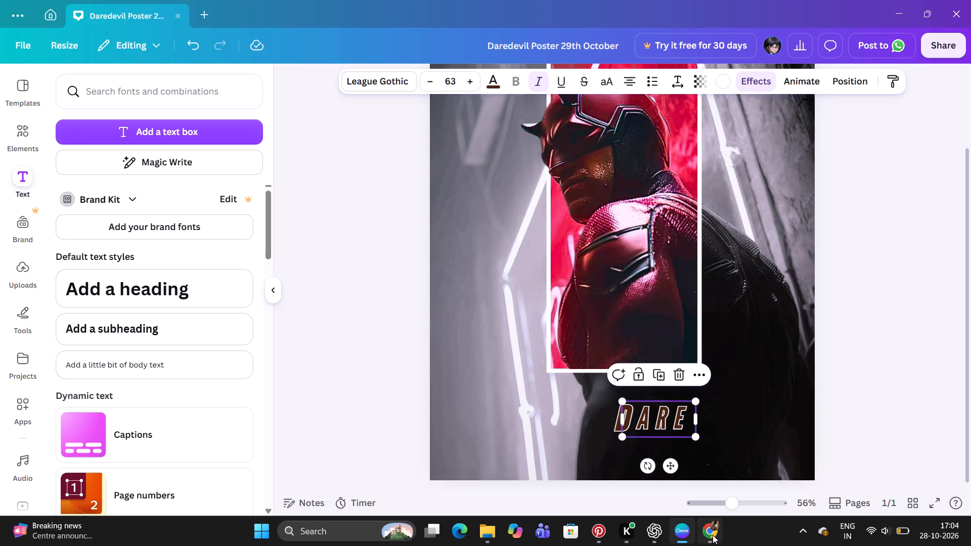
Recheck the daredevil typography images in Chrome, and back in Canva append DEVIL to the ARE text.
click(710, 535)
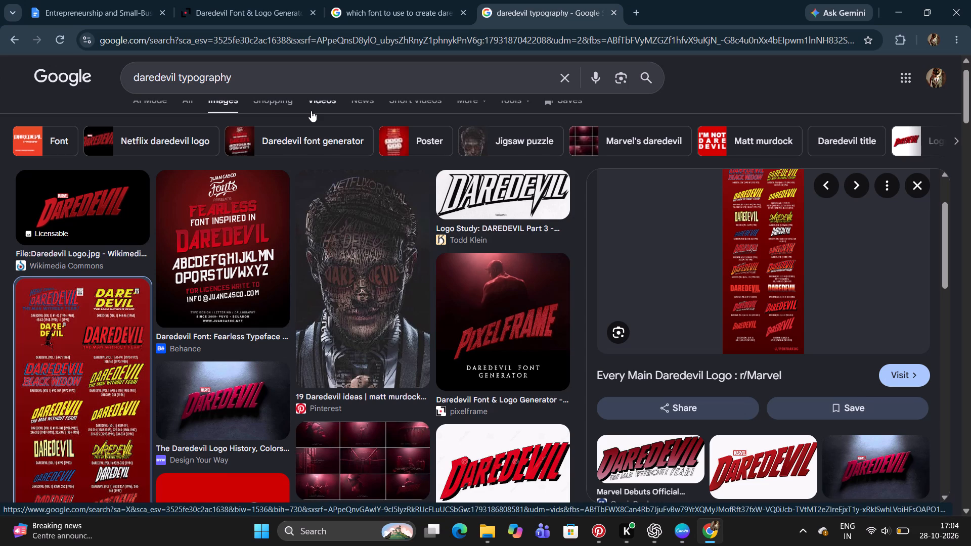
scroll(279, 283, down, 2)
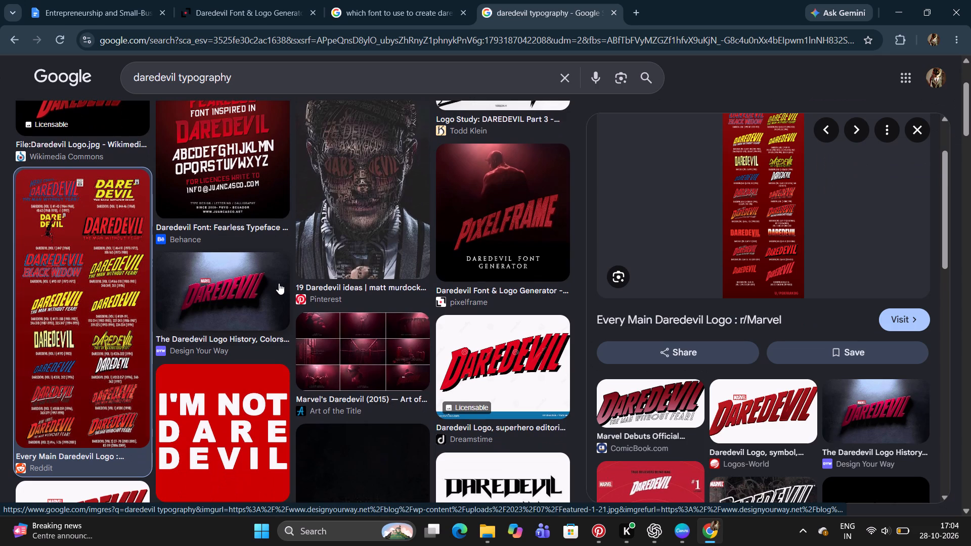
click(688, 529)
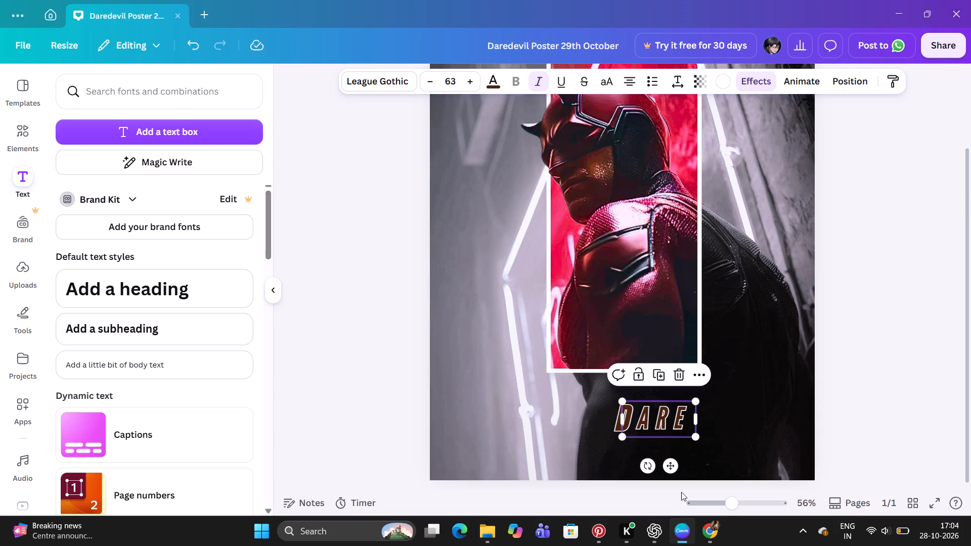
click(689, 417)
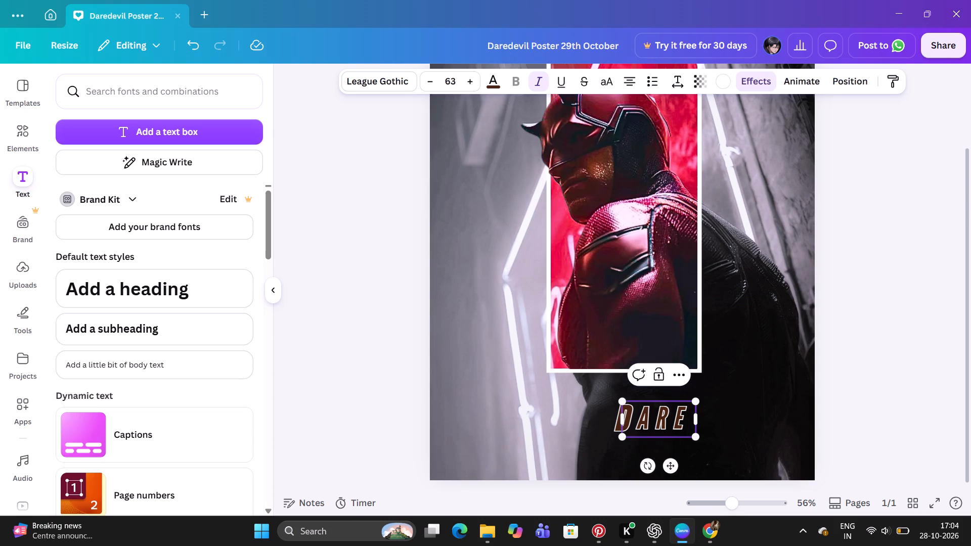
text(de)
key(BackSpace)
key(BackSpace)
text(DE)
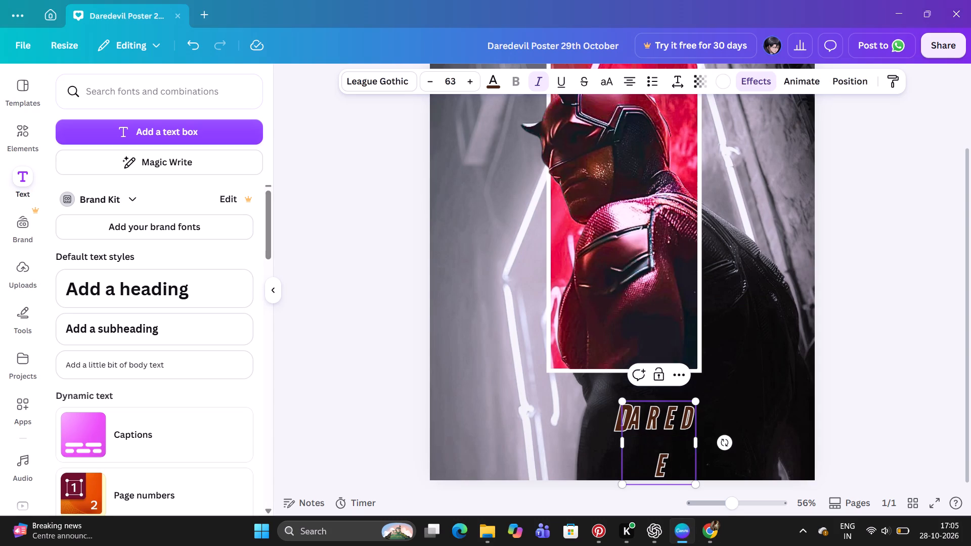
text(VIL)
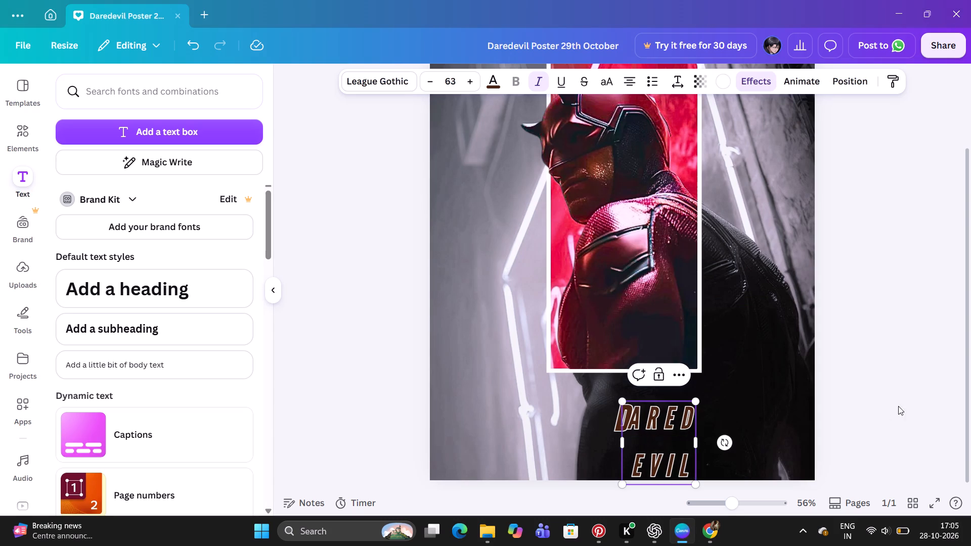
Widen the AREDEVIL text box so that all its letters fit on one line.
drag(697, 443, 776, 435)
key(Left)
key(Left)
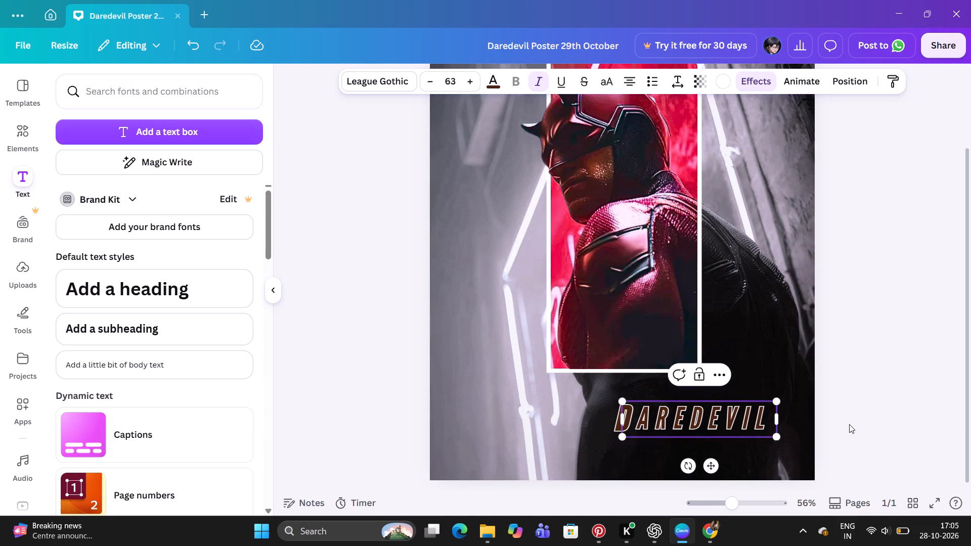
click(849, 424)
Nudge the AREDEVIL text left and right to fine-tune its spacing beside the D.
click(735, 427)
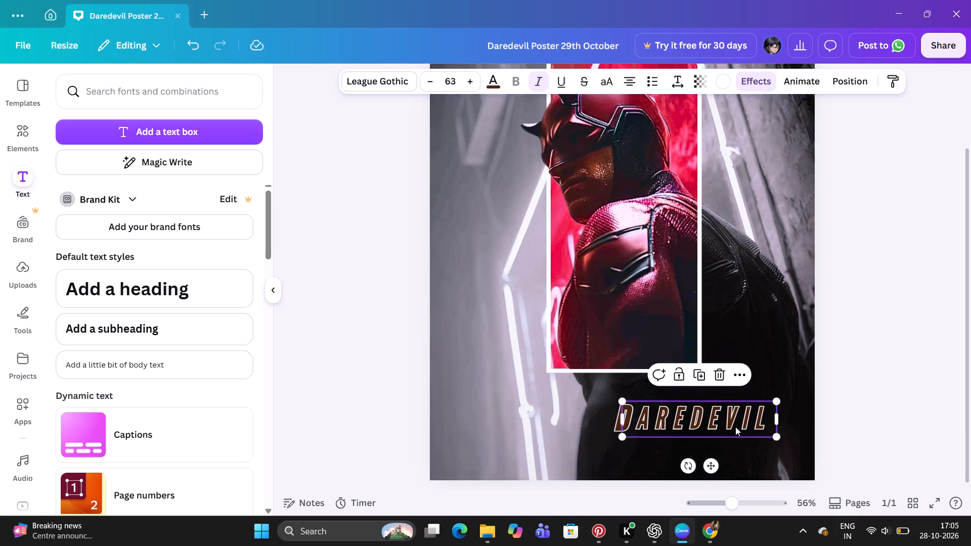
key(Left)
key(Left)
key(Right)
key(Right)
key(Left)
key(Left)
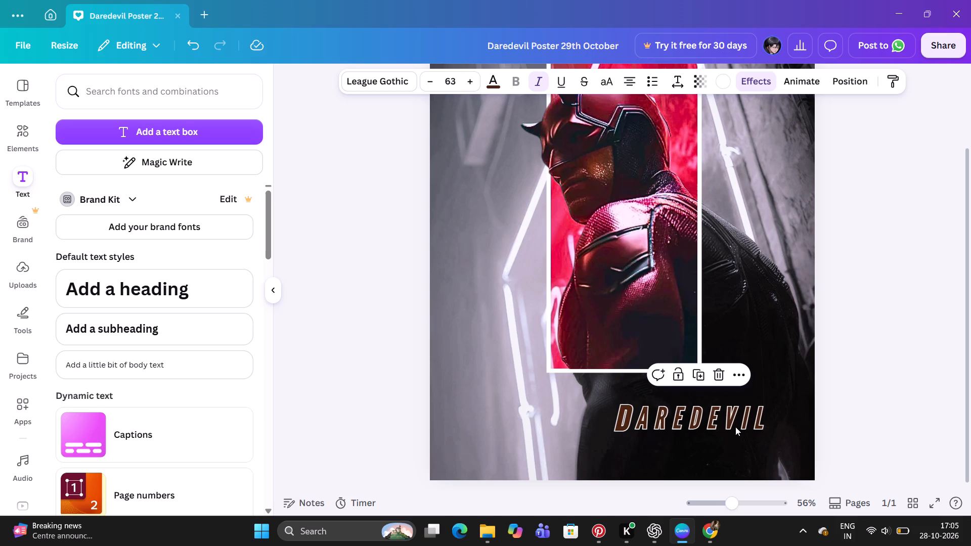
key(Right)
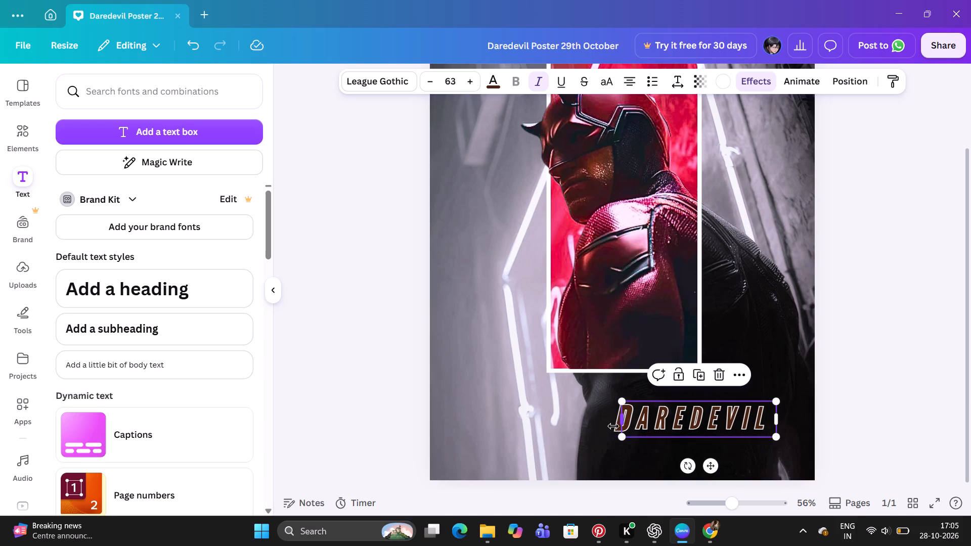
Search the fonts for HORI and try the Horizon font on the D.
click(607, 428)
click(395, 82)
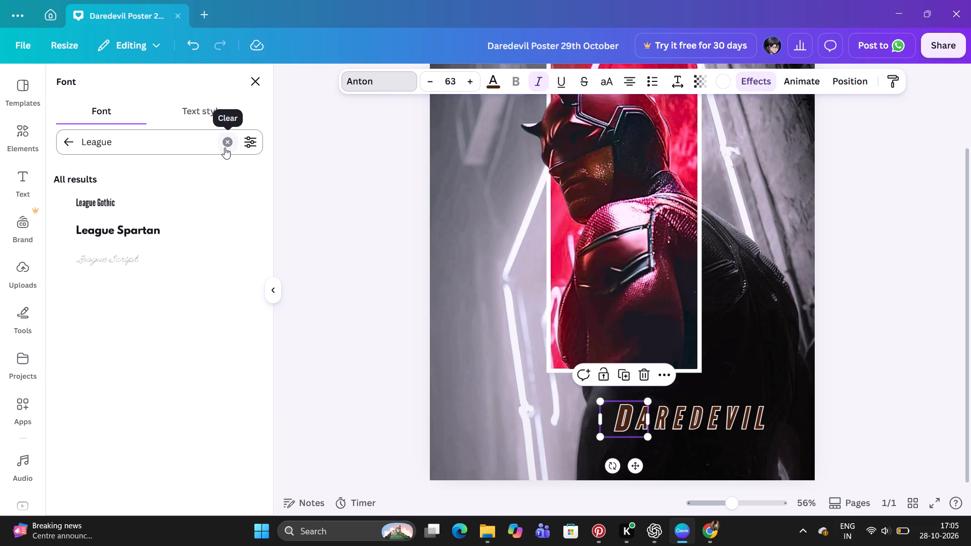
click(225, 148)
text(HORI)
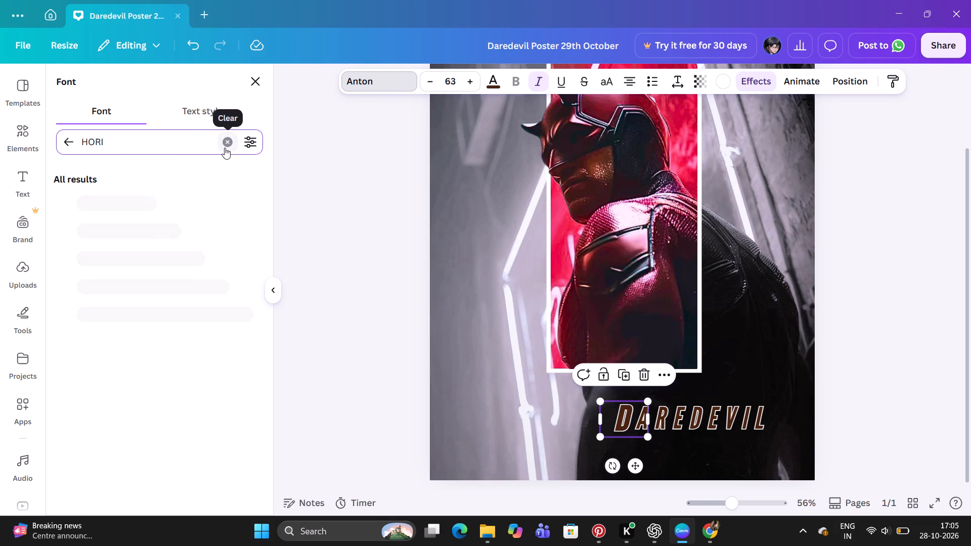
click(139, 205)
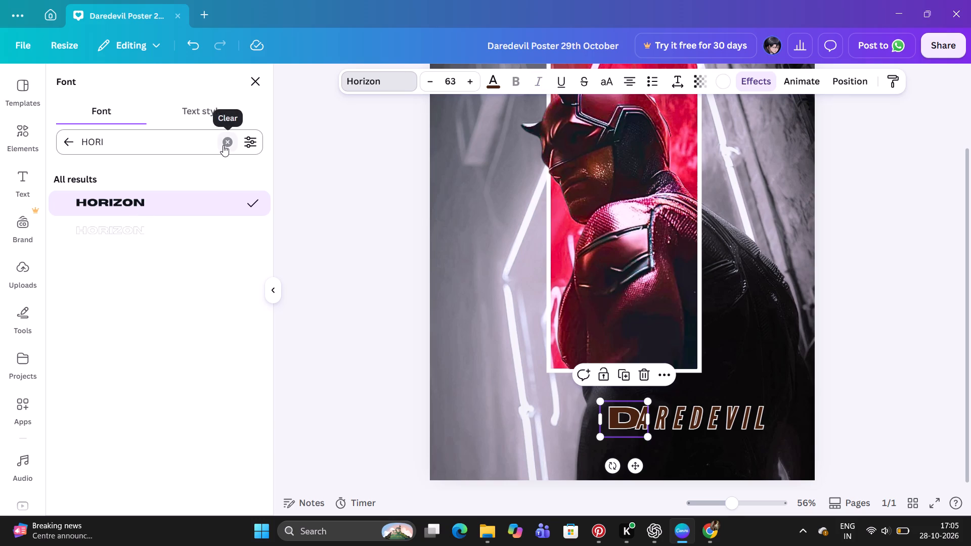
Replace the font search with Imp and apply the Impact font to the D.
click(166, 146)
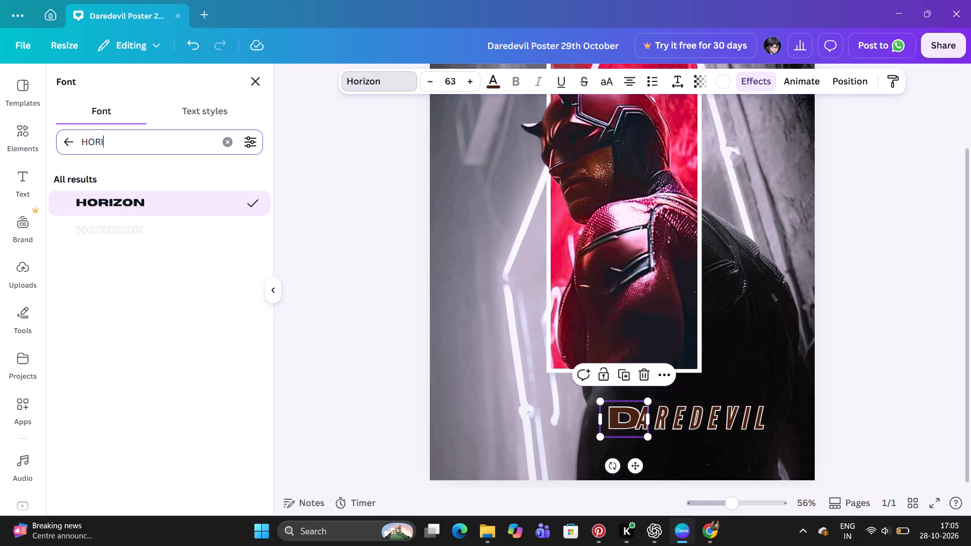
key(BackSpace)
key(BackSpace)
key(BackSpace)
key(BackSpace)
key(BackSpace)
key(BackSpace)
key(BackSpace)
key(BackSpace)
key(BackSpace)
key(BackSpace)
key(BackSpace)
key(BackSpace)
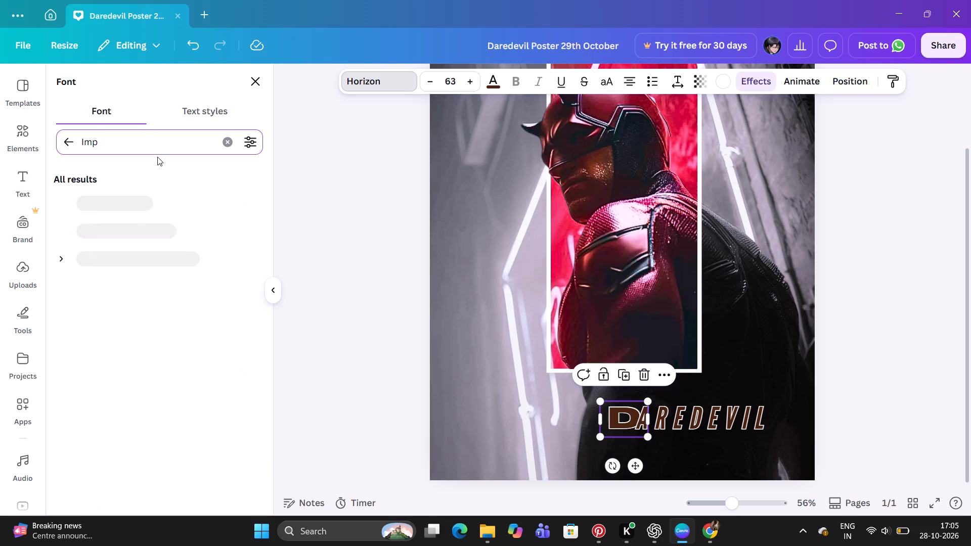
click(130, 204)
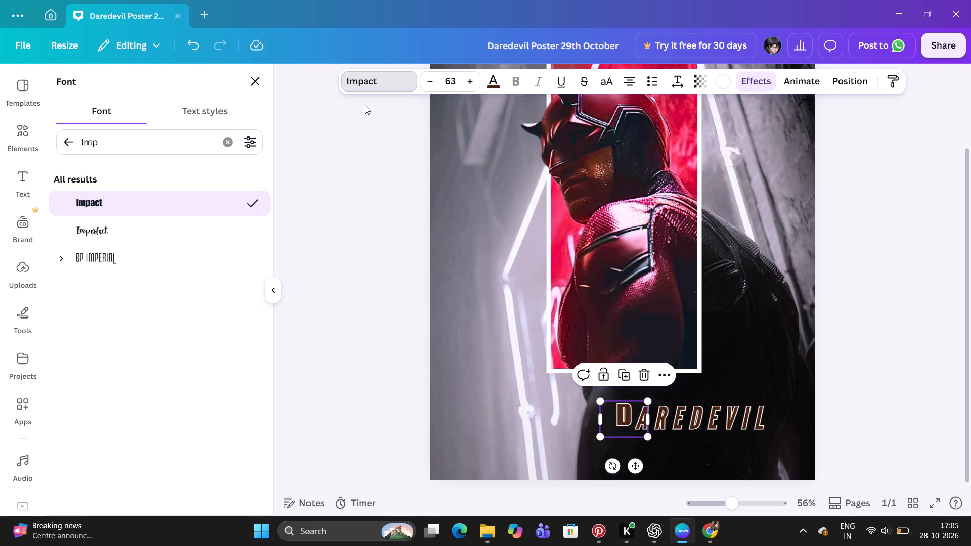
Increase the D's font size to 74.
triple_click(470, 80)
triple_click(470, 80)
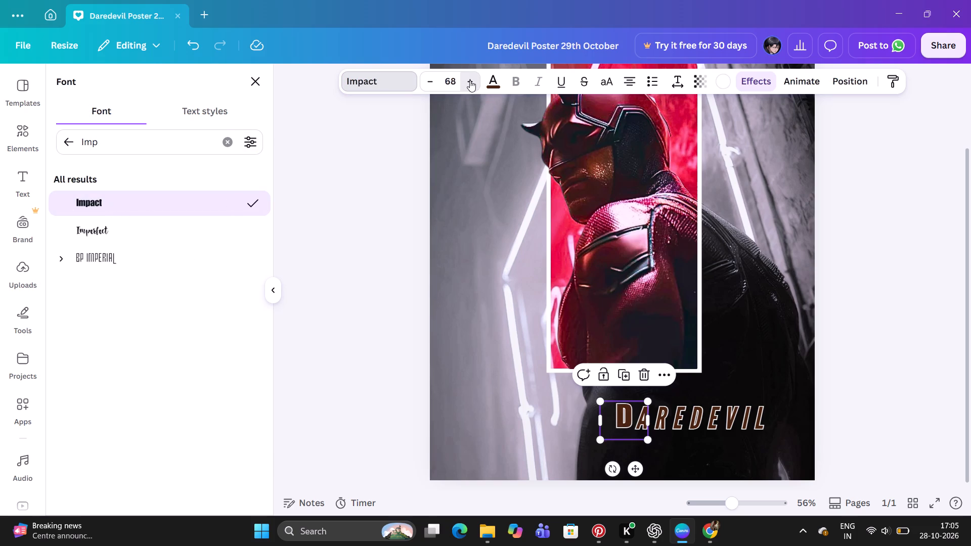
triple_click(470, 80)
double_click(470, 80)
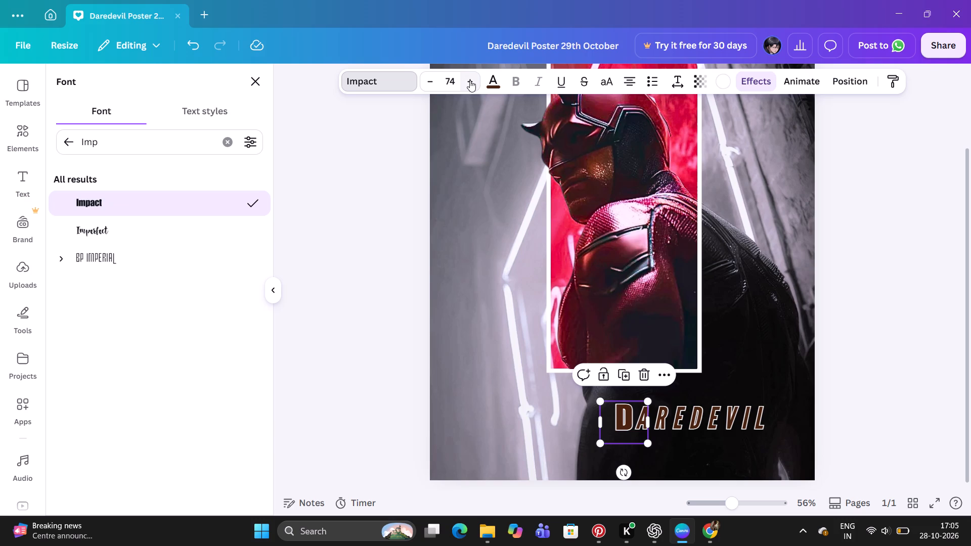
click(912, 255)
click(912, 255)
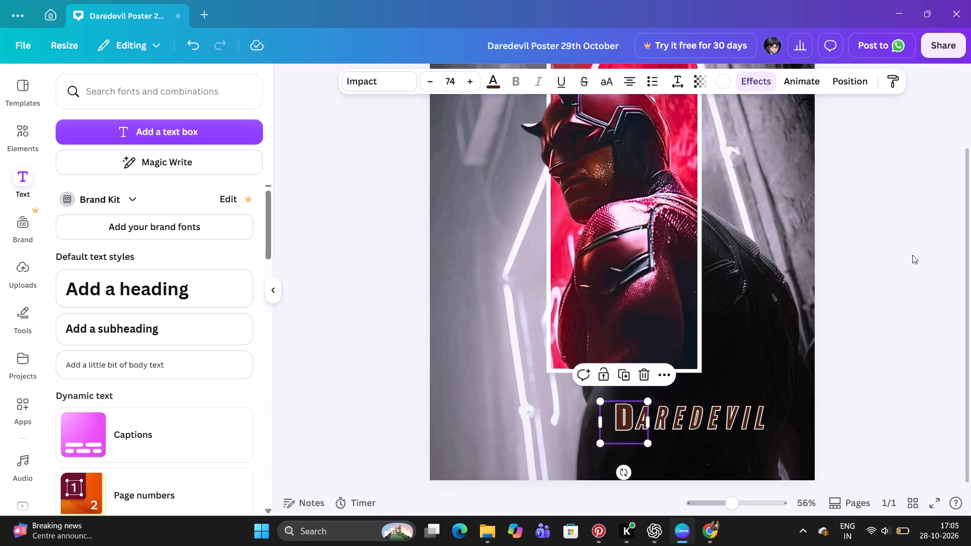
Increase the D's font size to 82 and nudge it slightly left, away from the AREDEVIL letters.
click(616, 420)
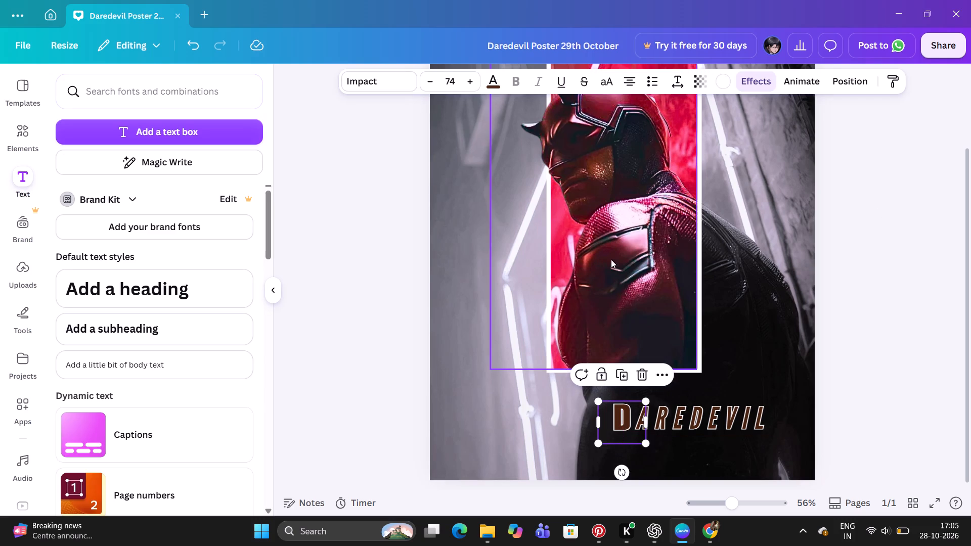
triple_click(466, 82)
triple_click(466, 82)
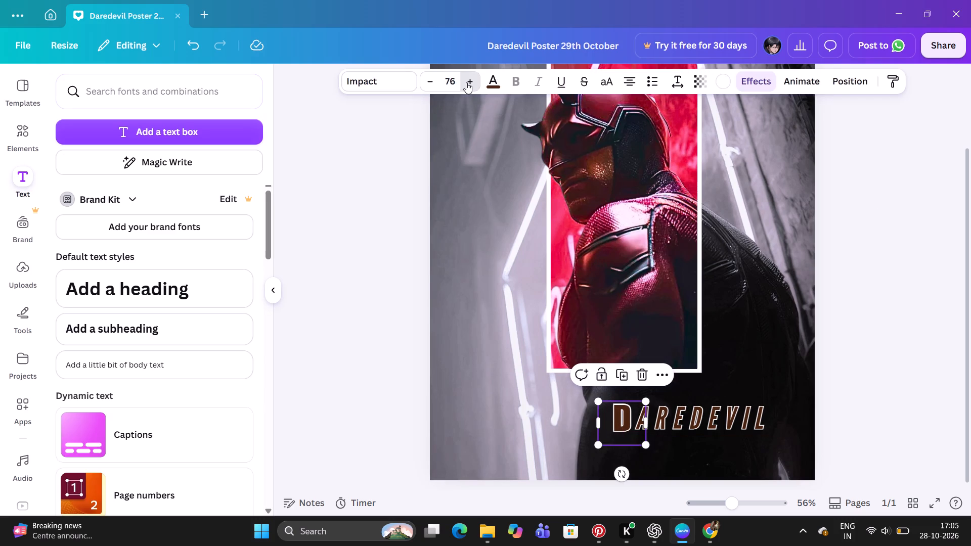
double_click(466, 82)
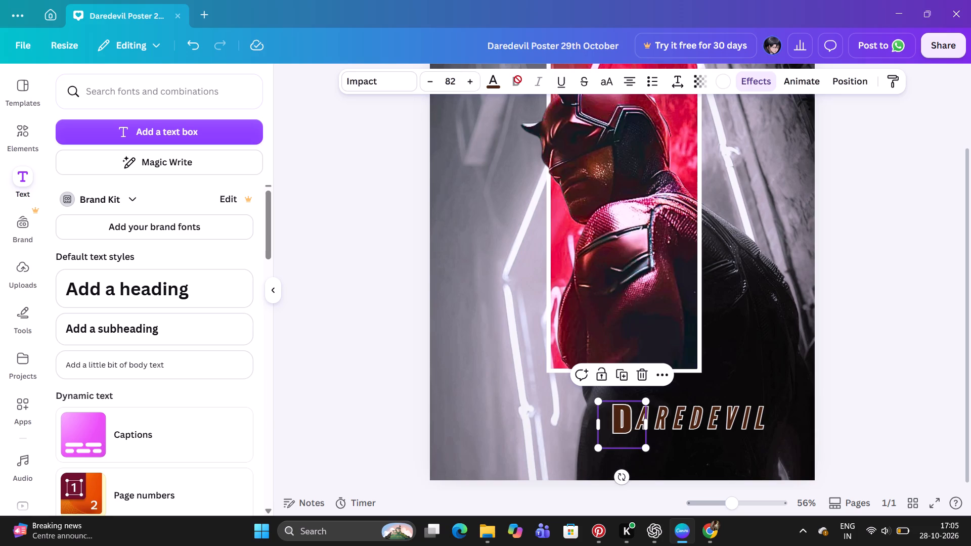
key(Left)
key(Left)
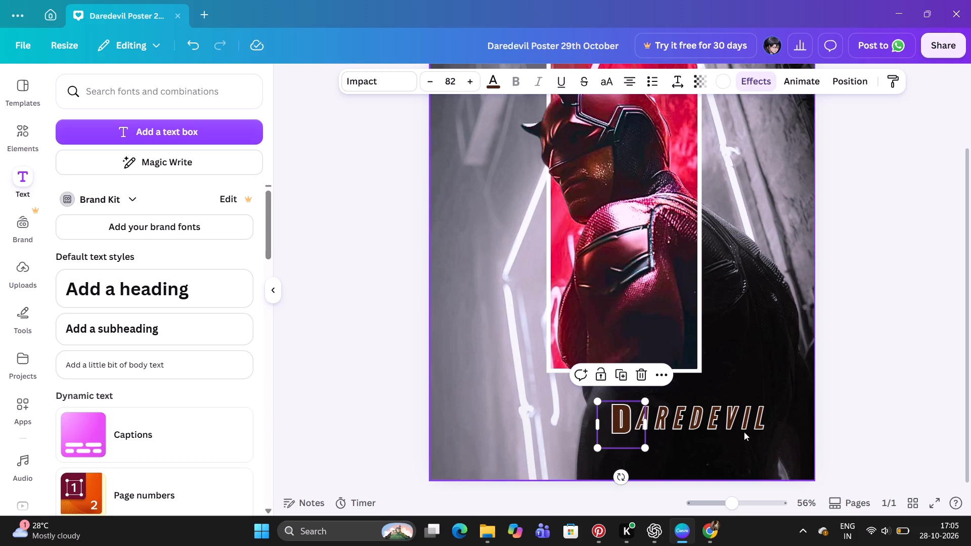
Rotate the AREDEVIL text slightly counterclockwise so that it slants upward.
click(732, 426)
drag(690, 467, 694, 470)
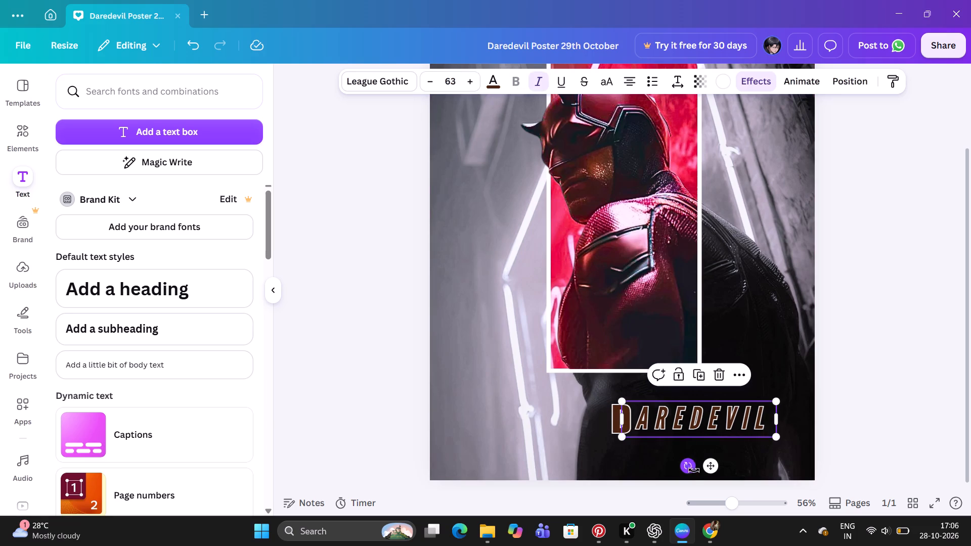
drag(694, 470, 695, 468)
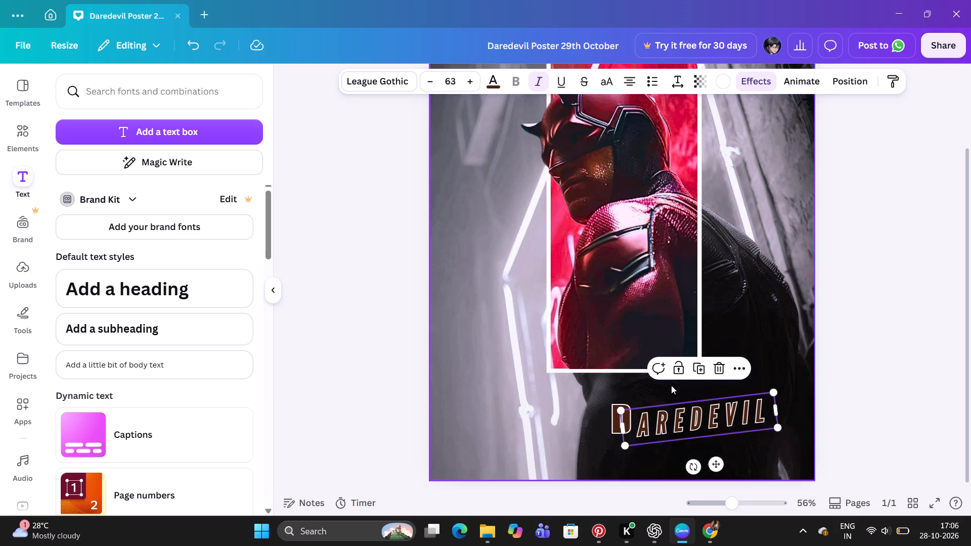
Move the D slightly down beside the slanted AREDEVIL text and rotate it to about -6°.
click(612, 421)
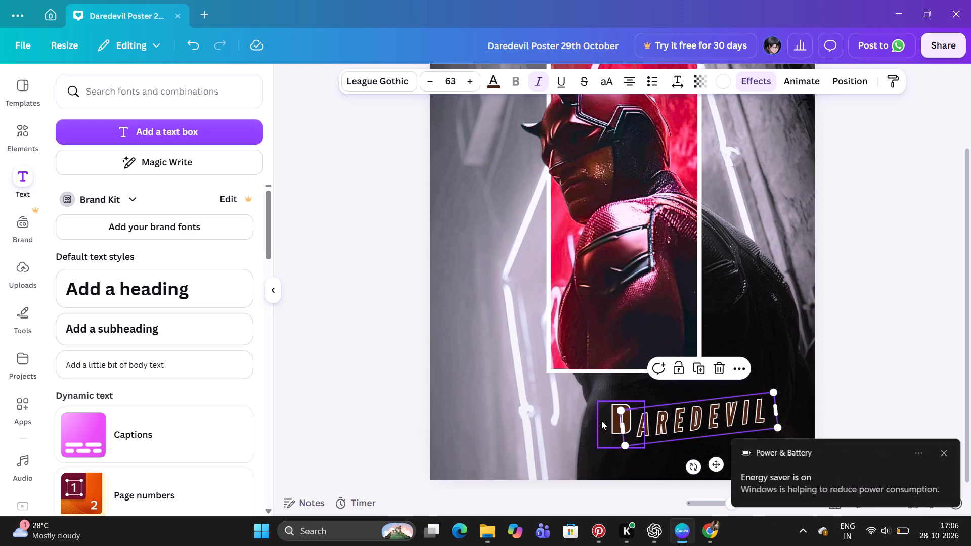
click(601, 421)
drag(601, 421, 603, 426)
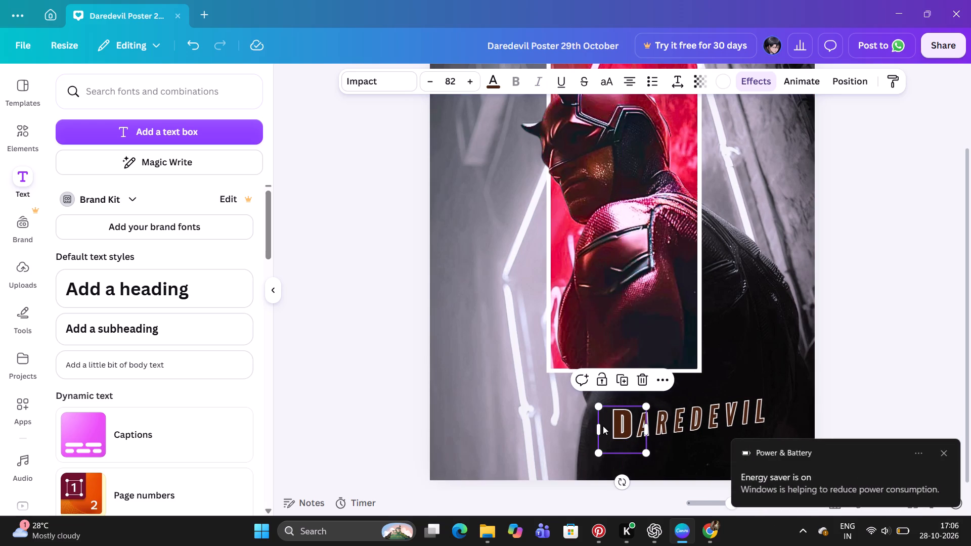
click(620, 421)
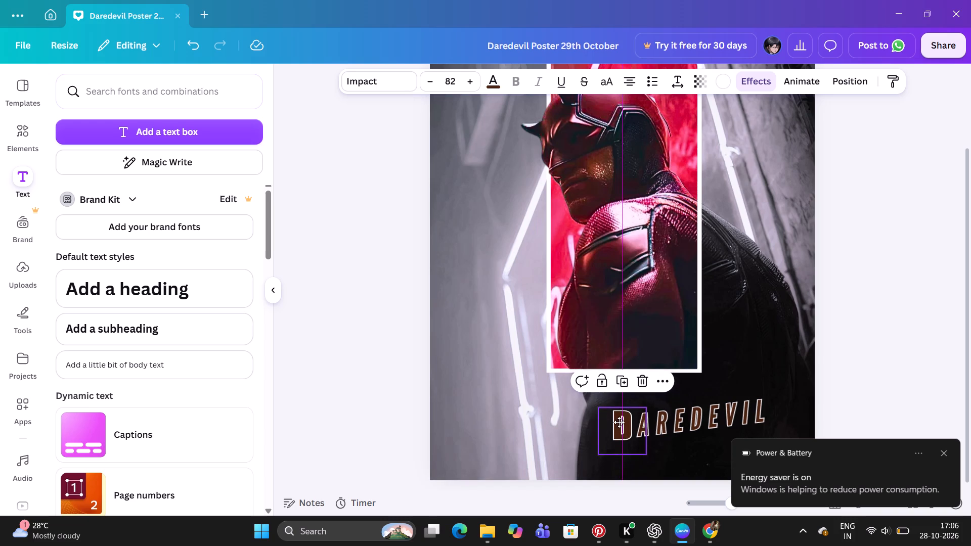
drag(621, 480, 625, 481)
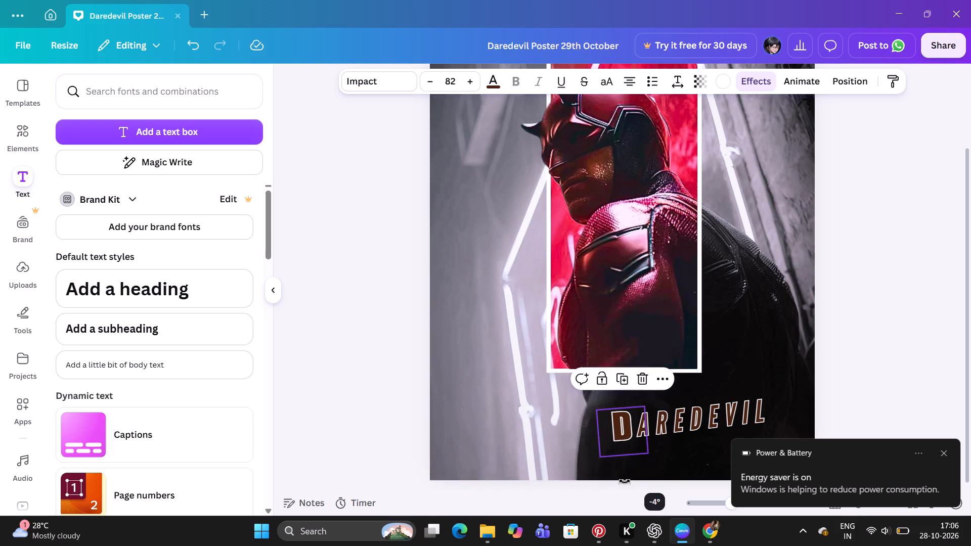
drag(625, 481, 626, 481)
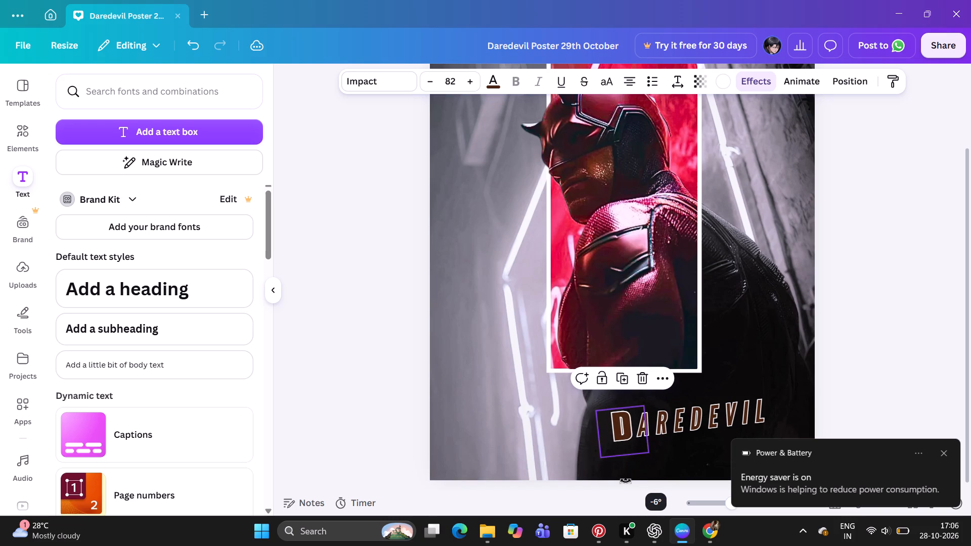
drag(626, 481, 626, 481)
Shift AREDEVIL slightly up and right, nudge the D up, and reduce the D's counterclockwise tilt a little.
click(702, 428)
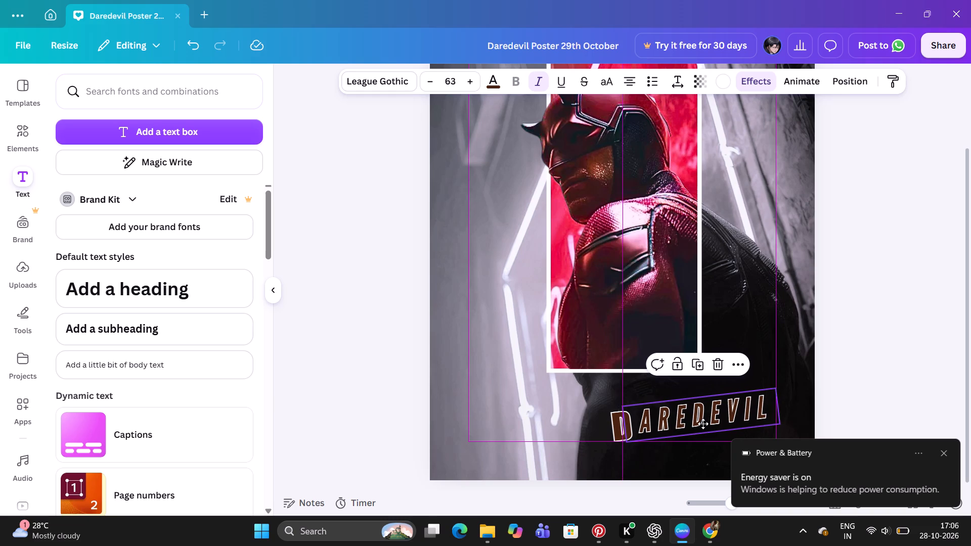
click(608, 428)
key(Up)
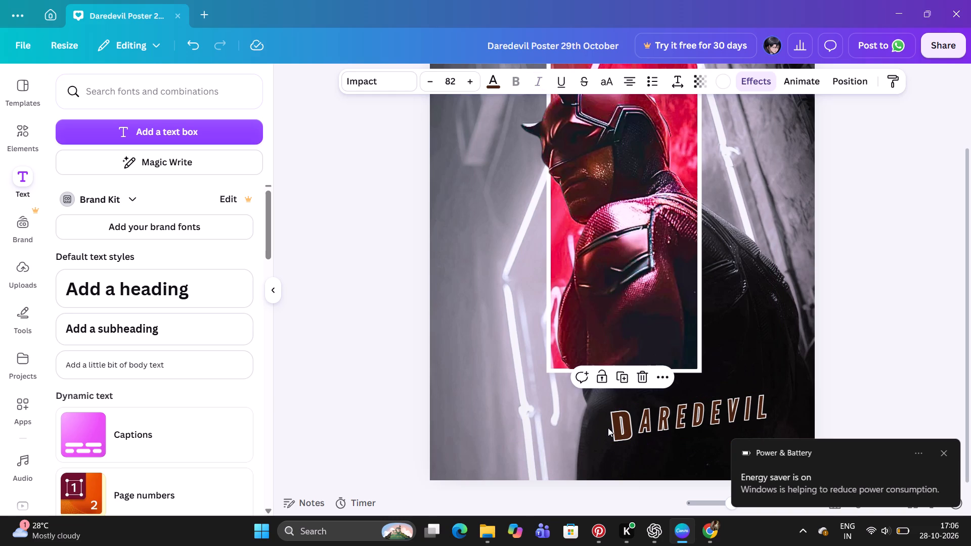
click(630, 481)
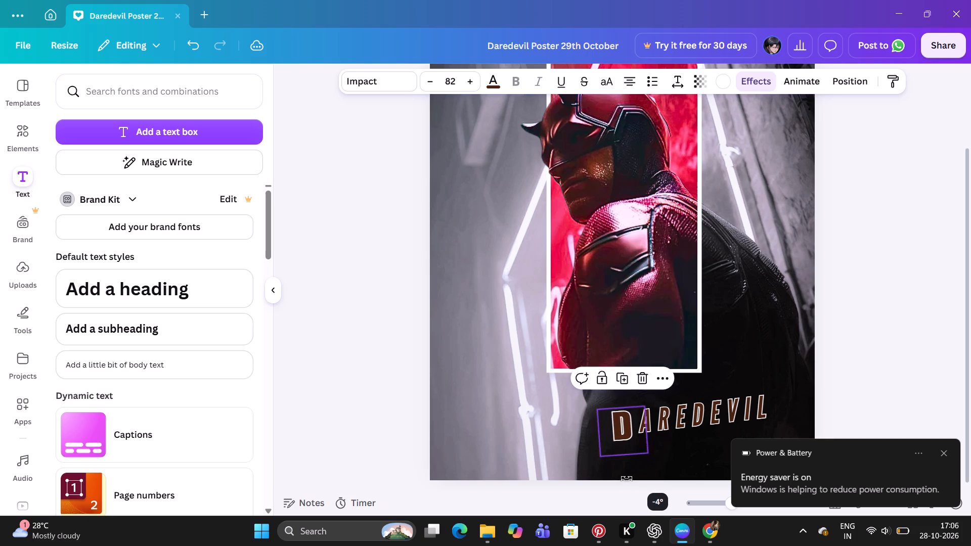
Rotate the AREDEVIL text to about -9° and move it left, closer to the D.
click(692, 425)
drag(689, 459, 690, 463)
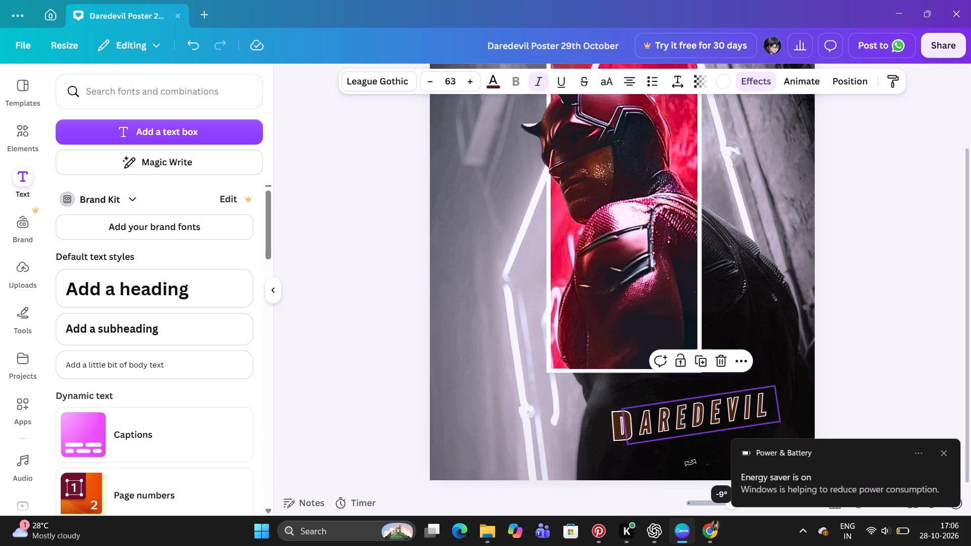
drag(690, 463, 691, 464)
drag(701, 413, 695, 411)
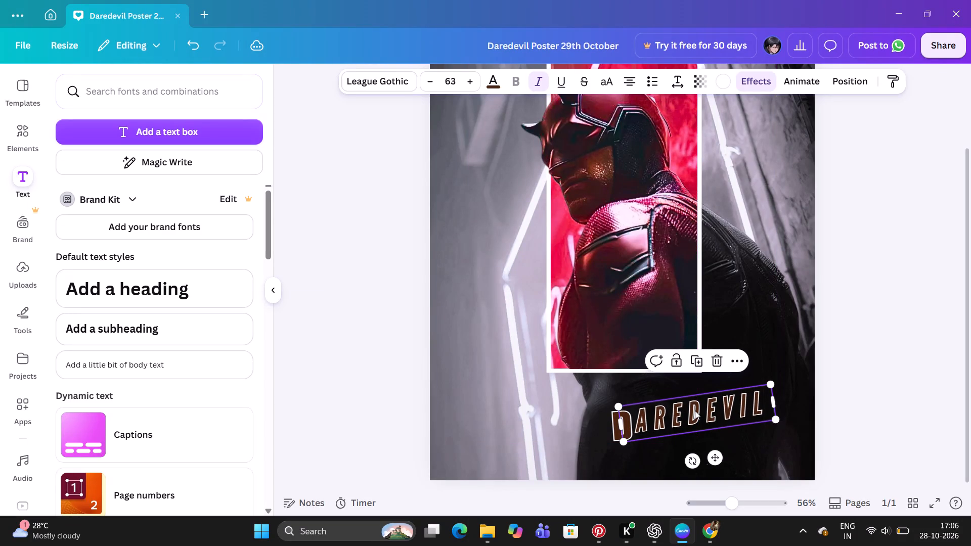
Tilt the D clockwise and nudge it up and slightly left to line up with AREDEVIL.
click(606, 433)
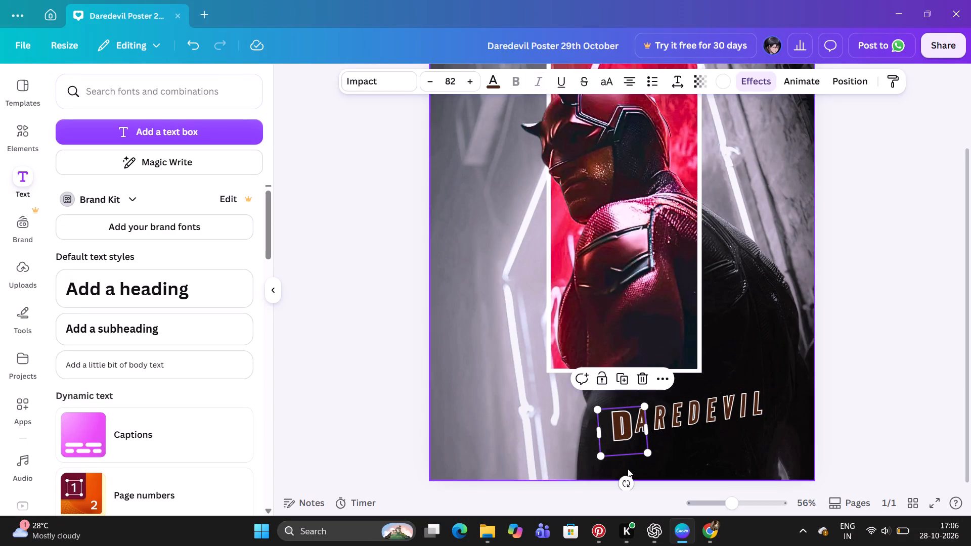
drag(626, 480, 616, 480)
key(Up)
key(Up)
key(Up)
key(Up)
key(Up)
key(Up)
key(Up)
key(Up)
key(Up)
key(Up)
key(Up)
key(Left)
key(Left)
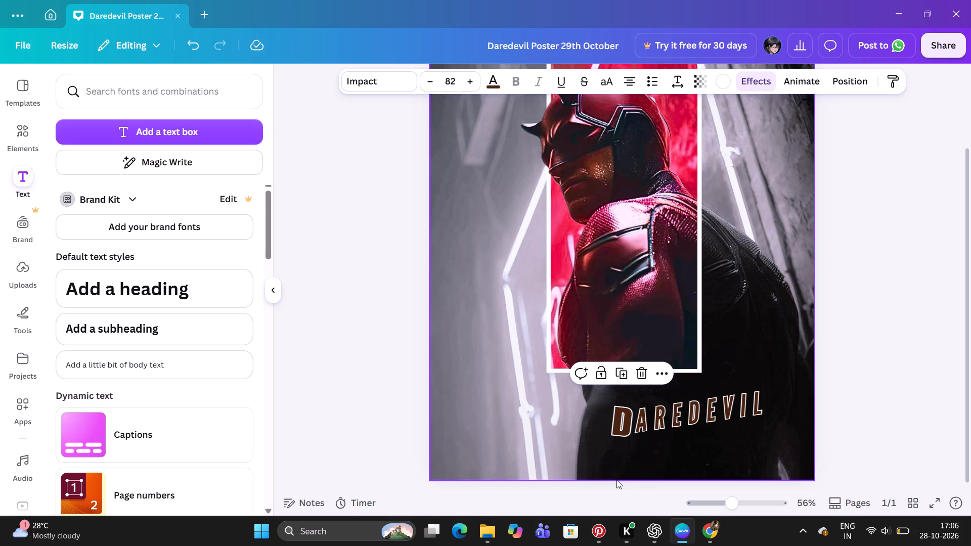
Straighten the D by rotating it to 0°.
drag(616, 477, 617, 477)
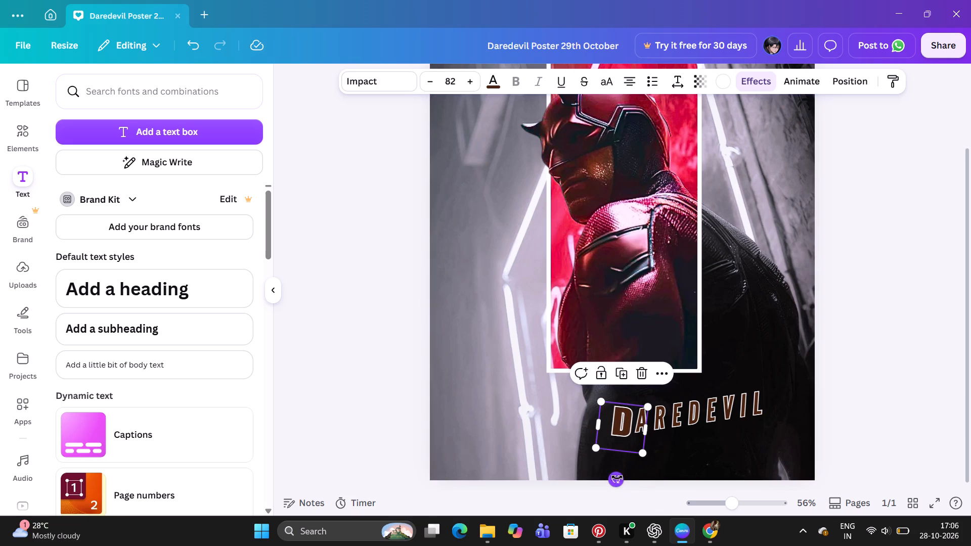
drag(617, 477, 620, 481)
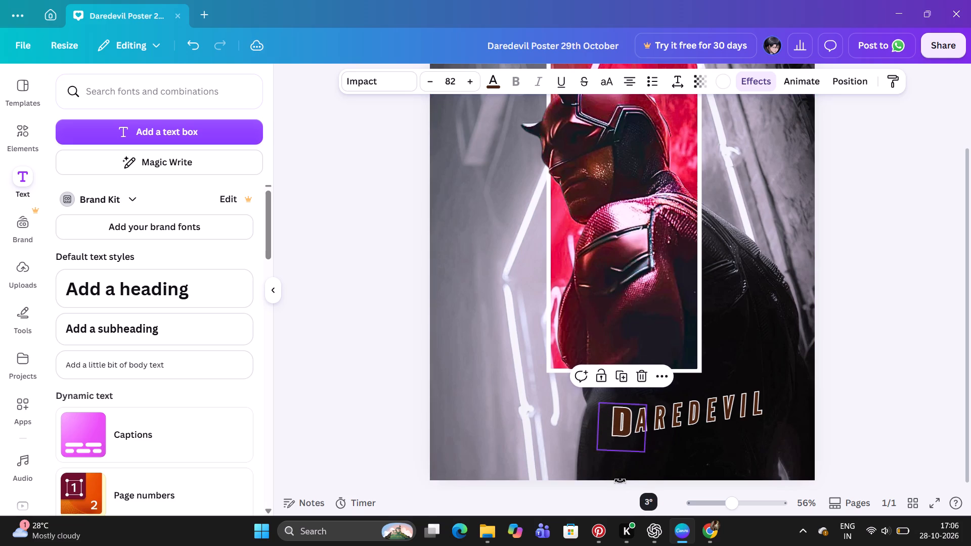
drag(620, 481, 622, 481)
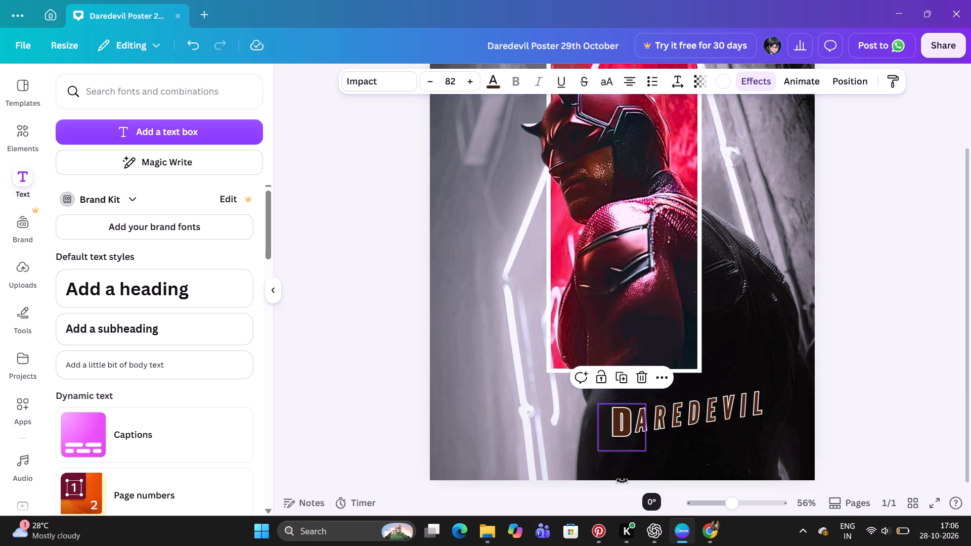
drag(622, 481, 622, 481)
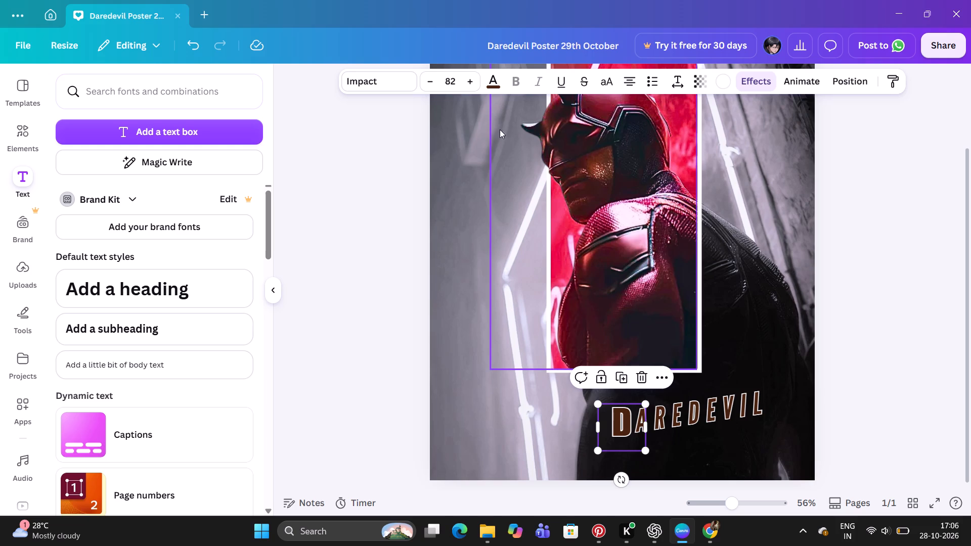
Increase the D's font size to 88.
triple_click(470, 81)
click(470, 81)
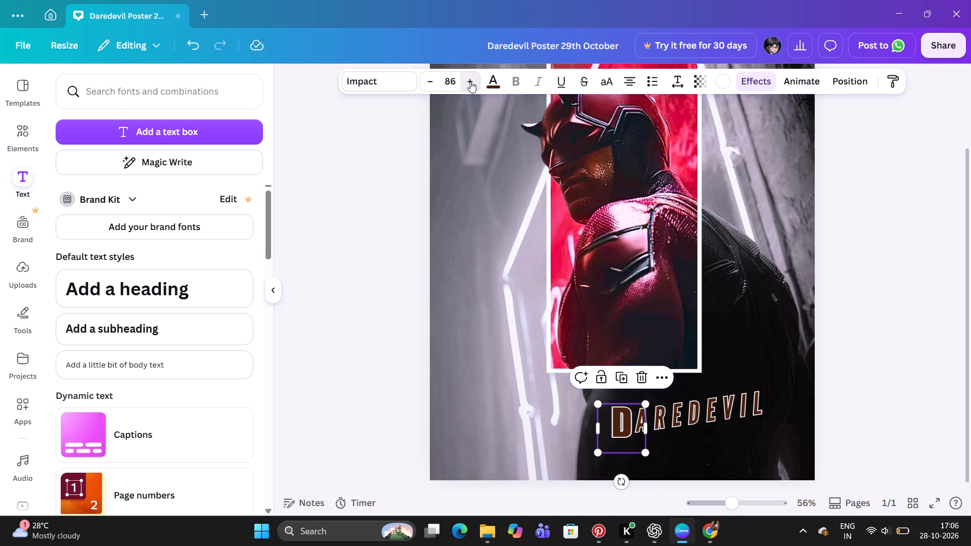
click(470, 81)
click(470, 81)
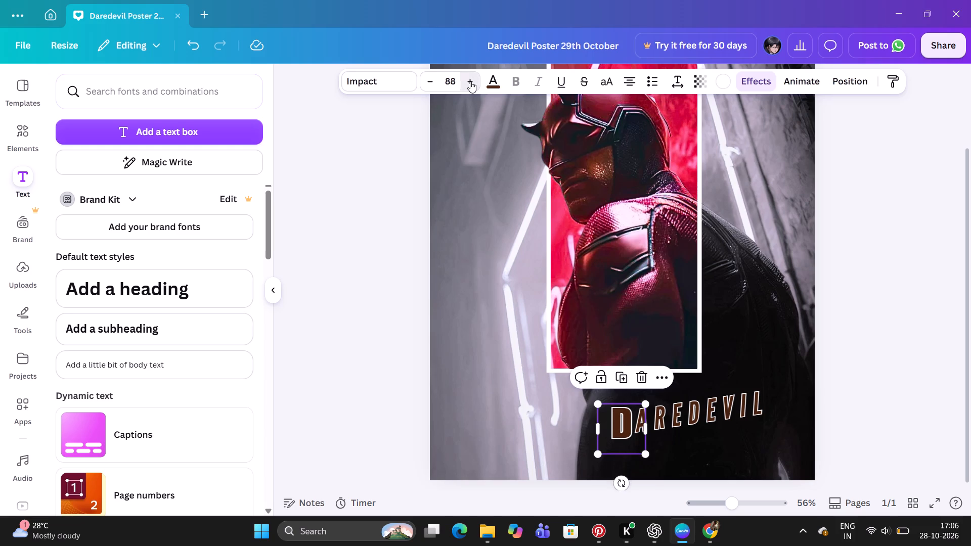
Nudge the AREDEVIL text up slightly to align it with the enlarged D.
click(854, 347)
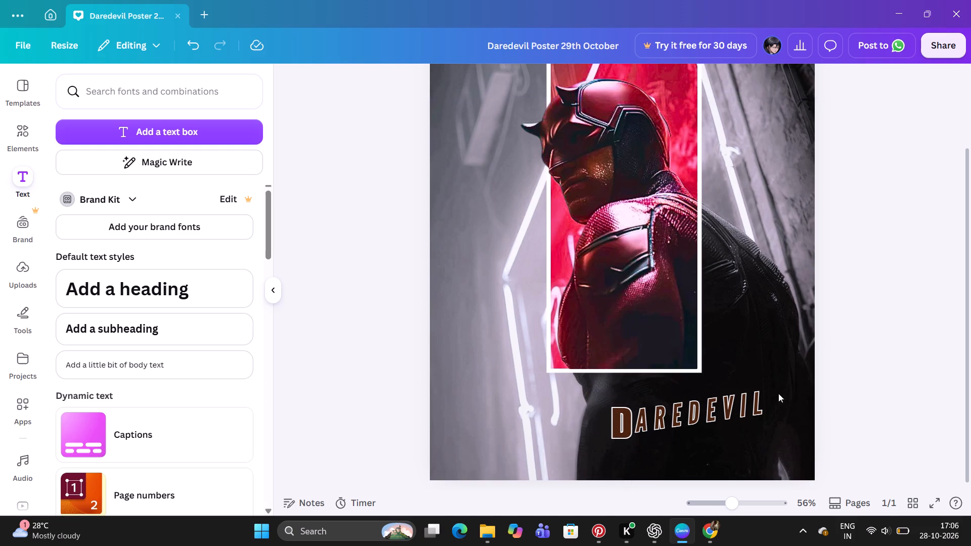
click(722, 417)
key(Up)
key(Up)
key(Up)
key(Up)
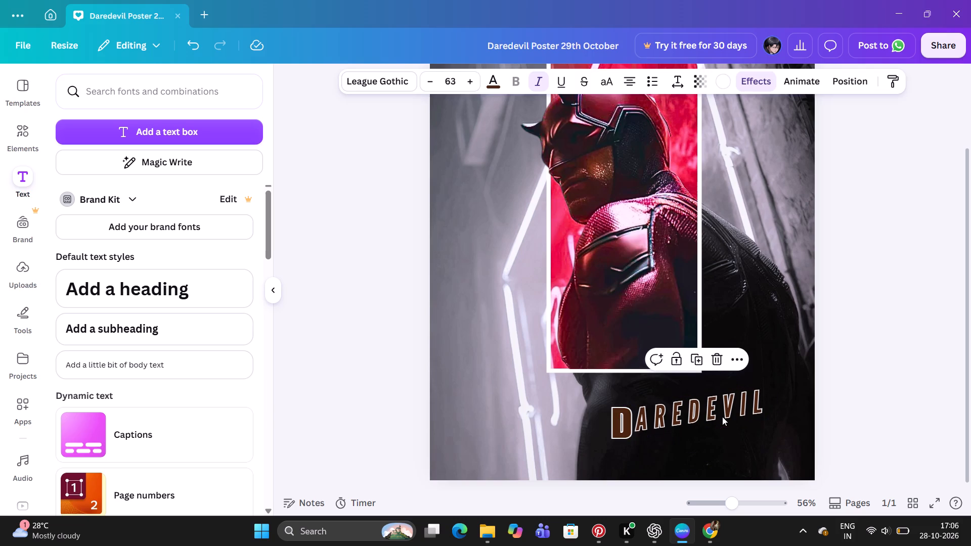
key(Up)
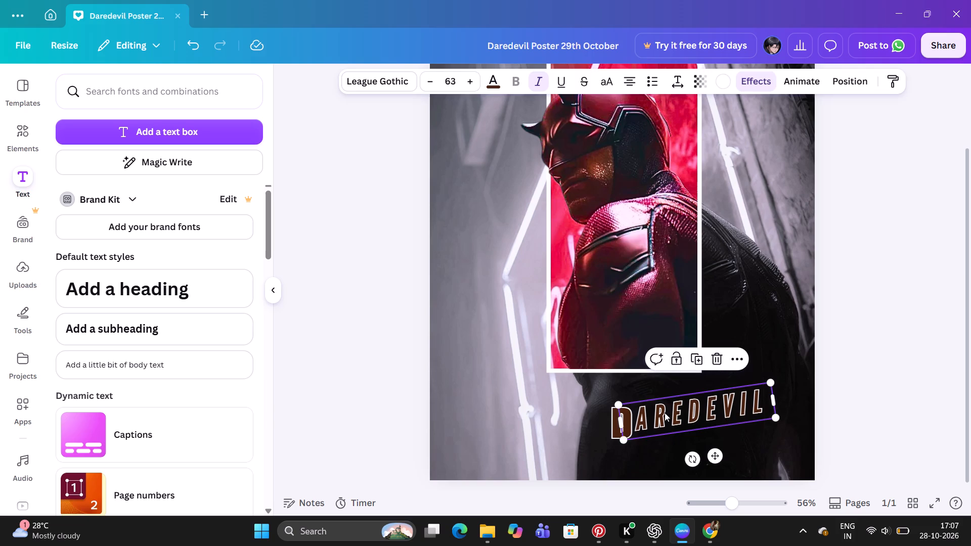
Tilt the D slightly counterclockwise to follow the slant of the AREDEVIL text.
click(605, 429)
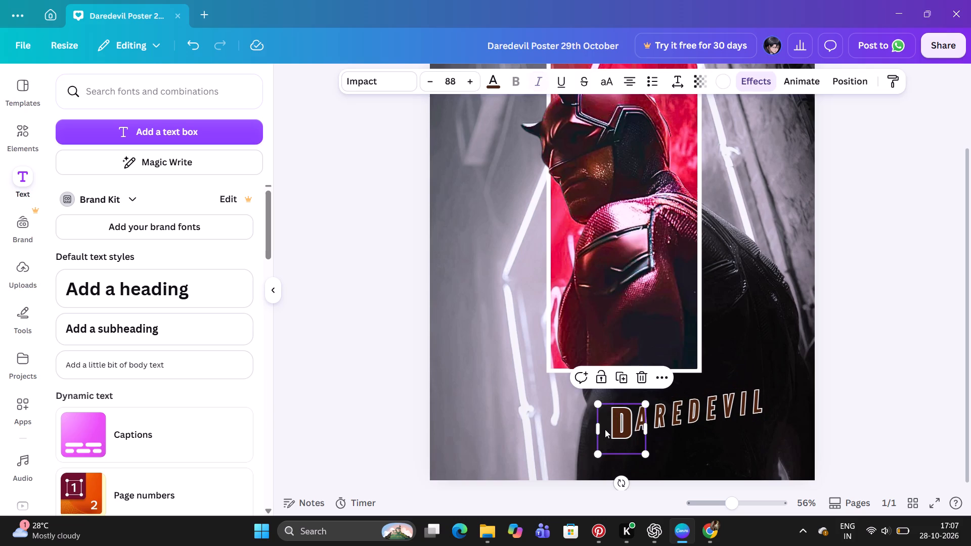
click(624, 483)
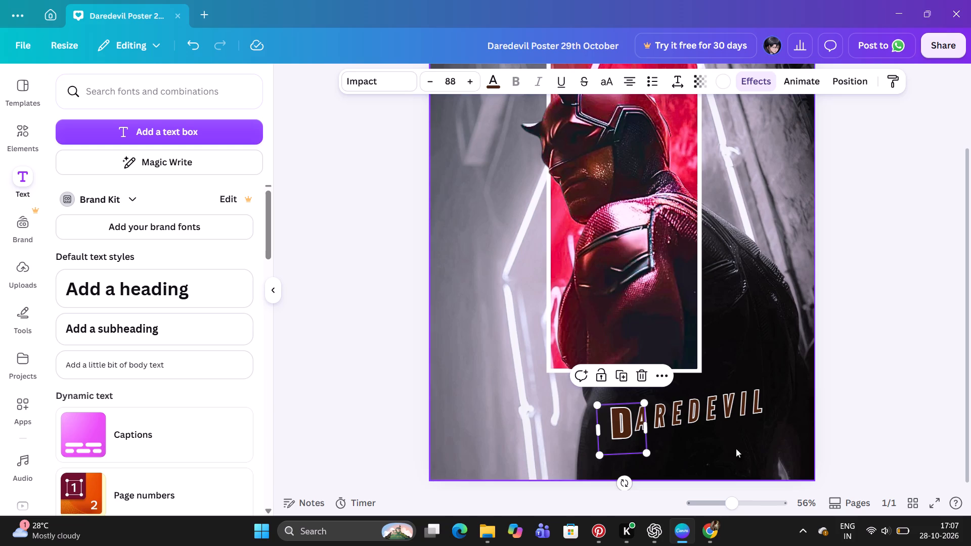
click(858, 372)
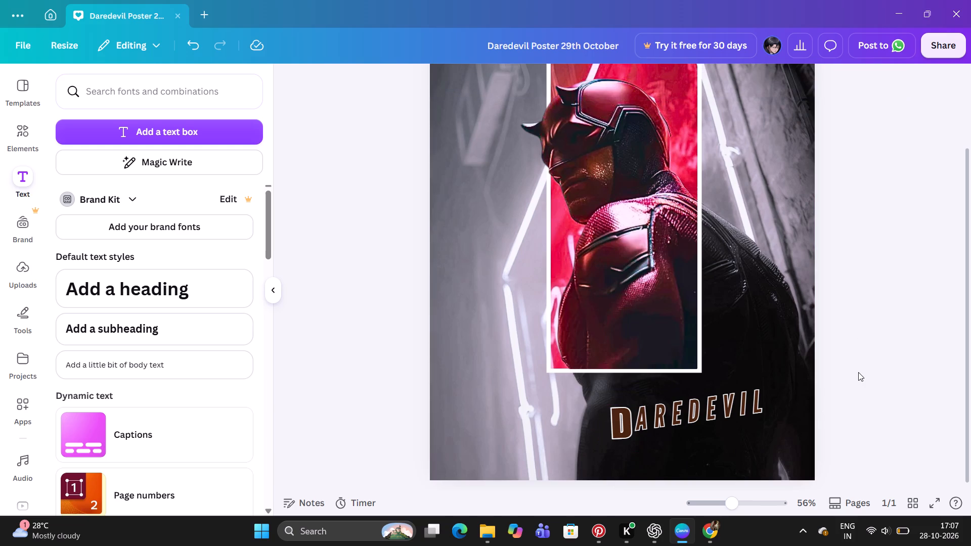
Nudge the AREDEVIL text slightly right to fine-tune its gap from the D.
click(729, 409)
key(Right)
key(Right)
key(Right)
key(Left)
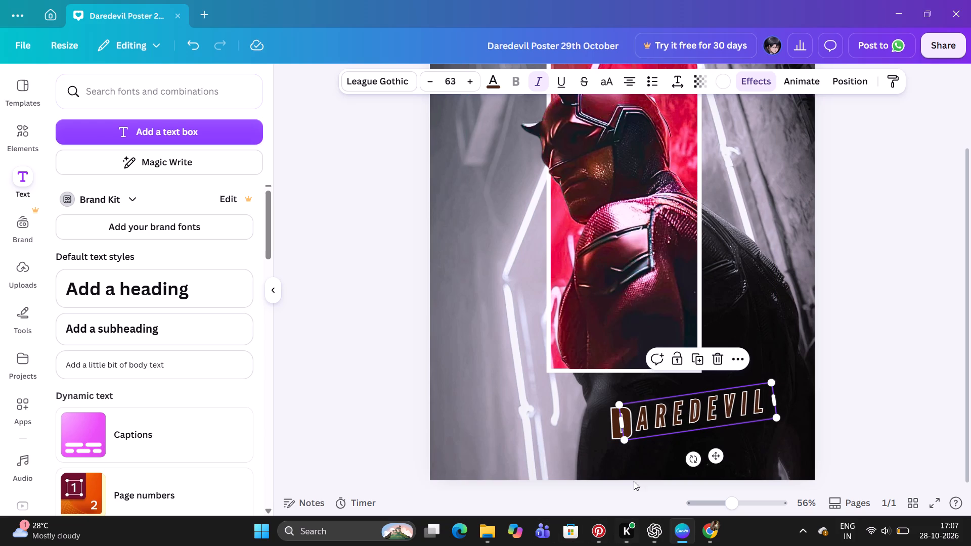
Change the large D's font to Anton.
click(610, 428)
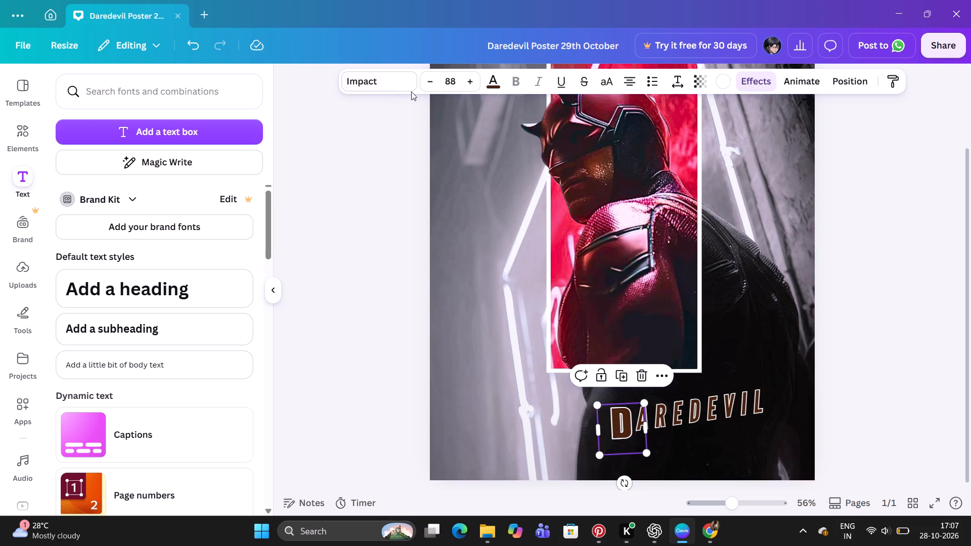
click(400, 85)
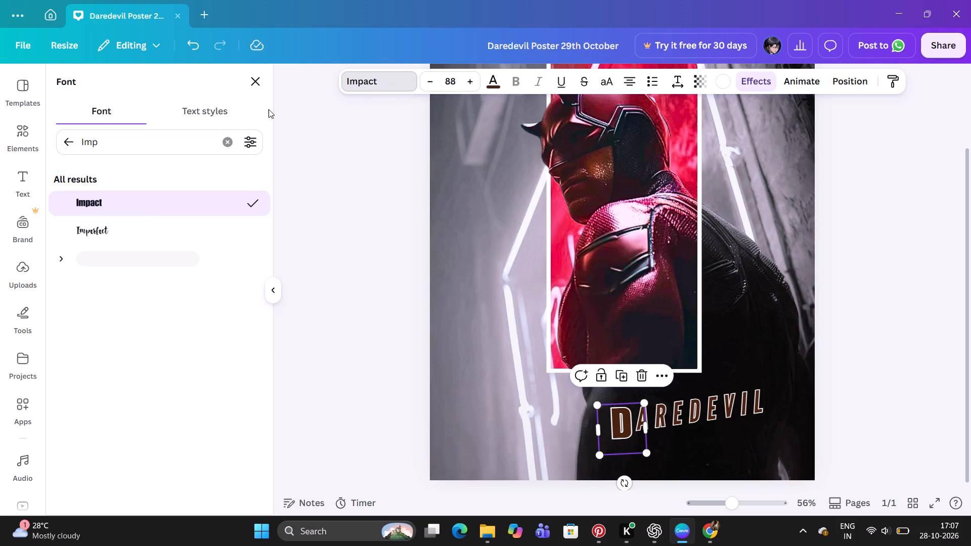
click(226, 141)
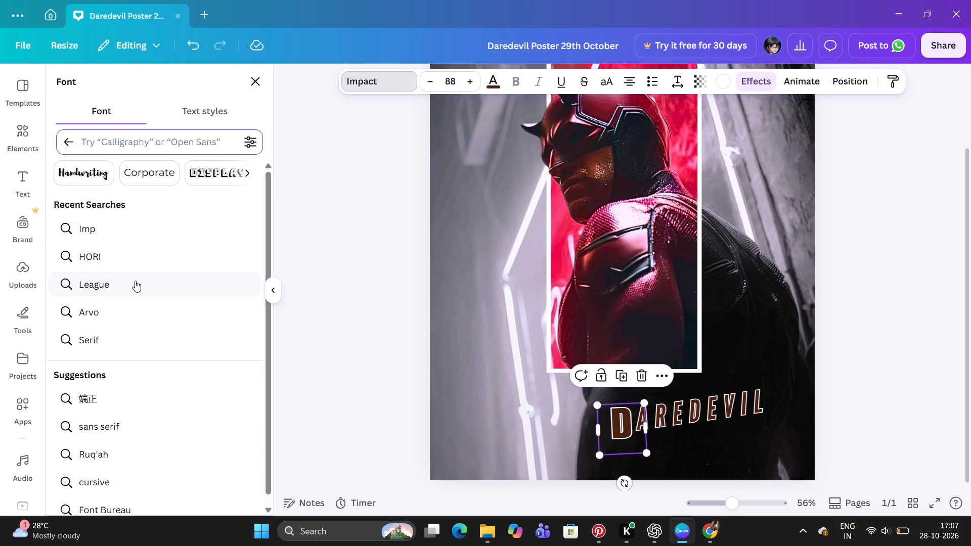
scroll(135, 281, down, 3)
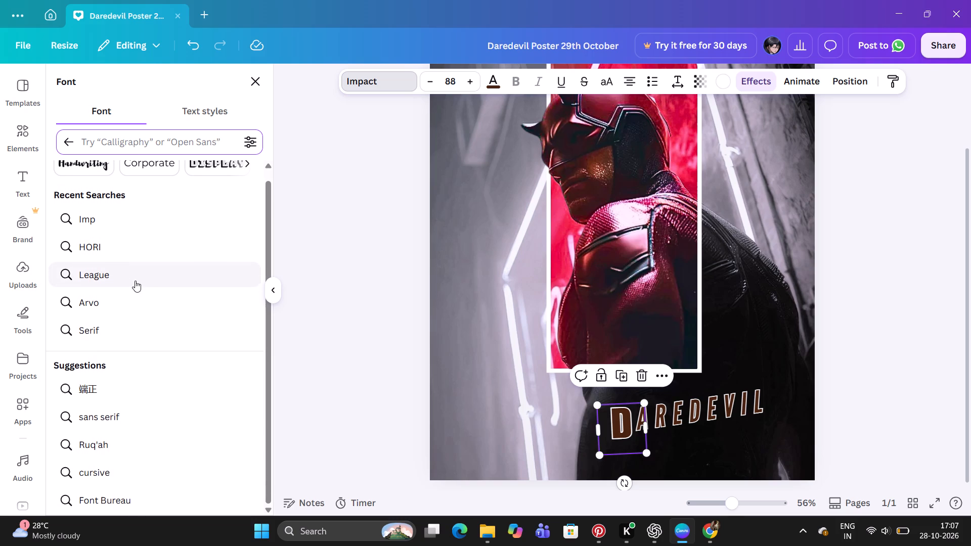
scroll(135, 281, down, 2)
click(68, 144)
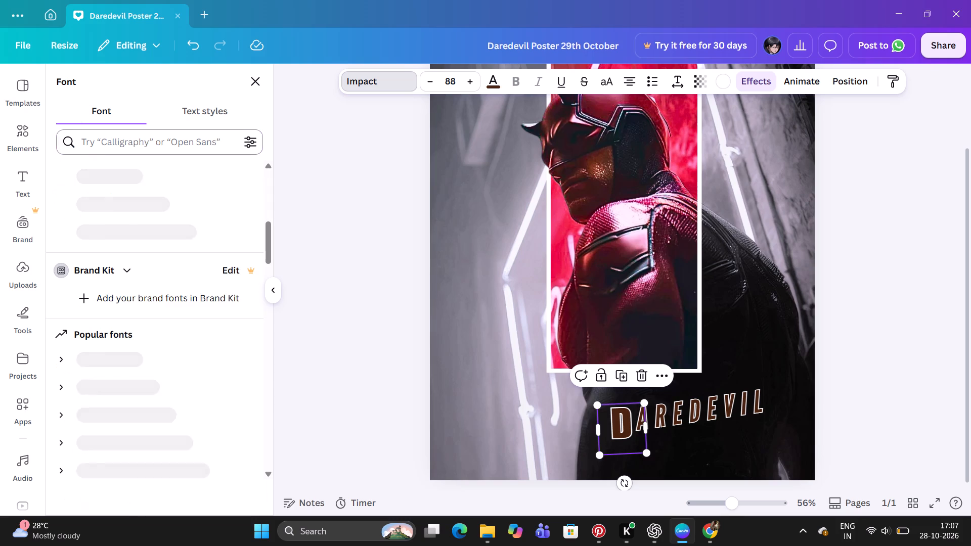
scroll(97, 250, up, 2)
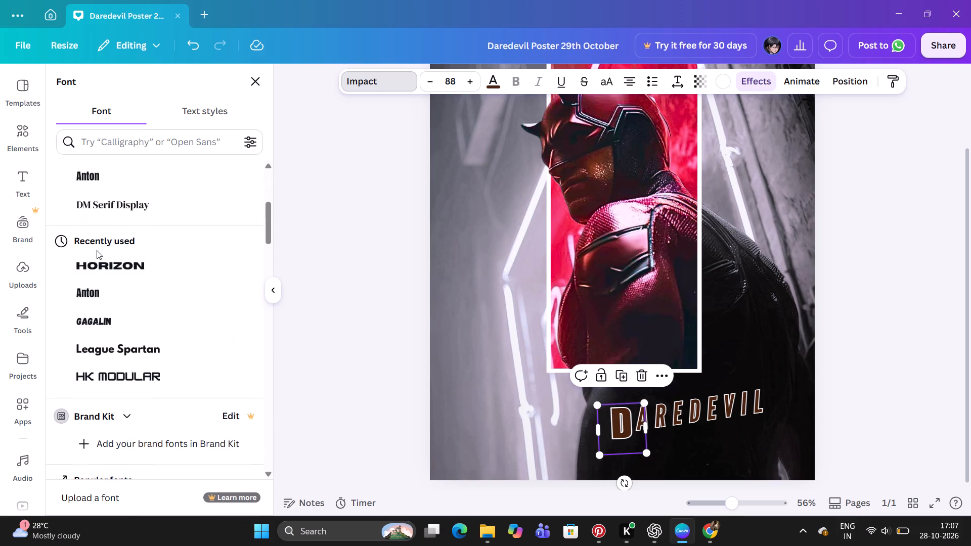
click(103, 293)
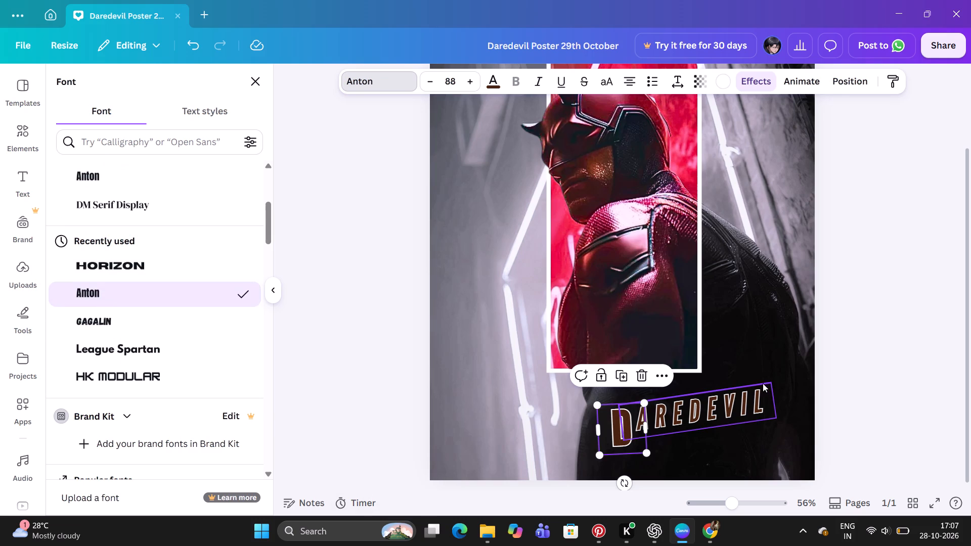
Nudge the AREDEVIL text down slightly to align it with the taller D.
click(747, 393)
key(Down)
key(Down)
key(Down)
key(Down)
key(Down)
key(Down)
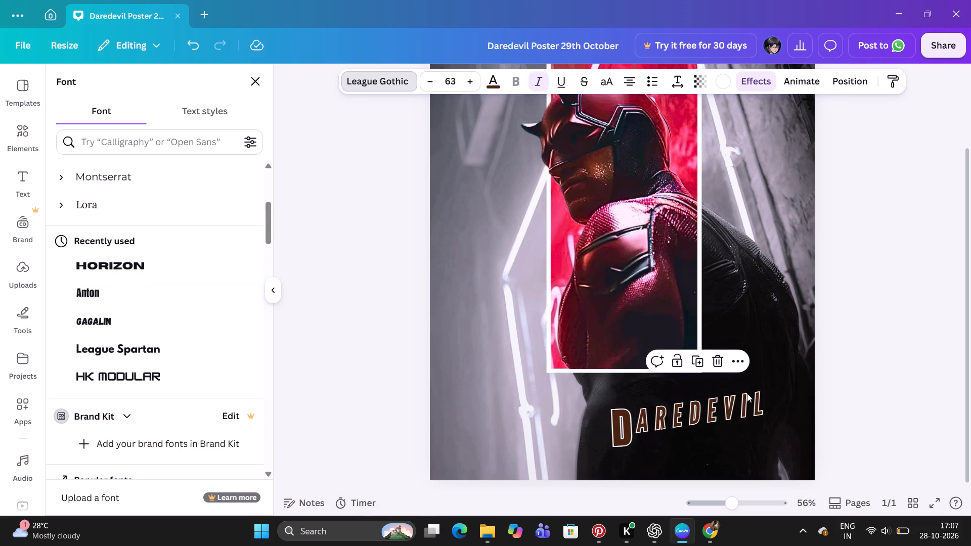
key(Down)
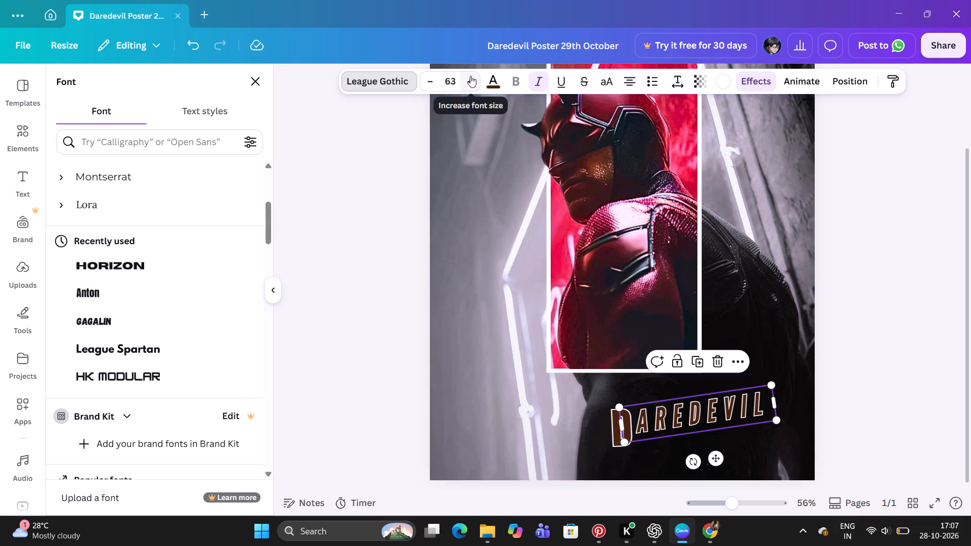
Increase the AREDEVIL text's font size to 68.
click(470, 76)
click(470, 76)
click(470, 76)
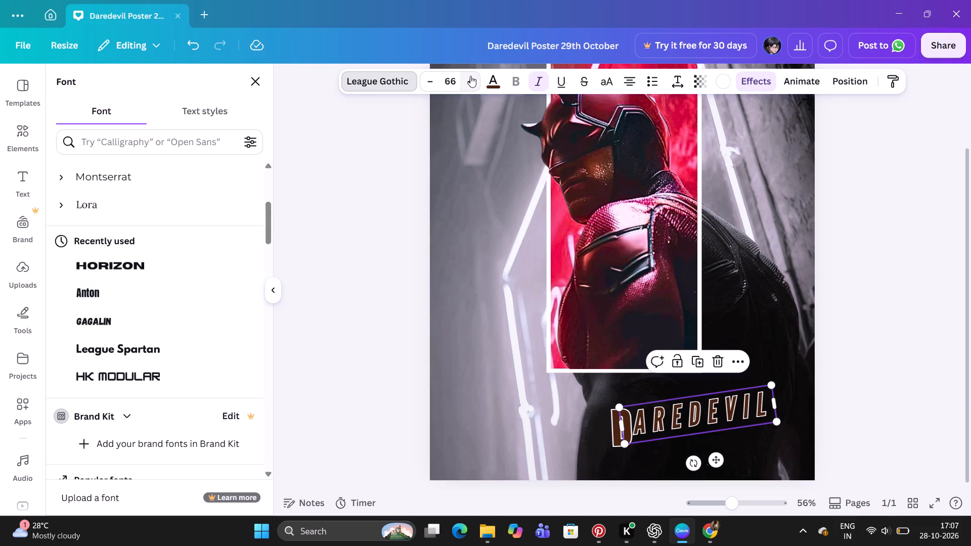
click(470, 76)
click(470, 76)
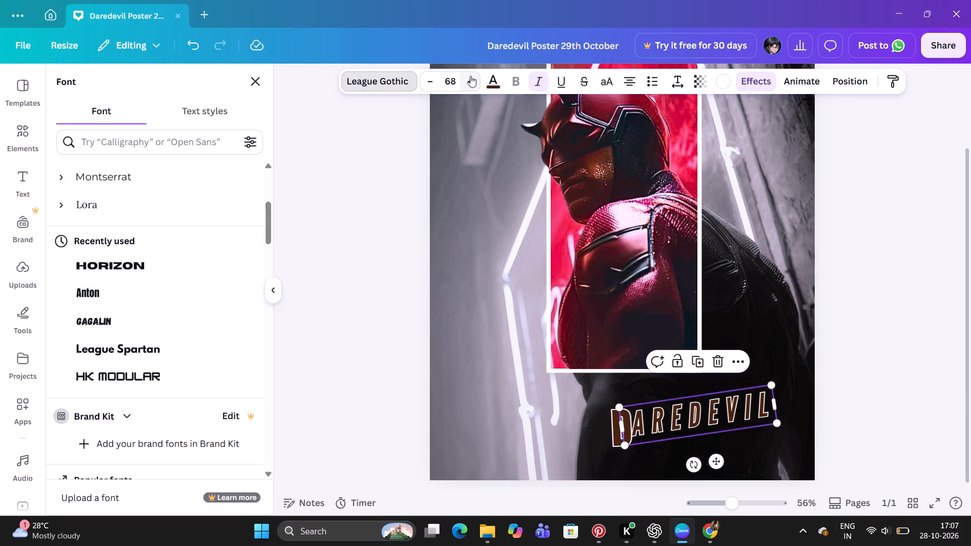
Nudge the enlarged AREDEVIL text right to open a small gap after the D.
key(Right)
key(Right)
key(Right)
key(Right)
key(Right)
key(Right)
key(Right)
key(Right)
key(Right)
key(Right)
key(Right)
key(Right)
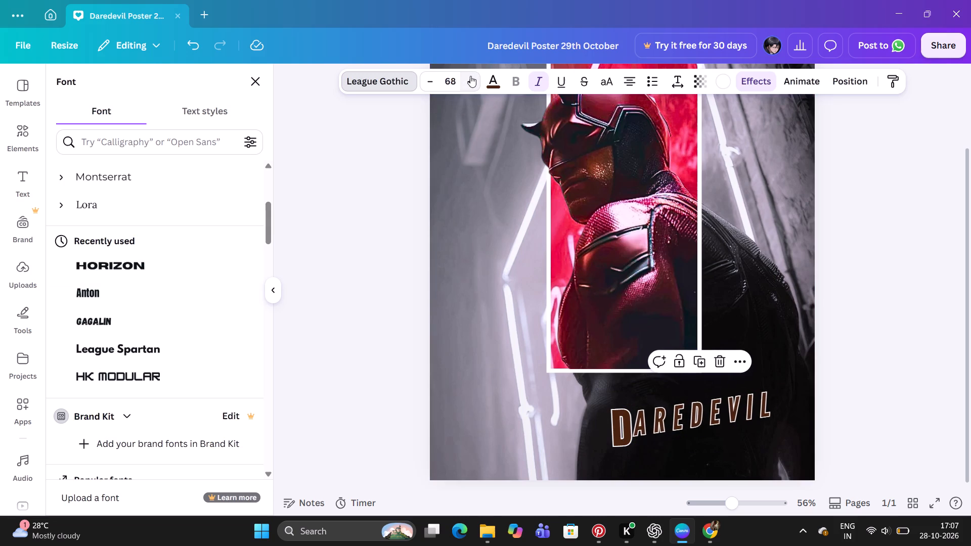
key(Right)
key(Left)
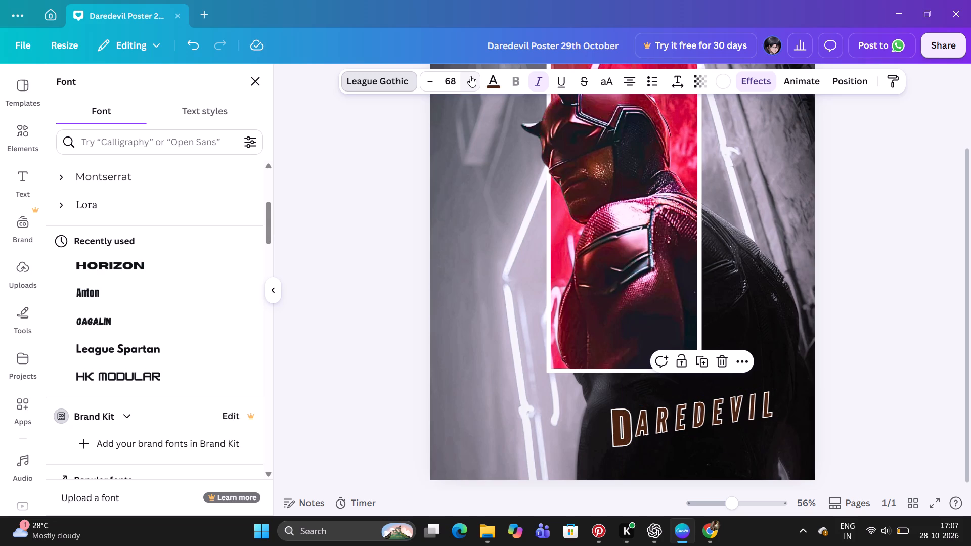
Nudge the D up slightly so it lines up with the AREDEVIL letters, and deselect it.
click(610, 450)
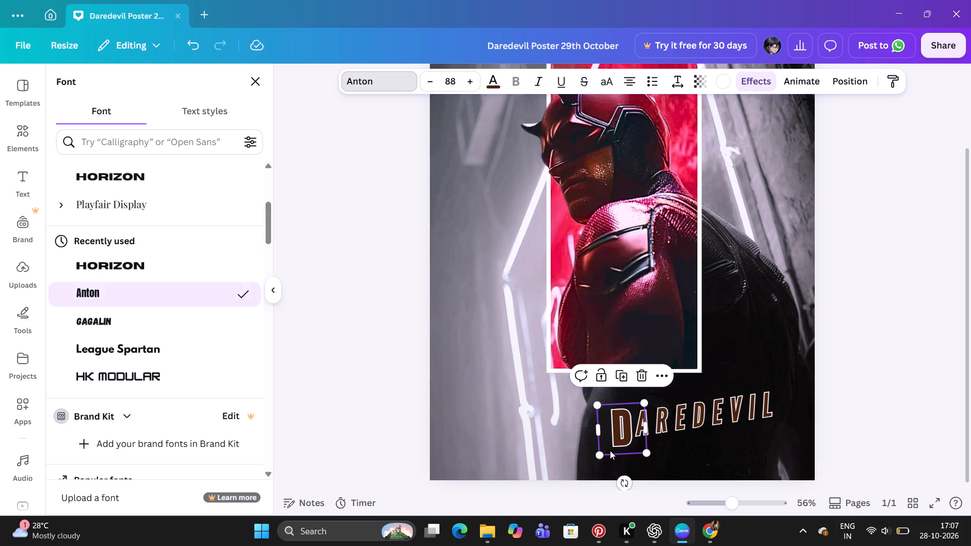
key(Up)
key(Up)
key(Up)
key(Up)
key(Up)
key(Up)
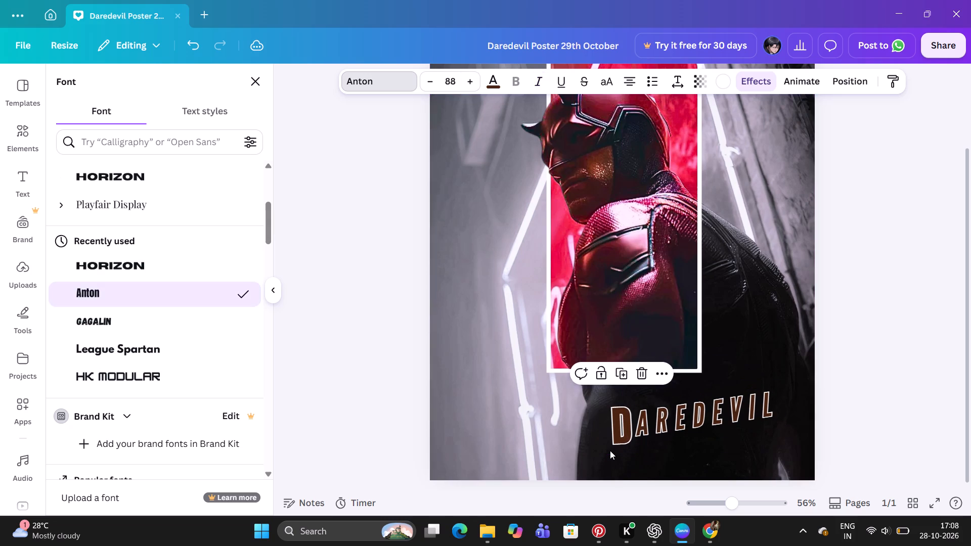
key(Up)
key(Up)
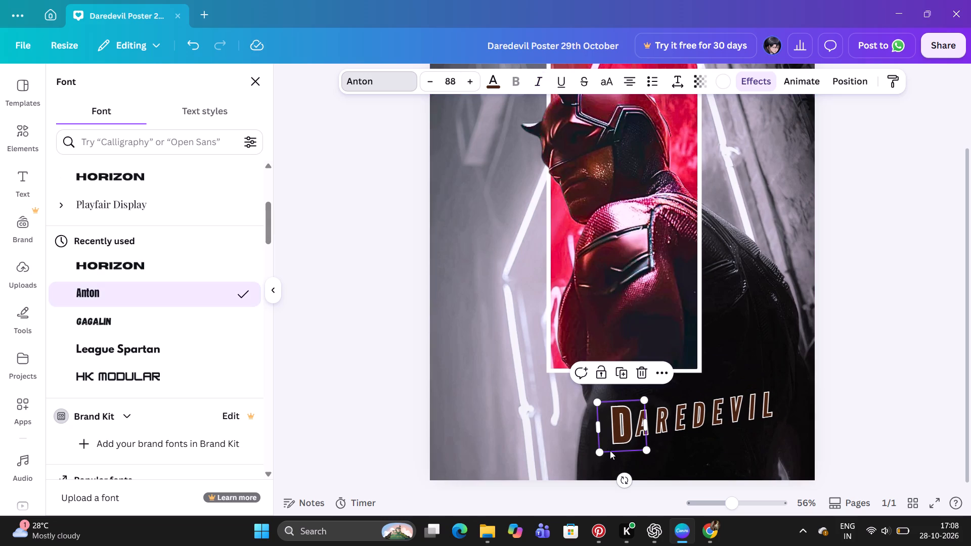
click(893, 415)
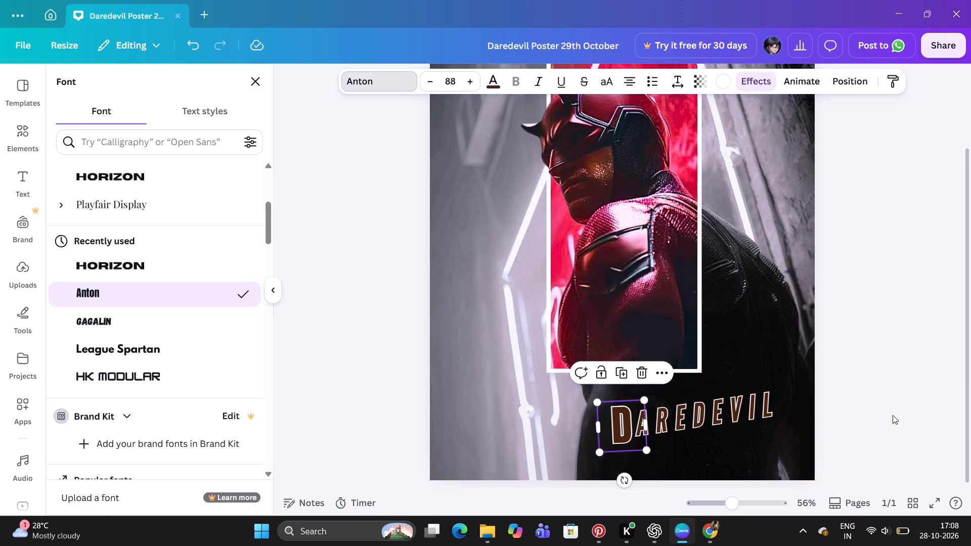
click(893, 415)
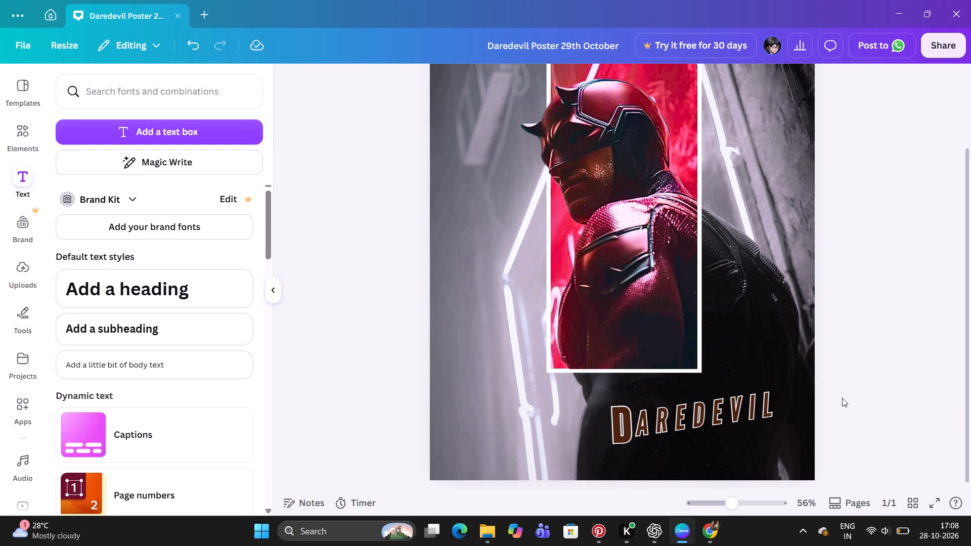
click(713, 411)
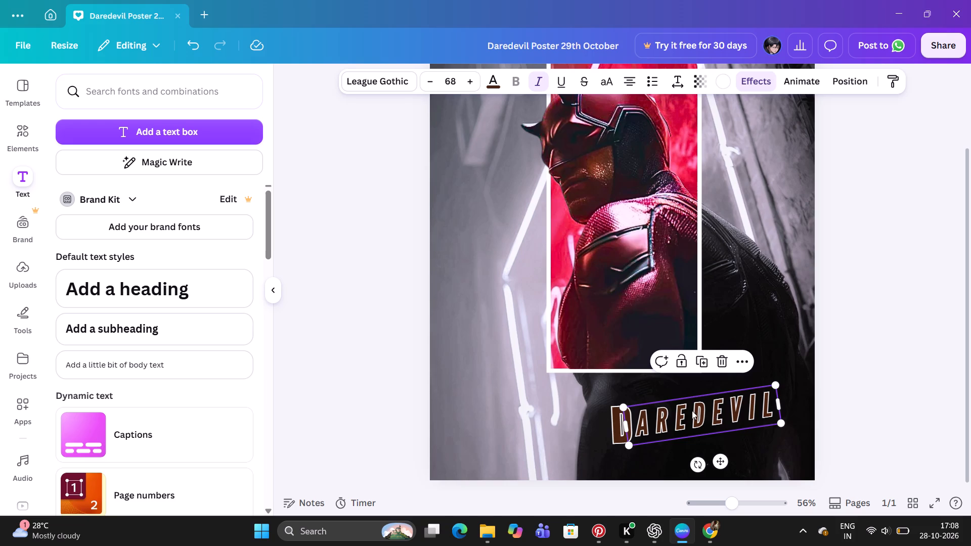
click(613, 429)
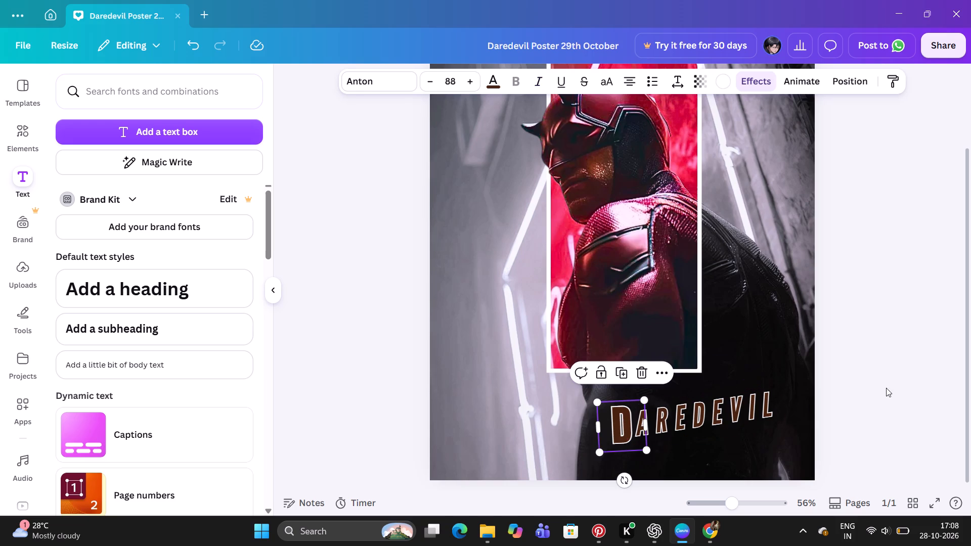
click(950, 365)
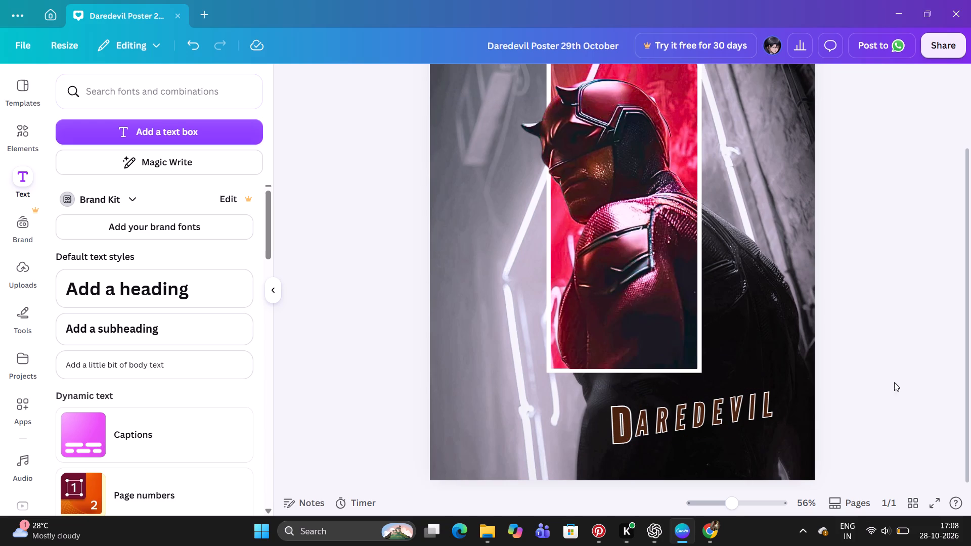
Group the D with the AREDEVIL text and move the title to the poster's horizontal centre, below the picture frame.
drag(865, 401, 606, 440)
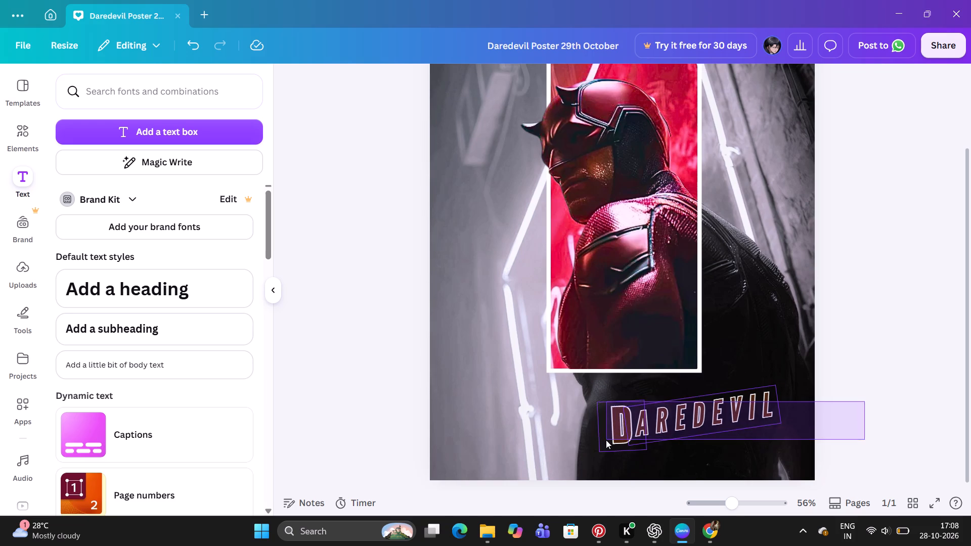
click(647, 357)
drag(687, 434, 612, 434)
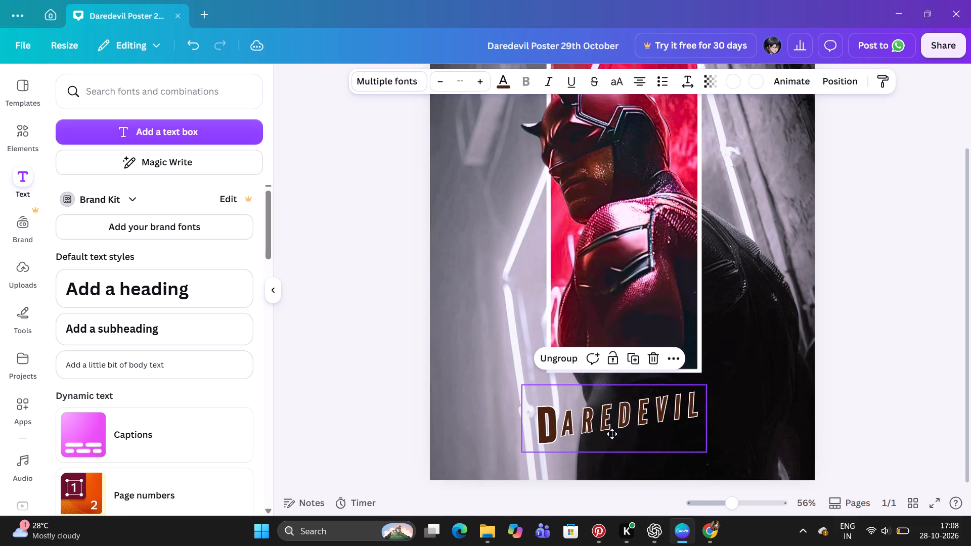
drag(612, 434, 618, 434)
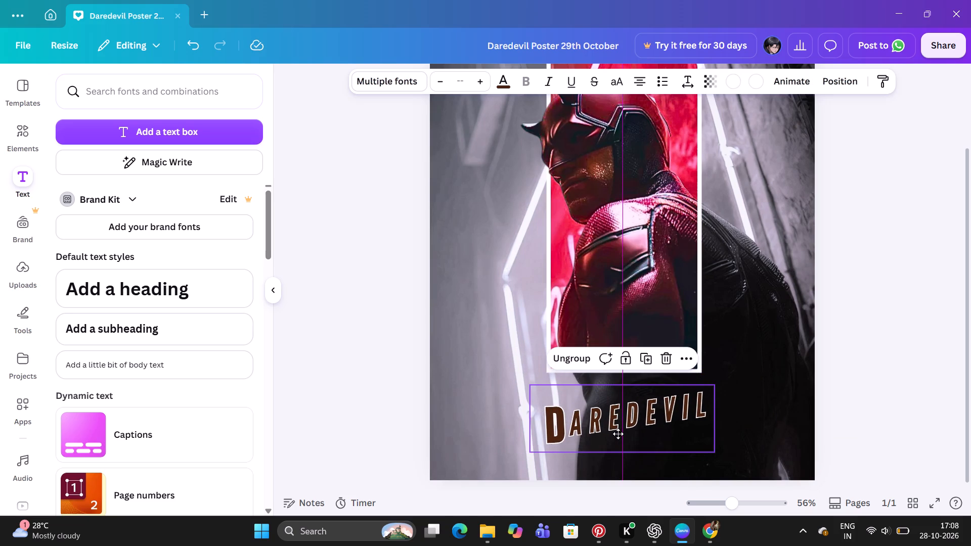
drag(618, 434, 618, 433)
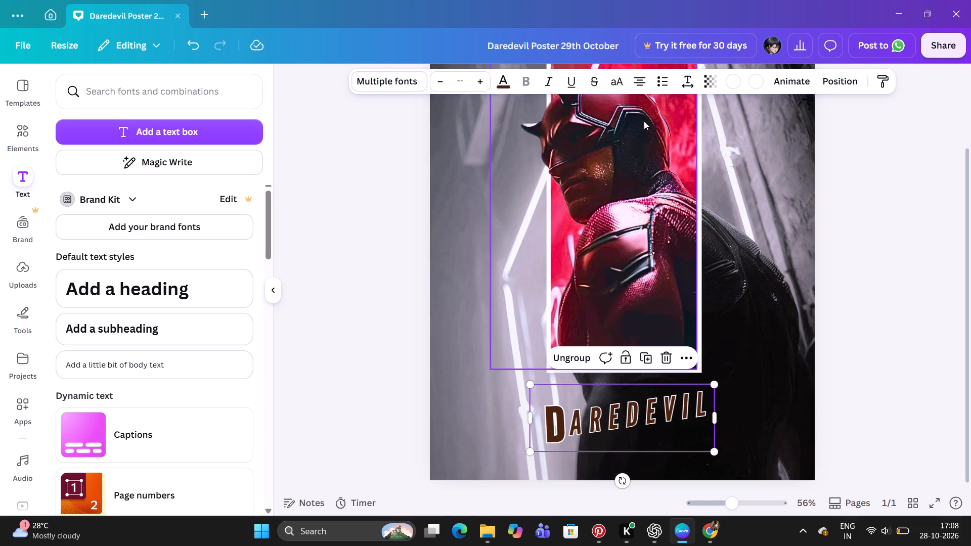
Set the grouped title's letter spacing to 330 and widen its box so AREDEVIL fits on one line.
click(689, 89)
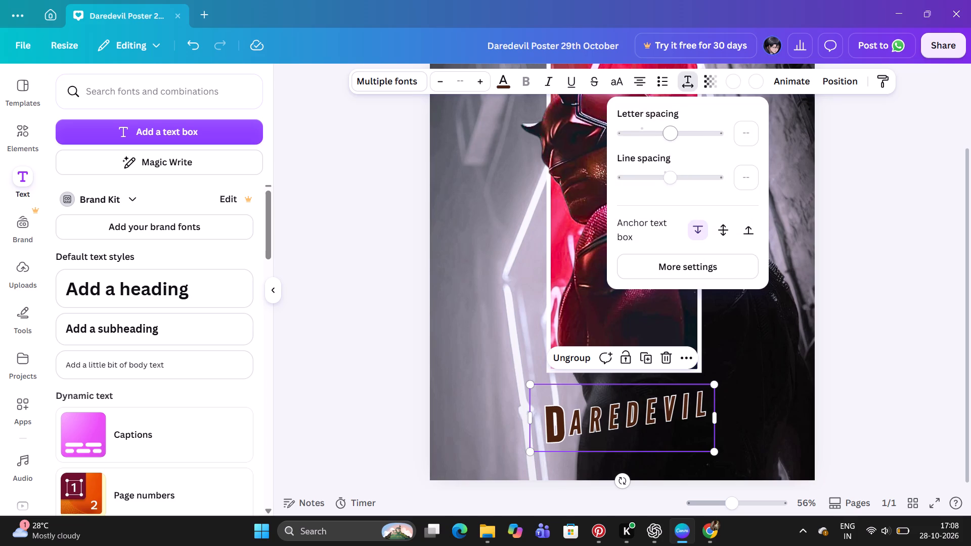
click(672, 132)
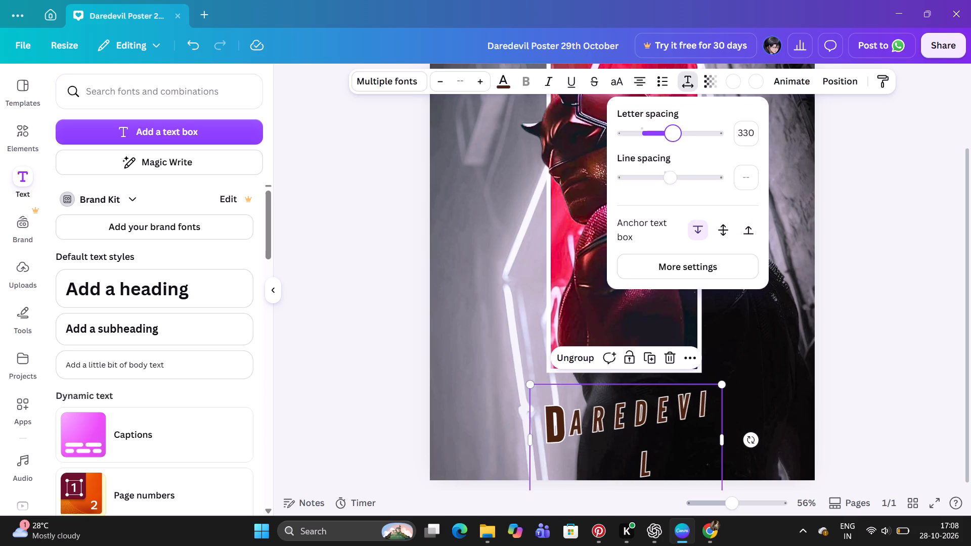
drag(725, 433, 753, 425)
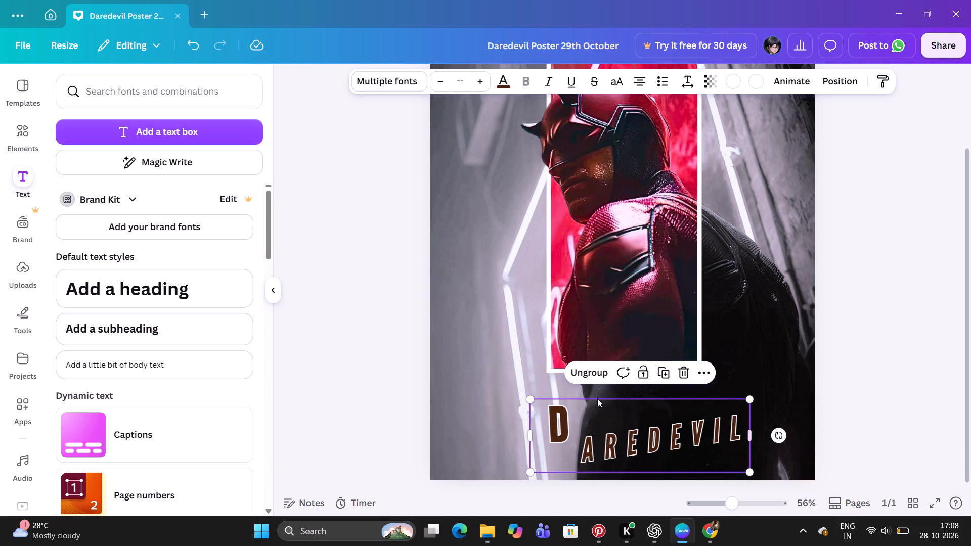
Ungroup the title into the separate D and AREDEVIL texts and clear the selection.
click(585, 361)
click(587, 380)
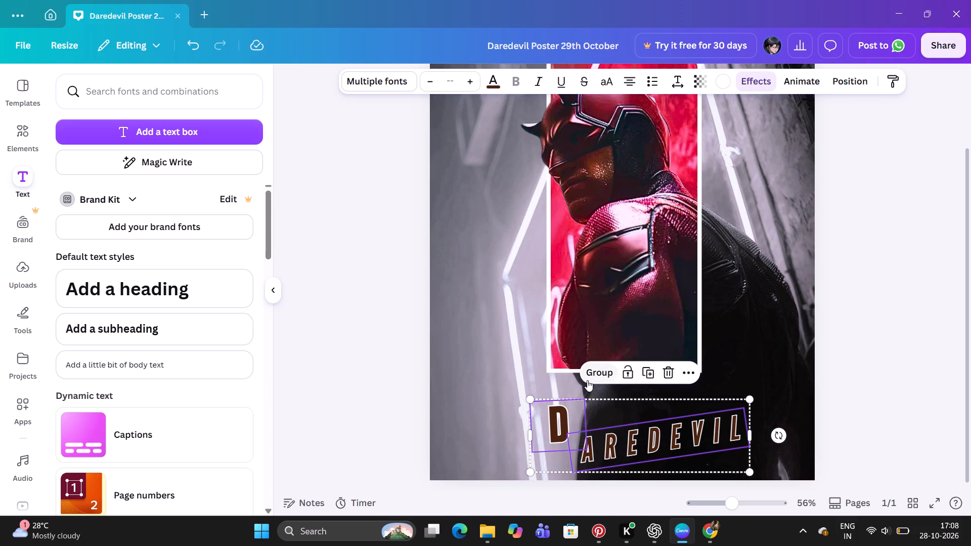
click(879, 380)
Move the AREDEVIL text back up beside the D and fine-tune its height to align the letters.
drag(665, 448, 658, 422)
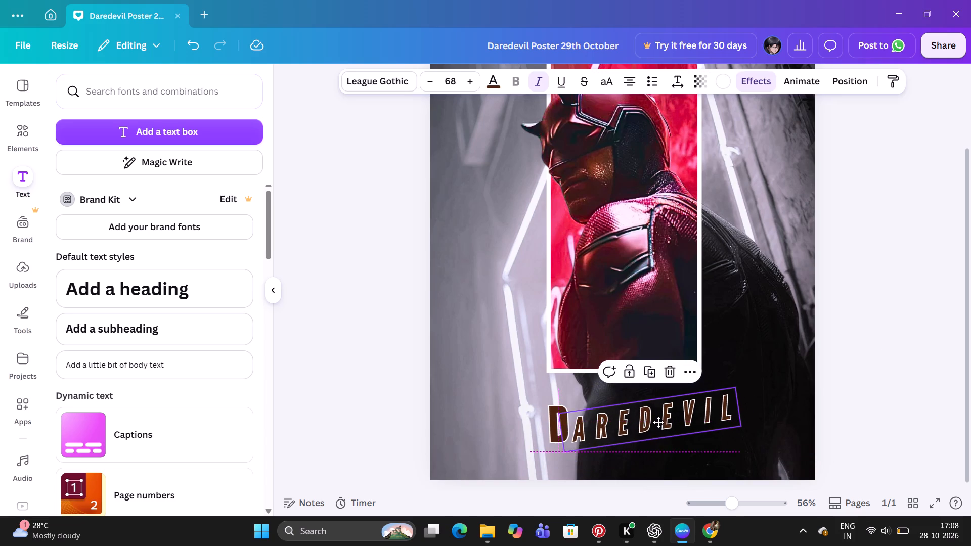
drag(658, 422, 659, 422)
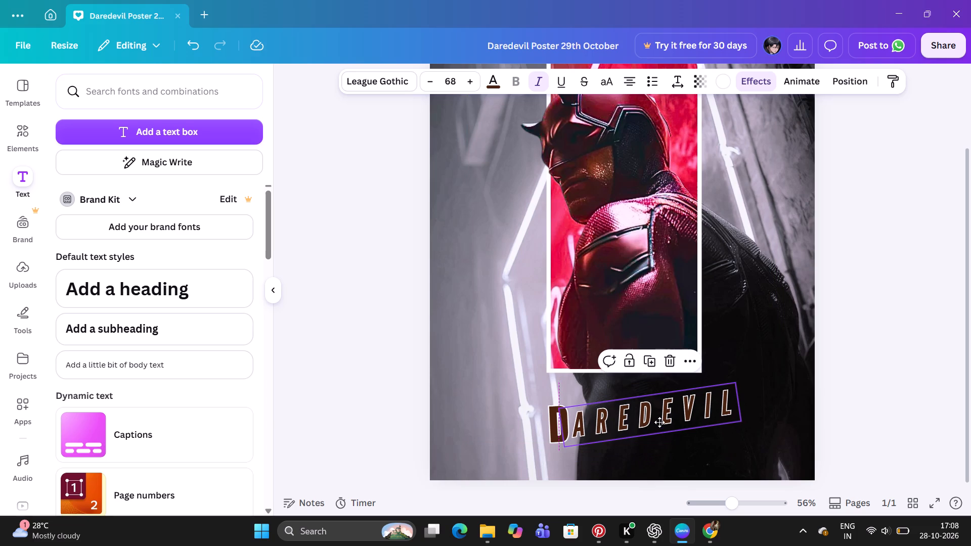
drag(659, 422, 659, 423)
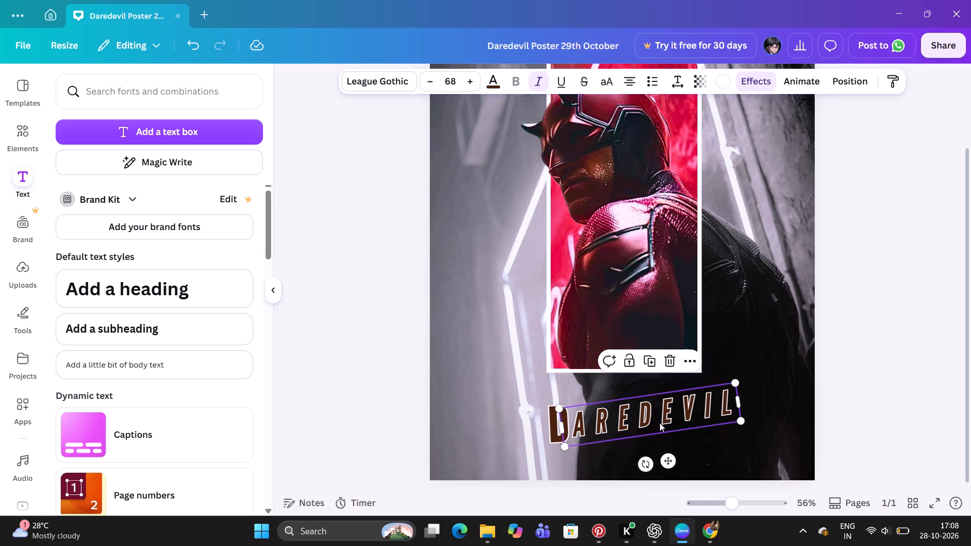
key(Down)
key(Down)
key(Down)
key(Down)
key(Down)
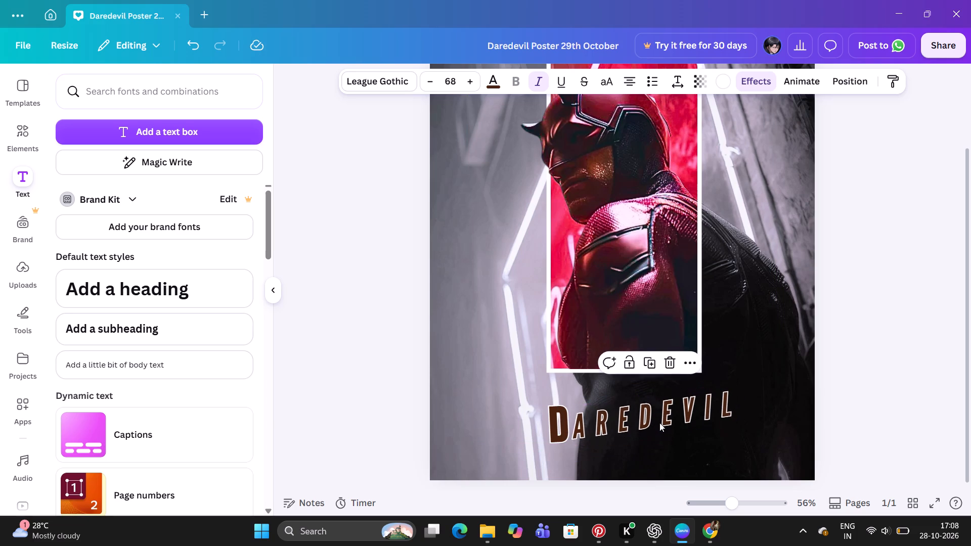
key(Up)
key(Up)
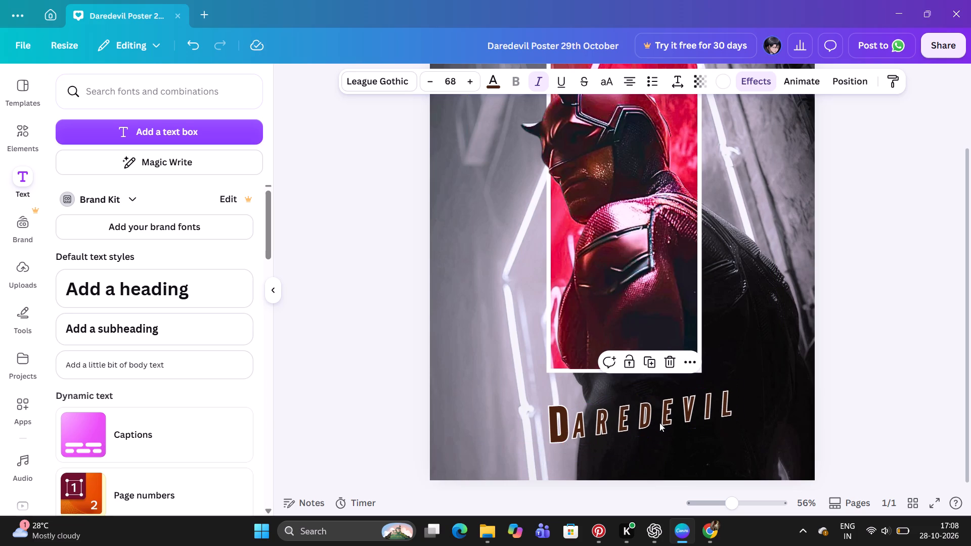
Set the large D's rotation to 0° and nudge it slightly down and right beside the AREDEVIL text.
click(644, 464)
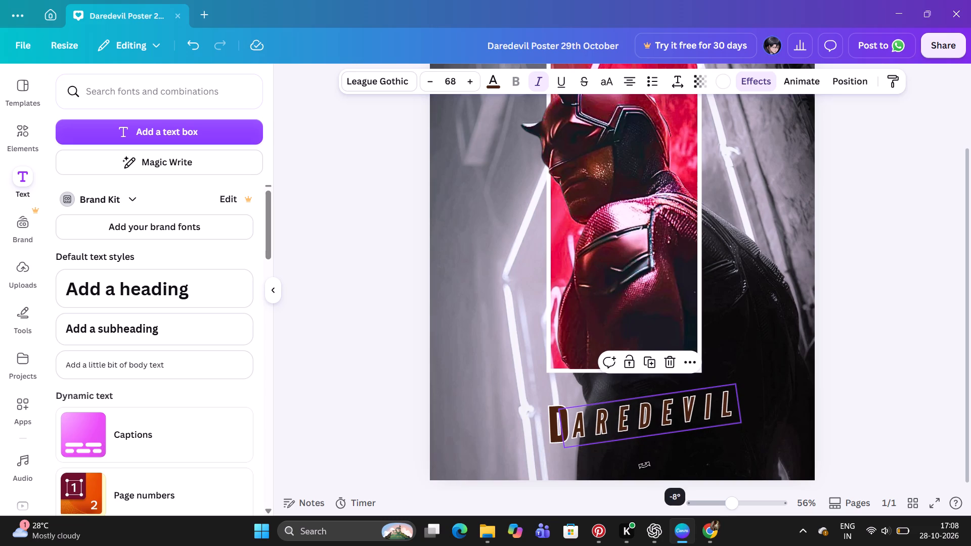
click(545, 433)
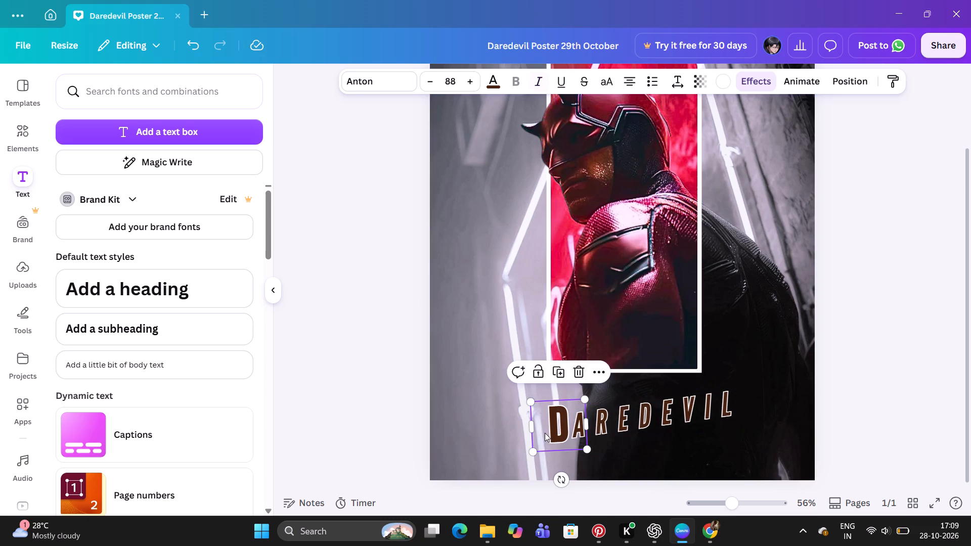
click(560, 475)
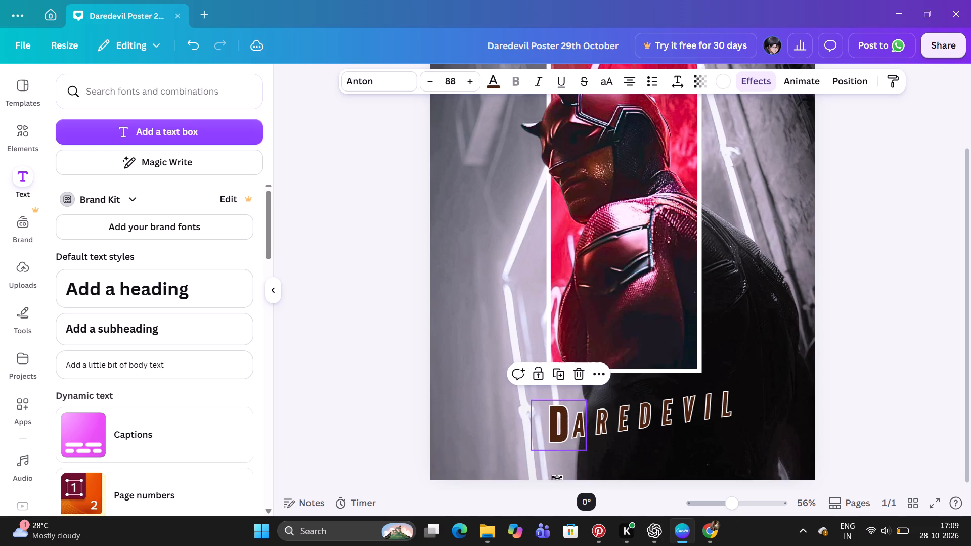
key(Down)
key(Down)
key(Down)
key(Right)
key(Right)
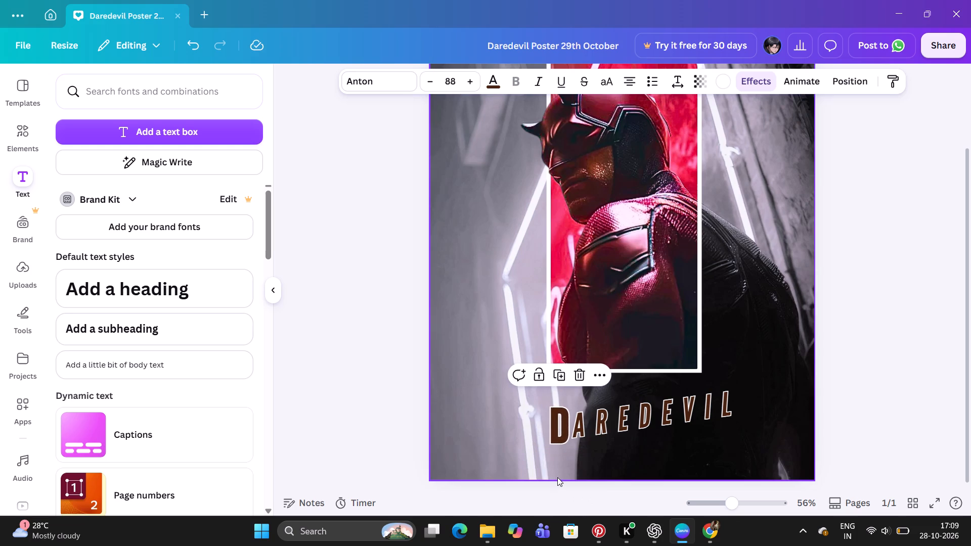
key(Left)
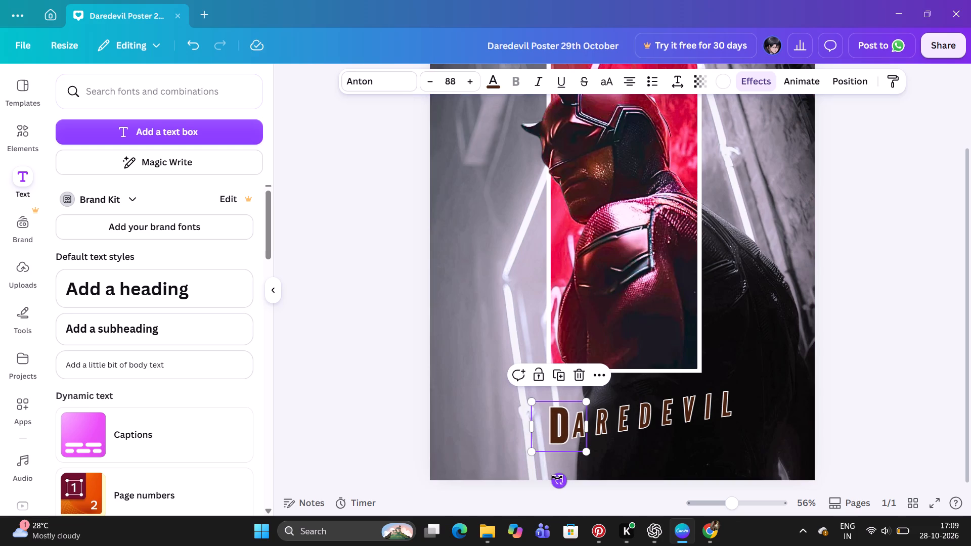
click(857, 327)
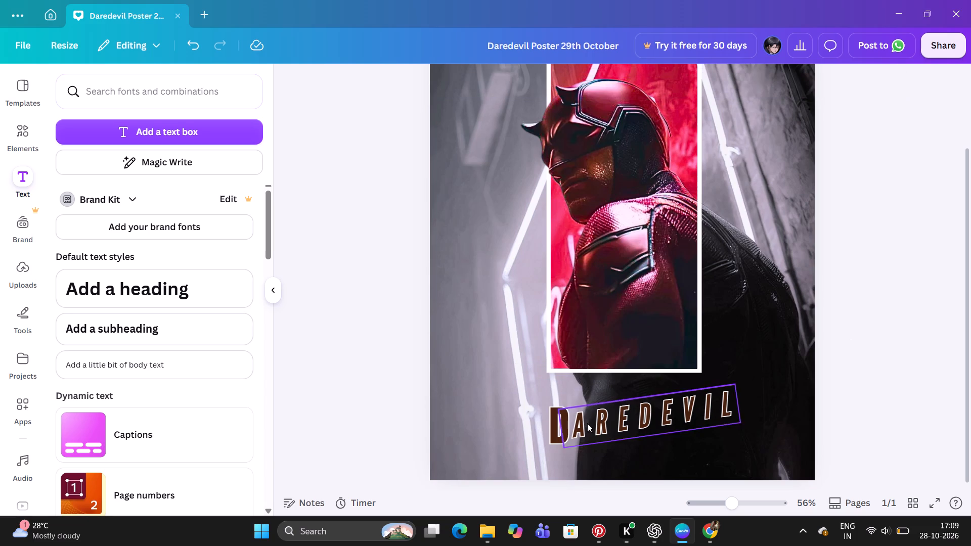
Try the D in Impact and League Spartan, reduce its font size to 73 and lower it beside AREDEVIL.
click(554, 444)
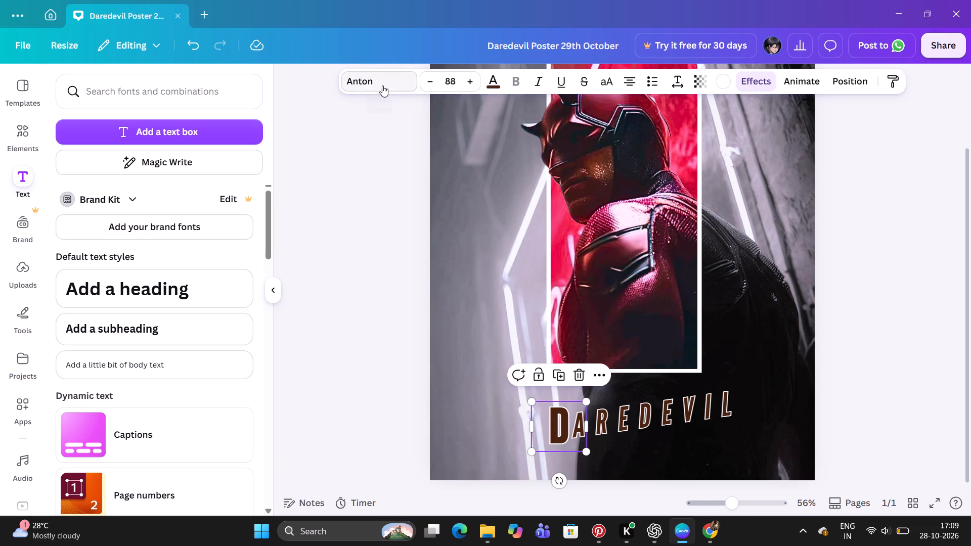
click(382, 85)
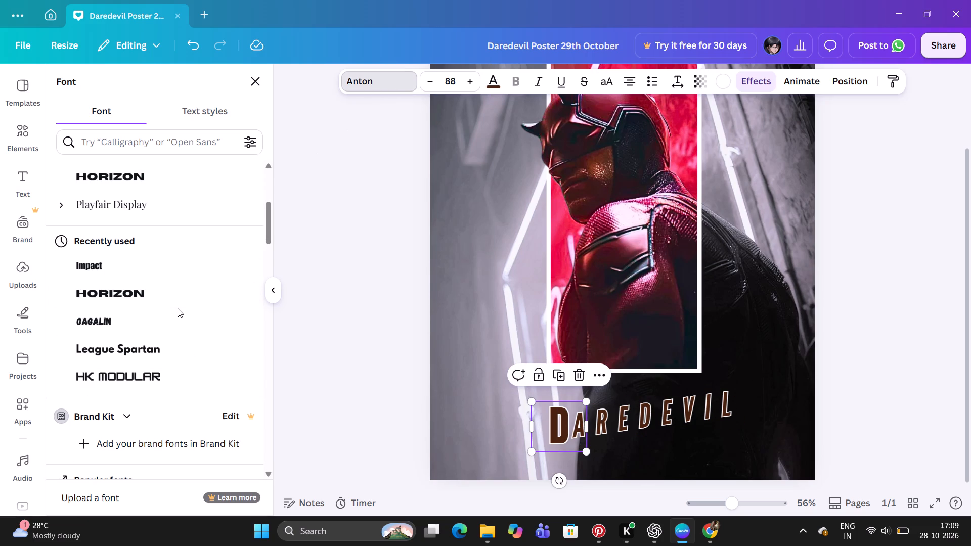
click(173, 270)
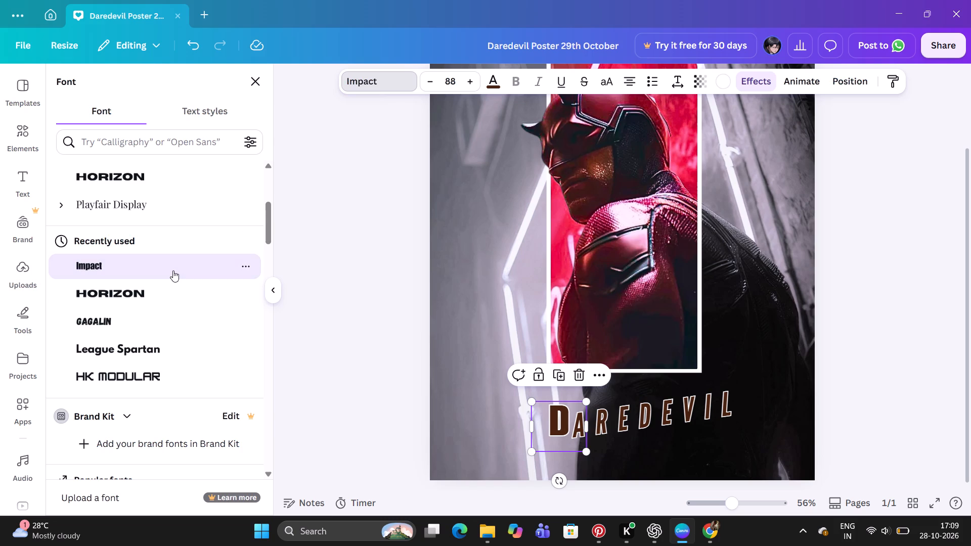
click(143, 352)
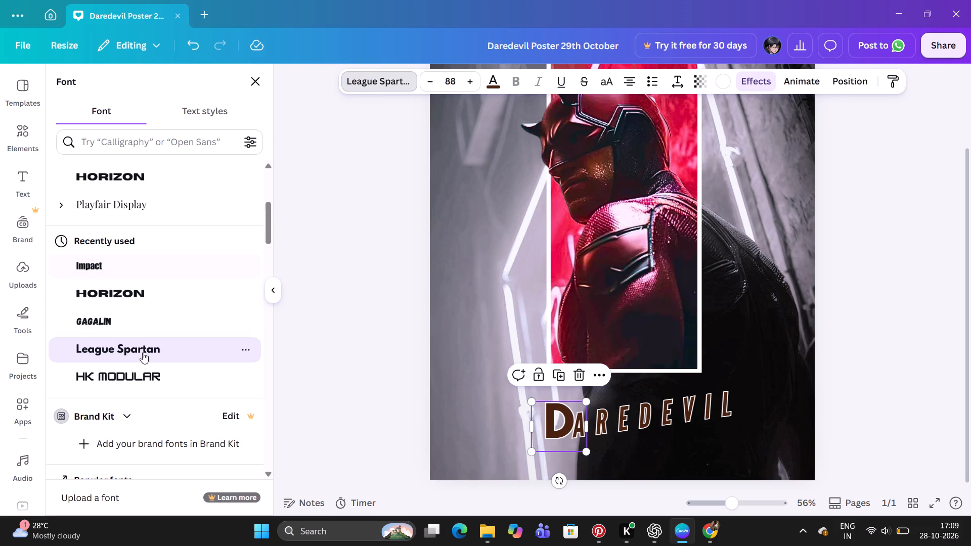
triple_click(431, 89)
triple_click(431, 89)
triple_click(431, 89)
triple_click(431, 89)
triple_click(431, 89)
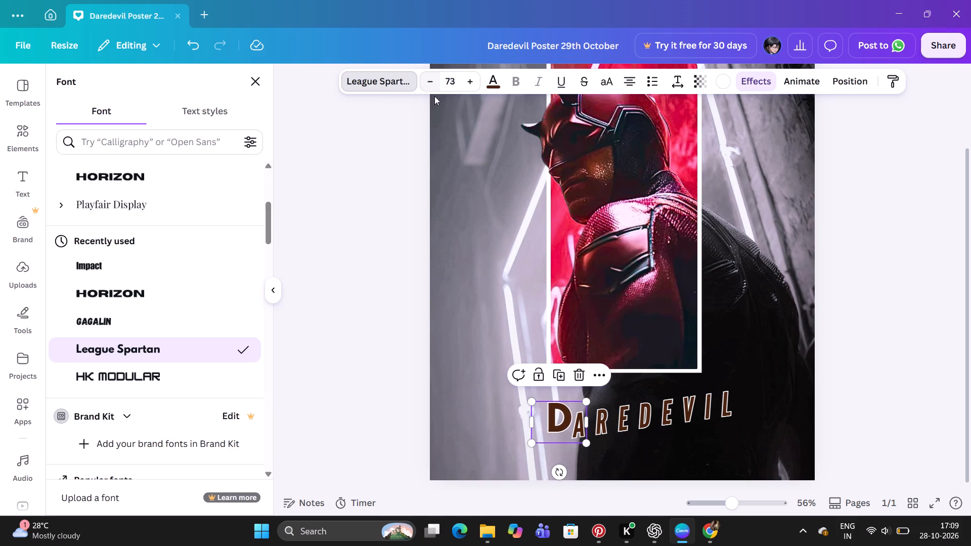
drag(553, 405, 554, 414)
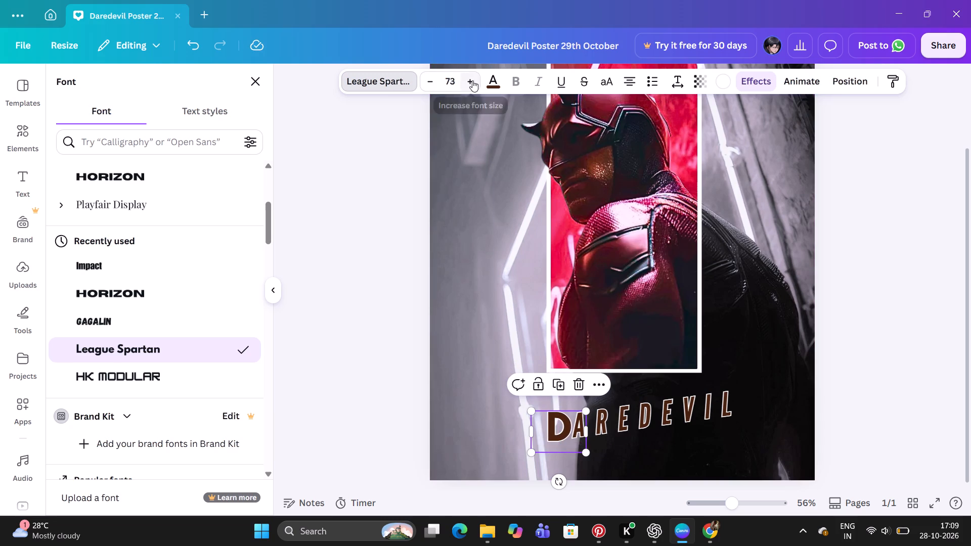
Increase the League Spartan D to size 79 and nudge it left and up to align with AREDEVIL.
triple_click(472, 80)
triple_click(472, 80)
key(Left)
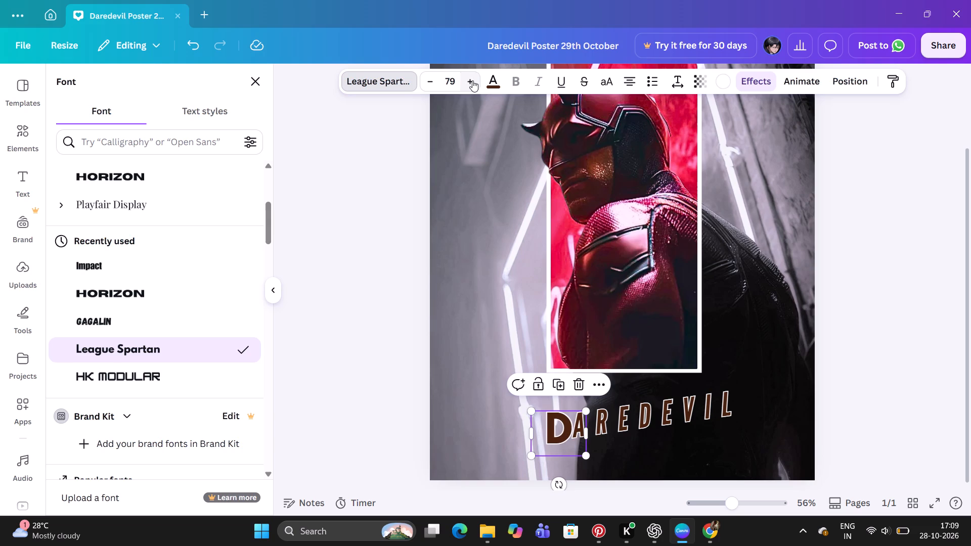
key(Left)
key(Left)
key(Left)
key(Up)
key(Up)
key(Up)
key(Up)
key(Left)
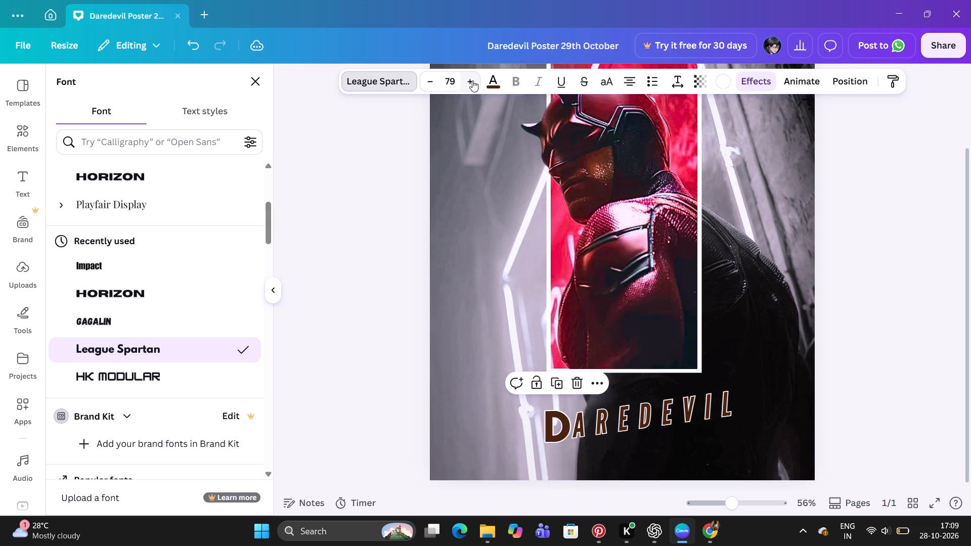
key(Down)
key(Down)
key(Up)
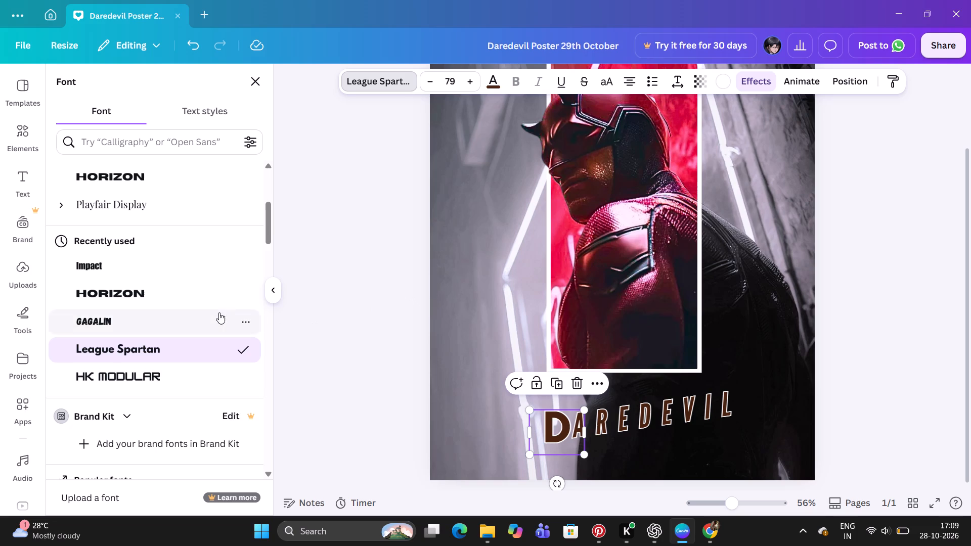
Change the D's font to League Gothic and increase its size to 91.
scroll(219, 312, up, 4)
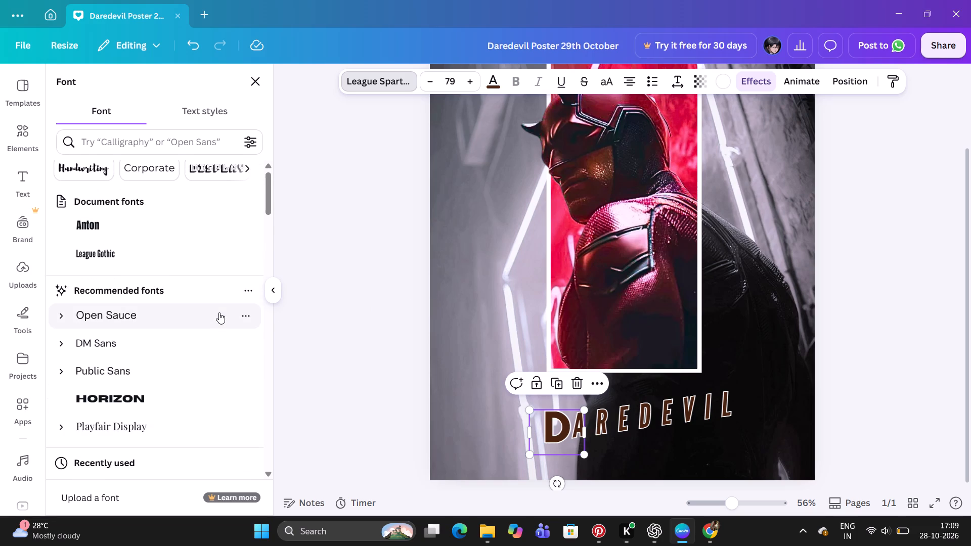
click(197, 256)
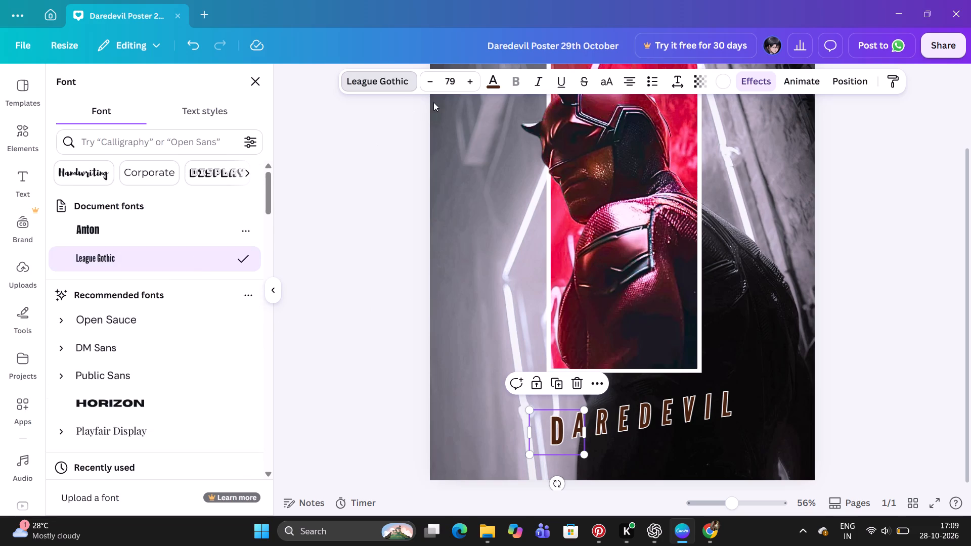
triple_click(476, 81)
triple_click(476, 81)
triple_click(476, 81)
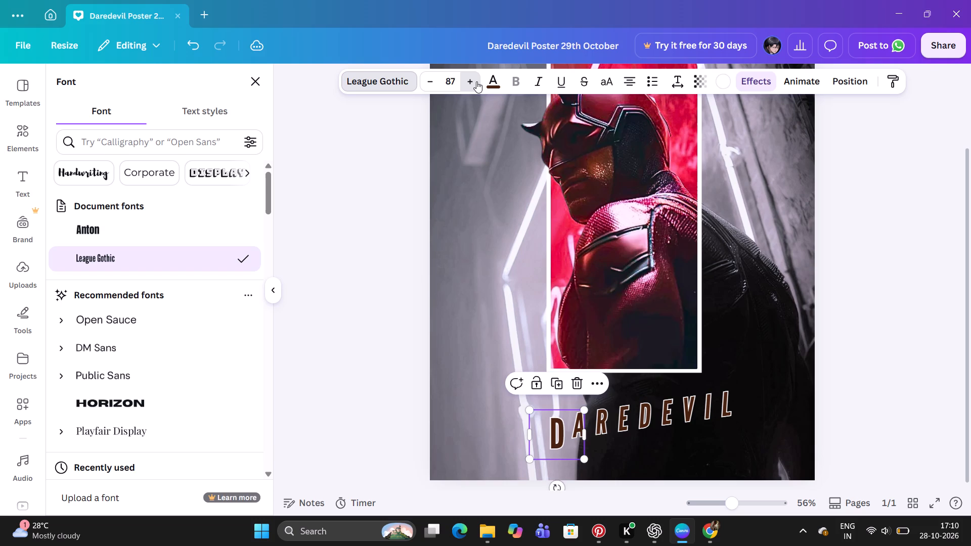
double_click(476, 81)
click(476, 81)
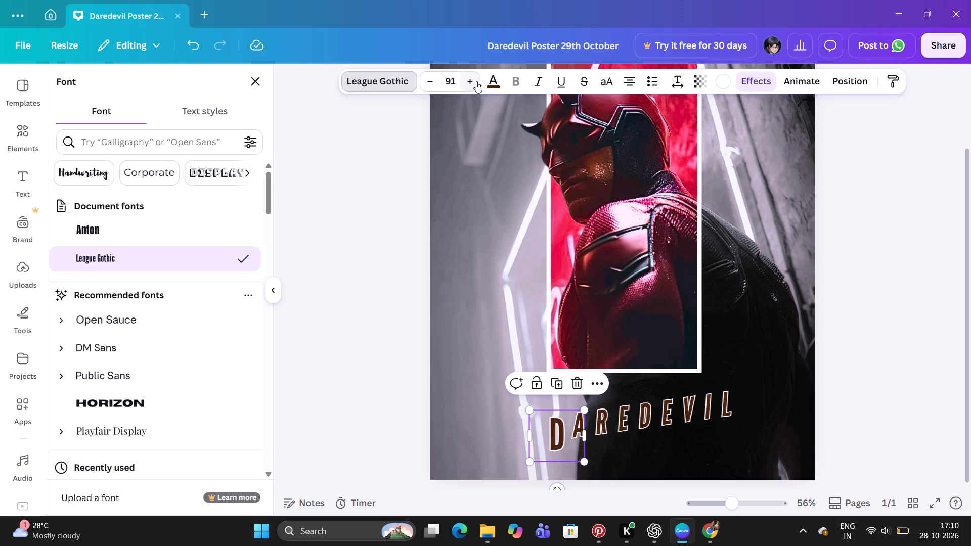
Move the D up beside the A of AREDEVIL and fine-tune its position to align the letters.
drag(553, 431, 558, 422)
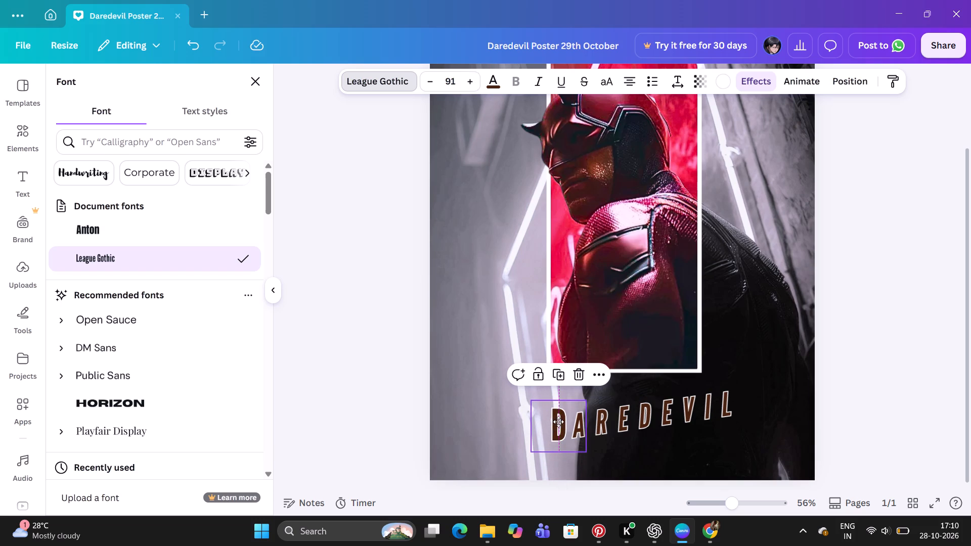
drag(558, 422, 558, 425)
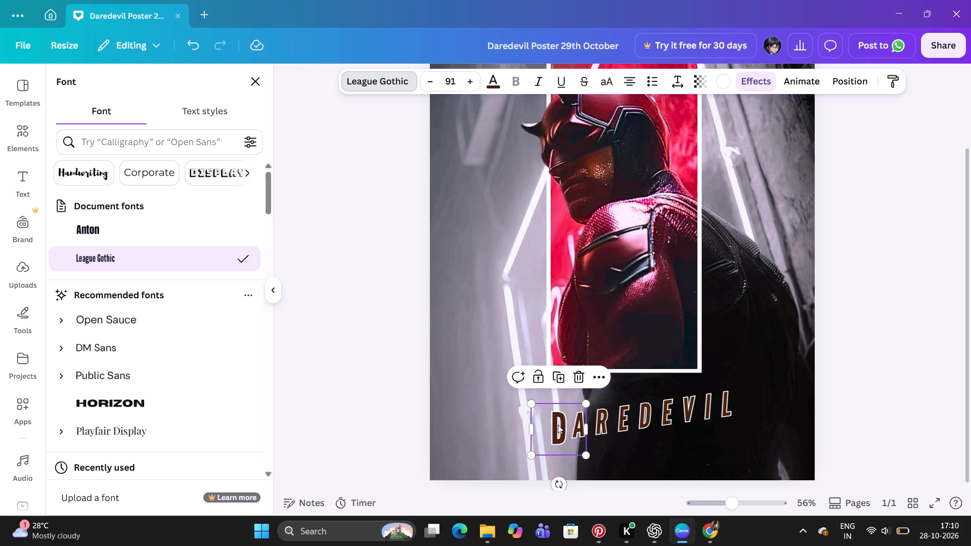
key(Right)
key(Right)
key(Right)
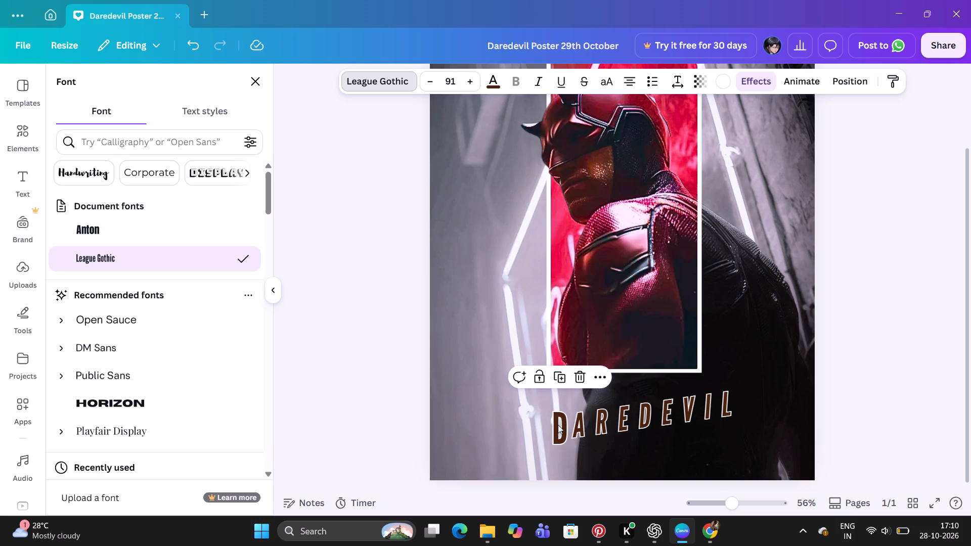
key(Up)
key(Down)
key(Up)
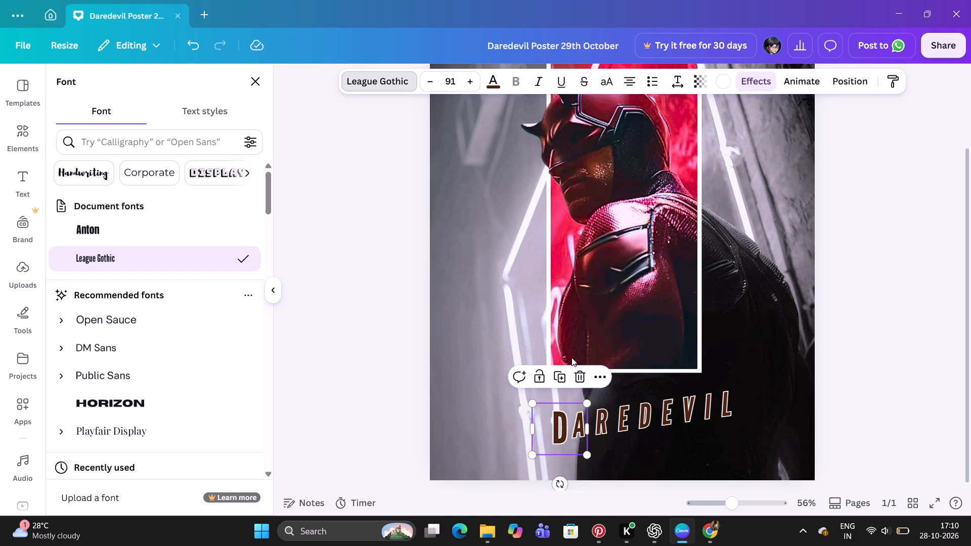
Set the D's font size to 93, nudge it up and right, and clear the selection.
double_click(478, 82)
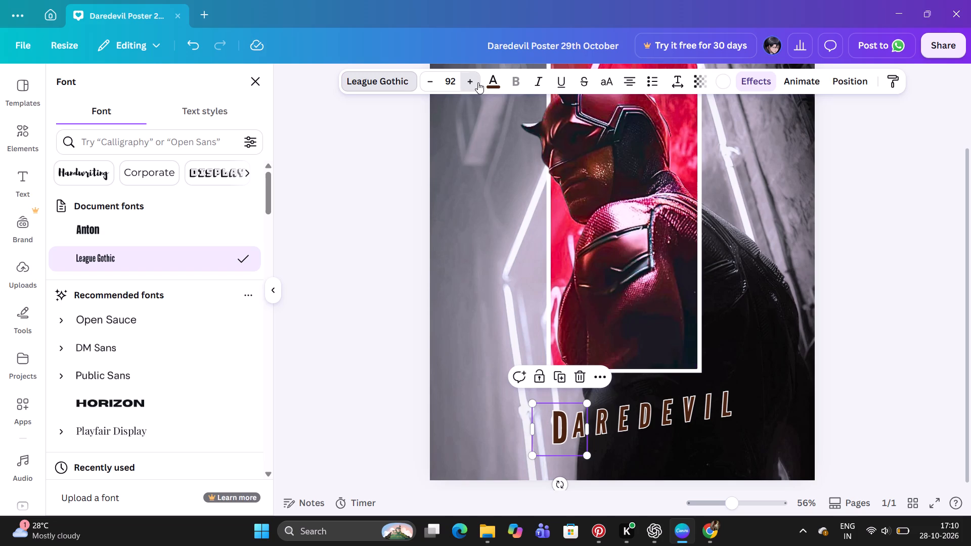
key(Up)
key(Right)
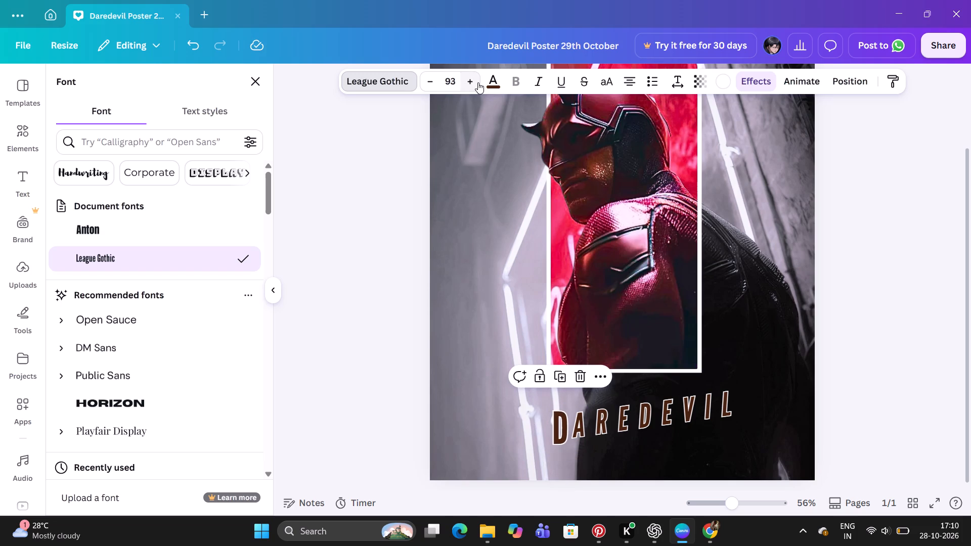
click(901, 234)
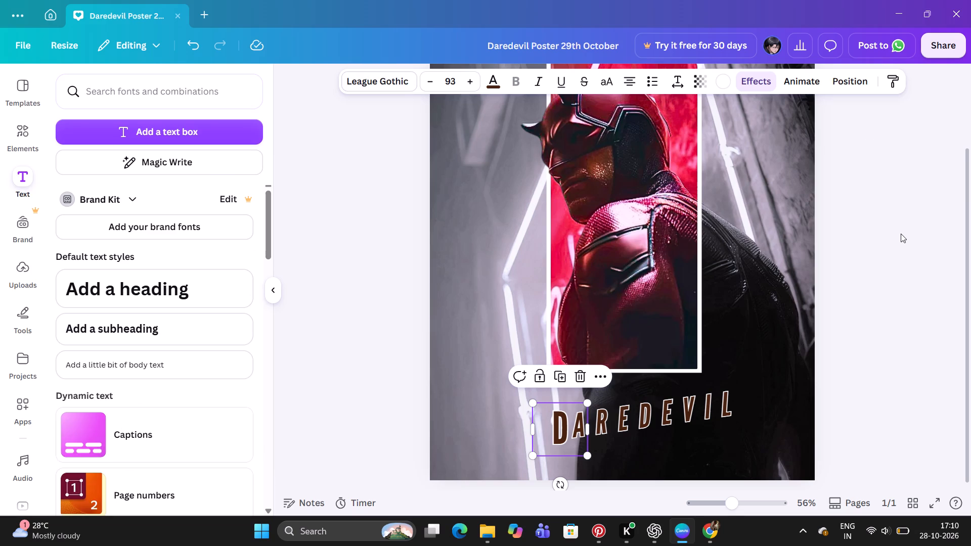
scroll(901, 234, down, 1)
click(901, 234)
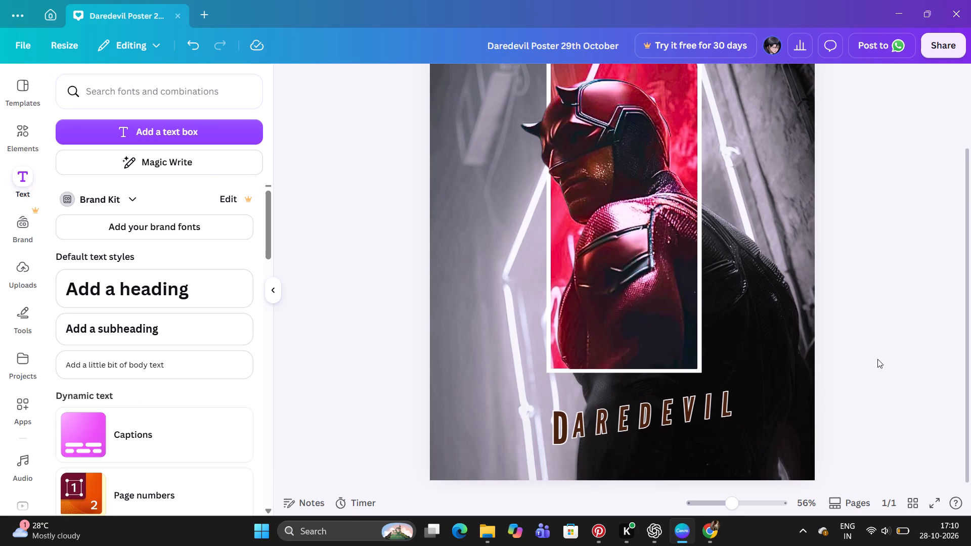
Group the D with the AREDEVIL text and nudge the grouped title slightly left.
drag(842, 399, 557, 443)
click(602, 349)
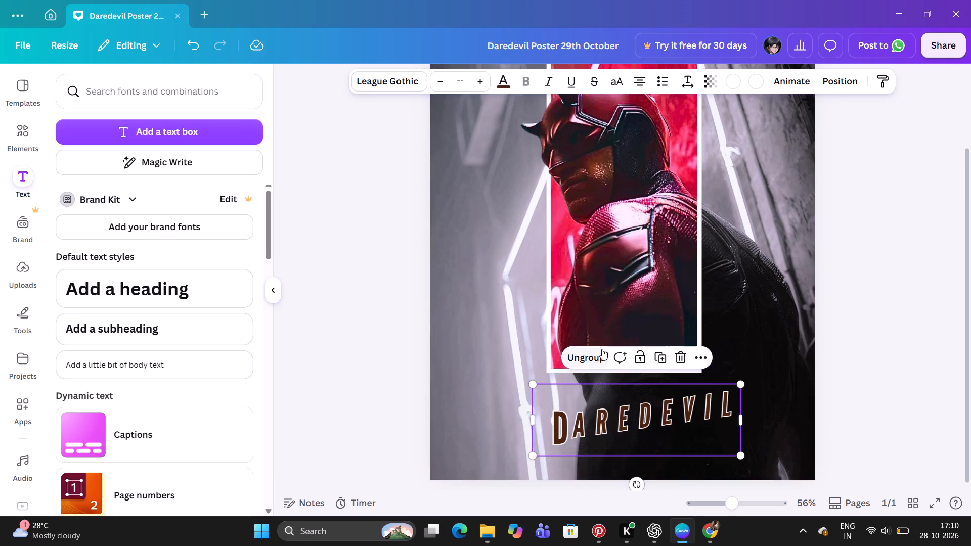
key(Left)
click(897, 359)
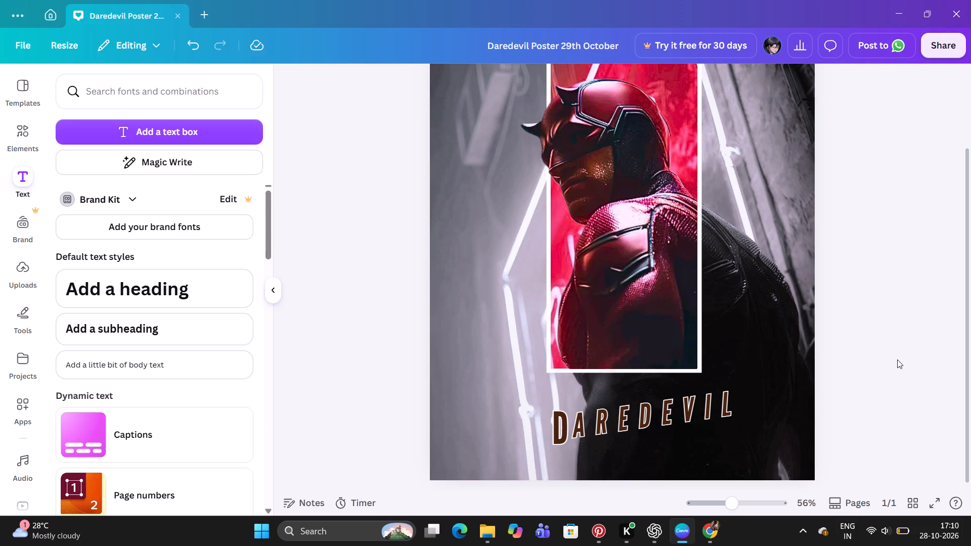
Shift the grouped DAREDEVIL title left to centre it beneath the picture frame, and clear the selection.
click(611, 446)
key(Left)
key(Left)
key(Left)
key(Left)
key(Left)
key(Left)
key(Left)
key(Left)
key(Left)
key(Left)
key(Left)
key(Left)
key(Left)
key(Left)
key(Left)
key(Left)
key(Left)
key(Left)
key(Left)
key(Left)
key(Left)
key(Left)
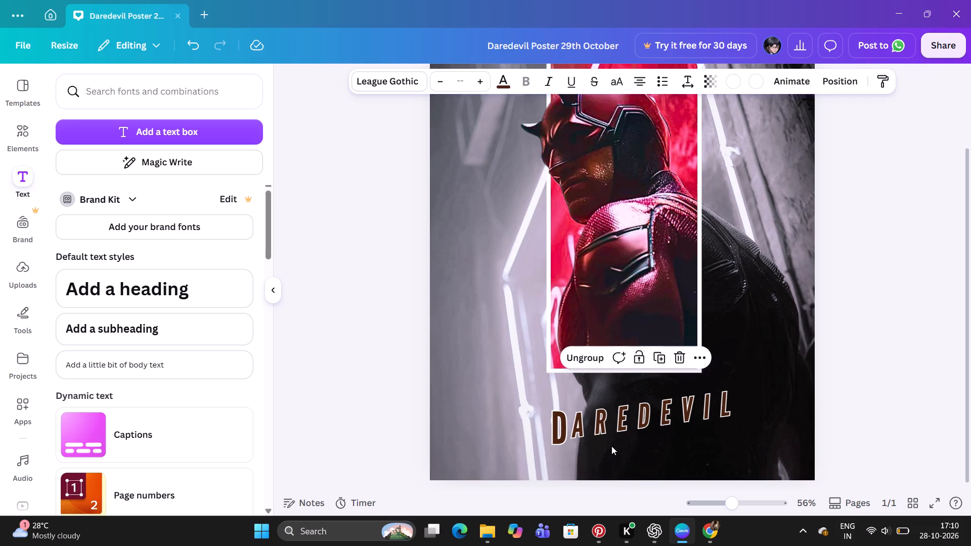
key(Right)
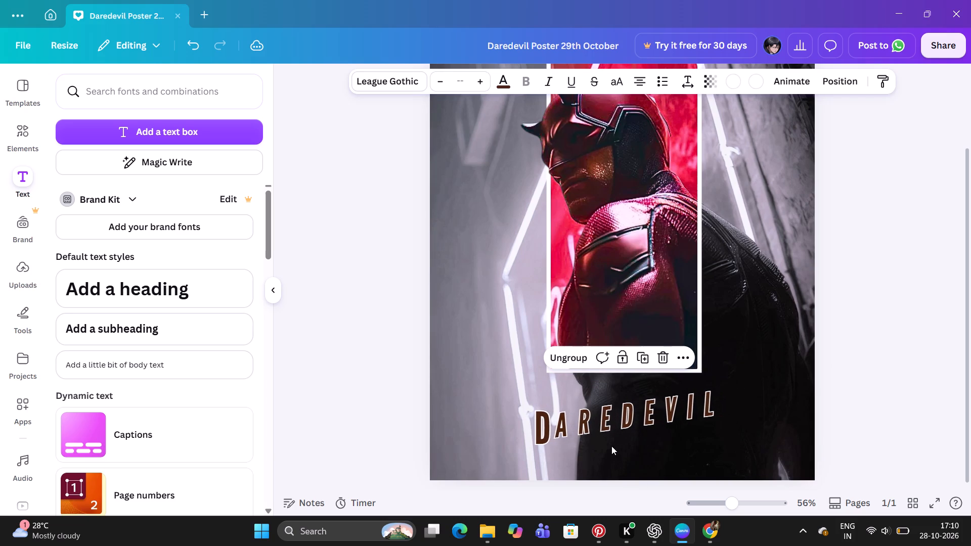
key(Right)
key(Right)
key(Right)
key(Right)
key(Right)
key(Right)
key(Right)
key(Right)
key(Right)
key(Right)
key(Right)
key(Right)
key(Right)
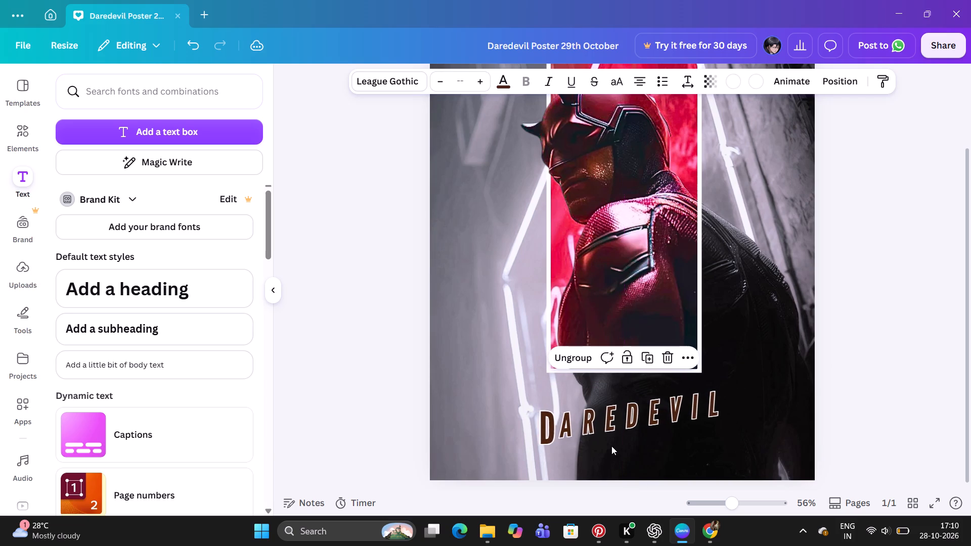
key(Right)
key(Right)
key(Left)
click(901, 344)
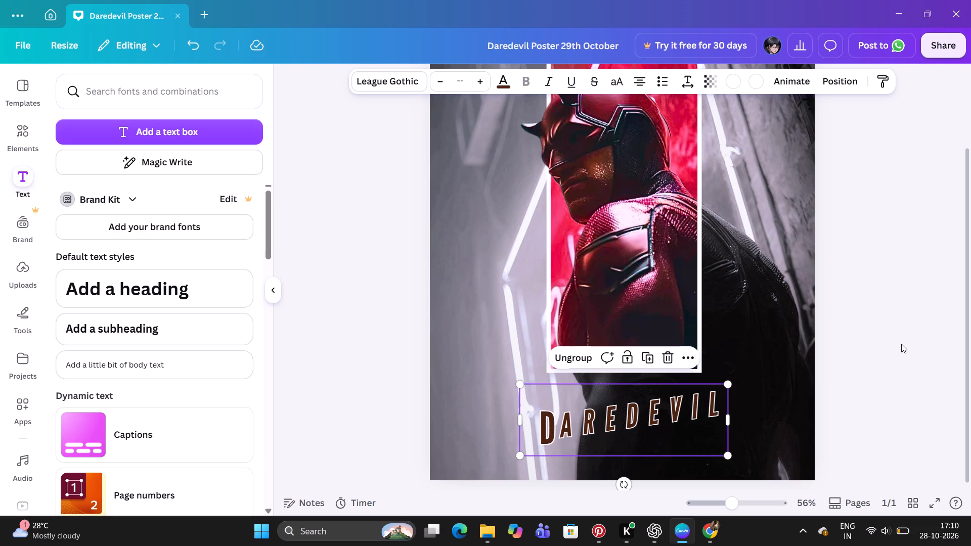
scroll(901, 344, down, 1)
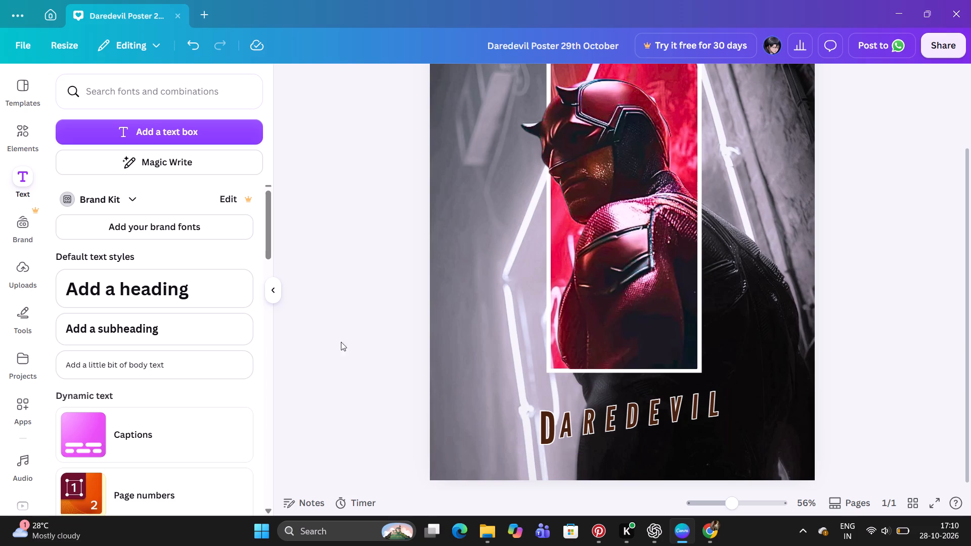
Add a subheading text box to the poster reading The Man Without Fear.
click(241, 328)
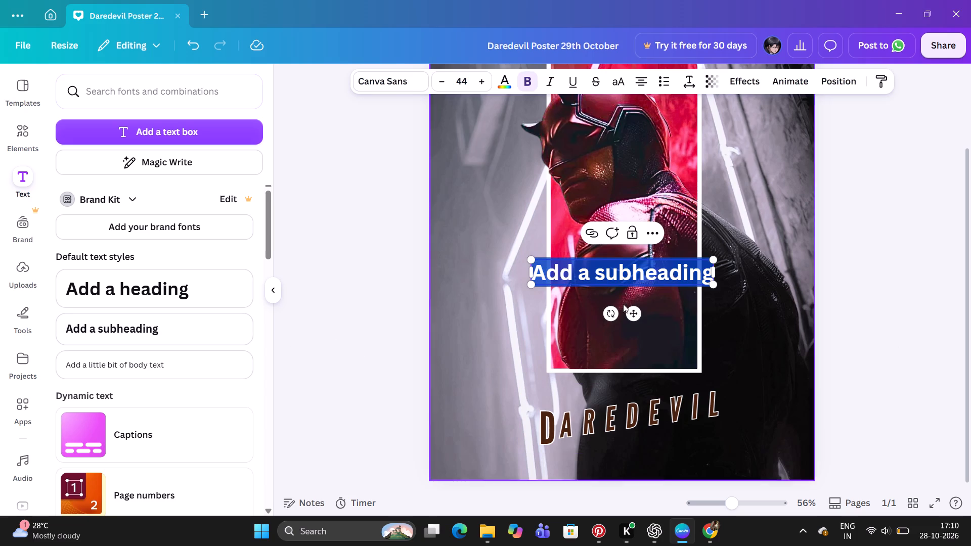
click(705, 274)
key(Right)
key(BackSpace)
key(BackSpace)
key(BackSpace)
key(BackSpace)
key(BackSpace)
key(BackSpace)
key(BackSpace)
key(BackSpace)
key(BackSpace)
key(BackSpace)
key(BackSpace)
key(BackSpace)
key(BackSpace)
key(BackSpace)
key(BackSpace)
key(BackSpace)
key(BackSpace)
key(BackSpace)
key(BackSpace)
key(BackSpace)
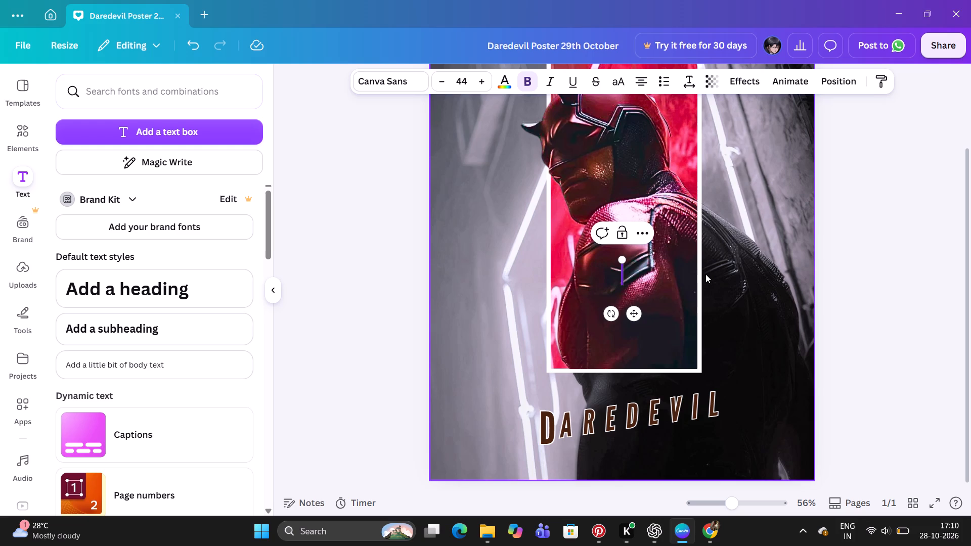
text(he)
key(space)
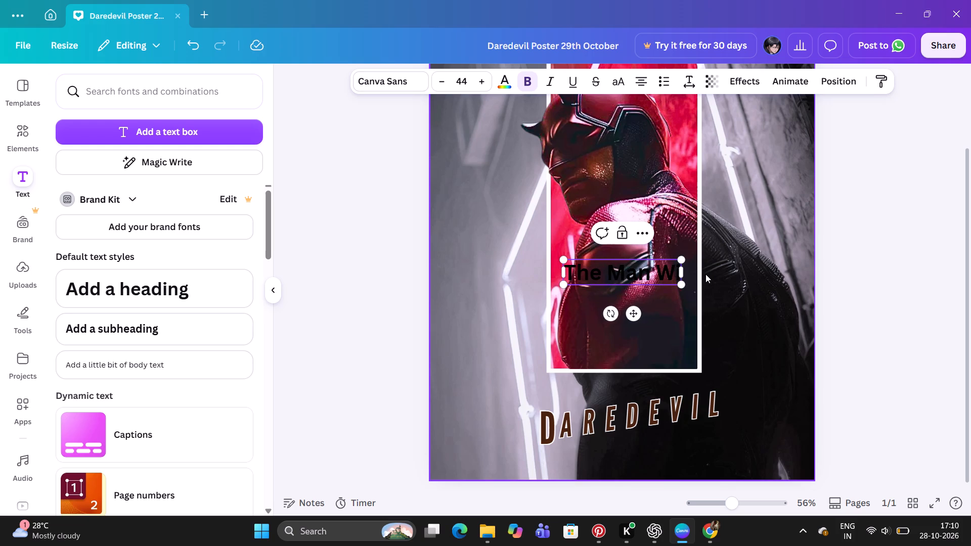
key(i)
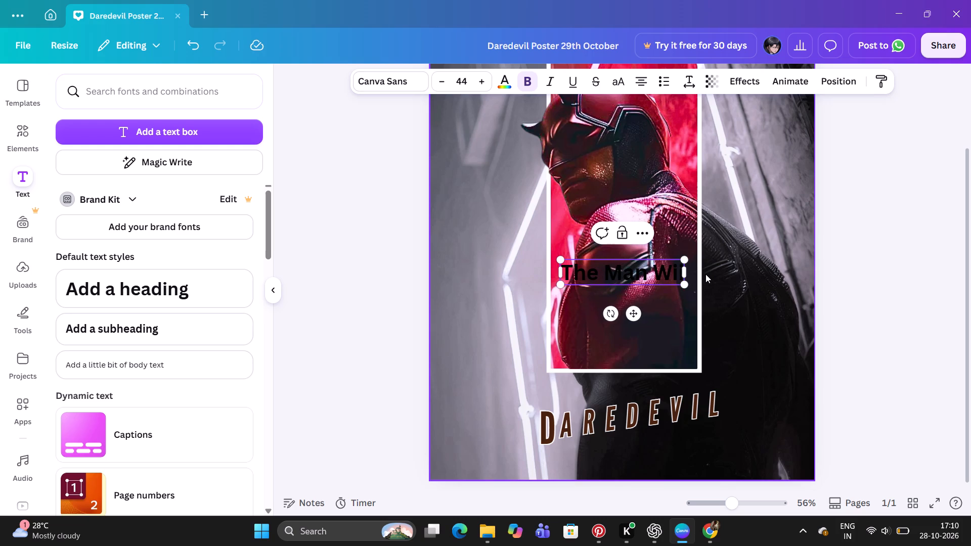
key(BackSpace)
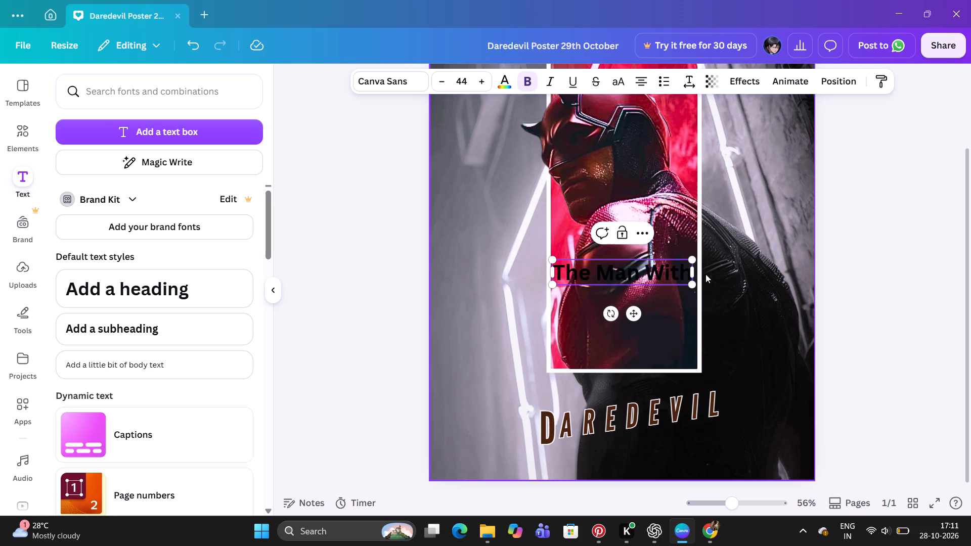
text(ear)
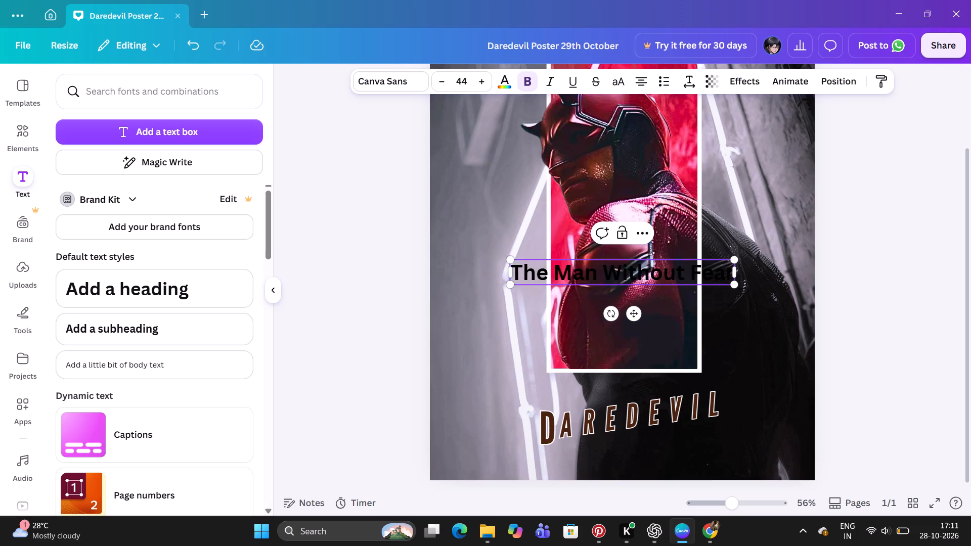
Set the text colour of the whole The Man Without Fear tagline to white (#ffffff).
click(500, 81)
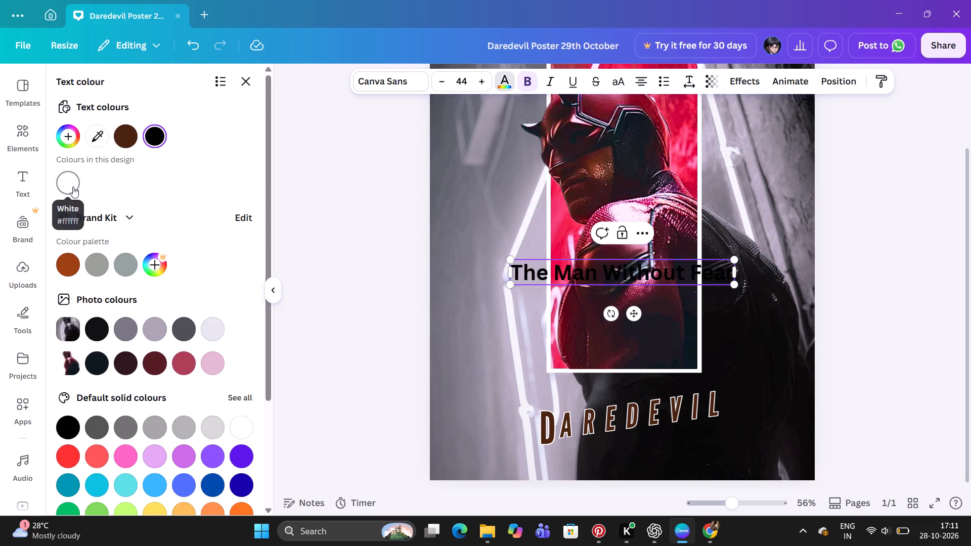
click(73, 187)
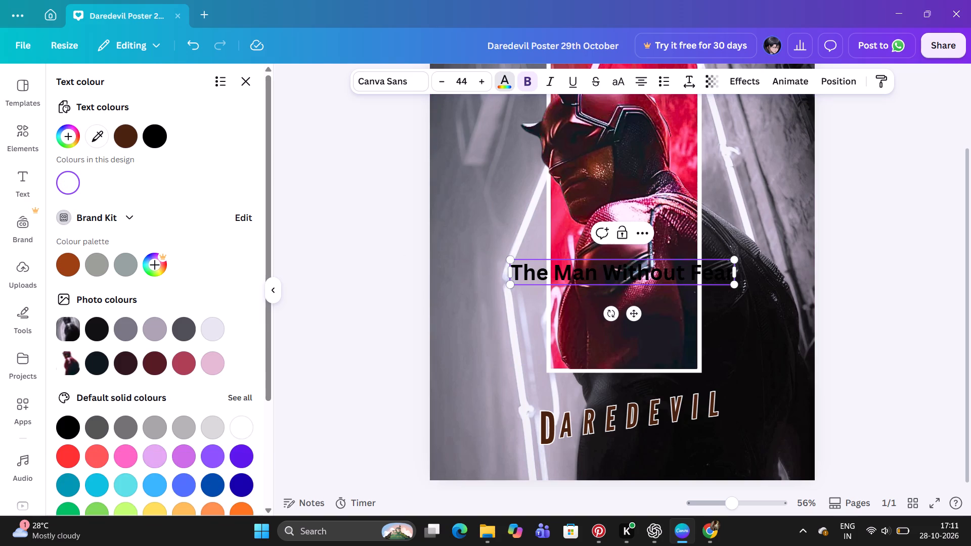
drag(520, 270, 616, 269)
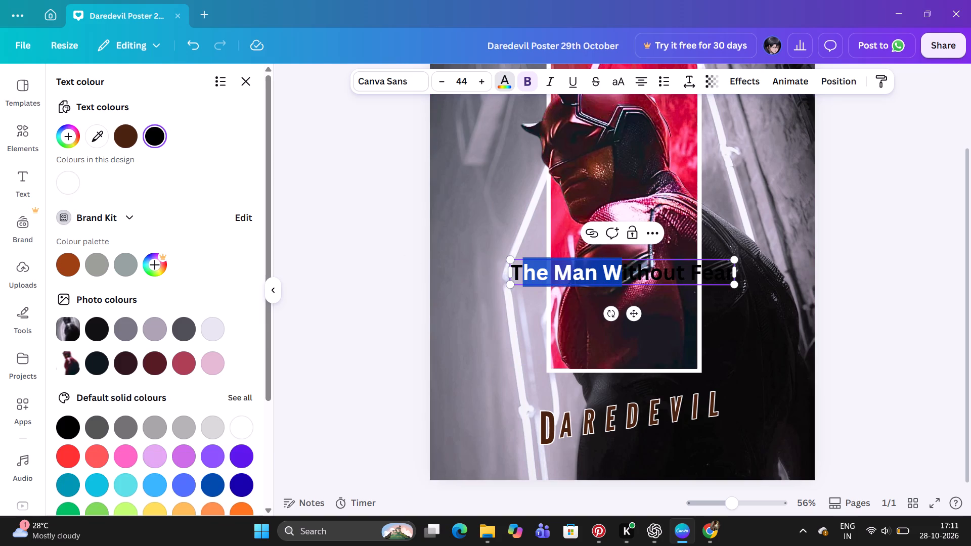
drag(514, 274, 746, 279)
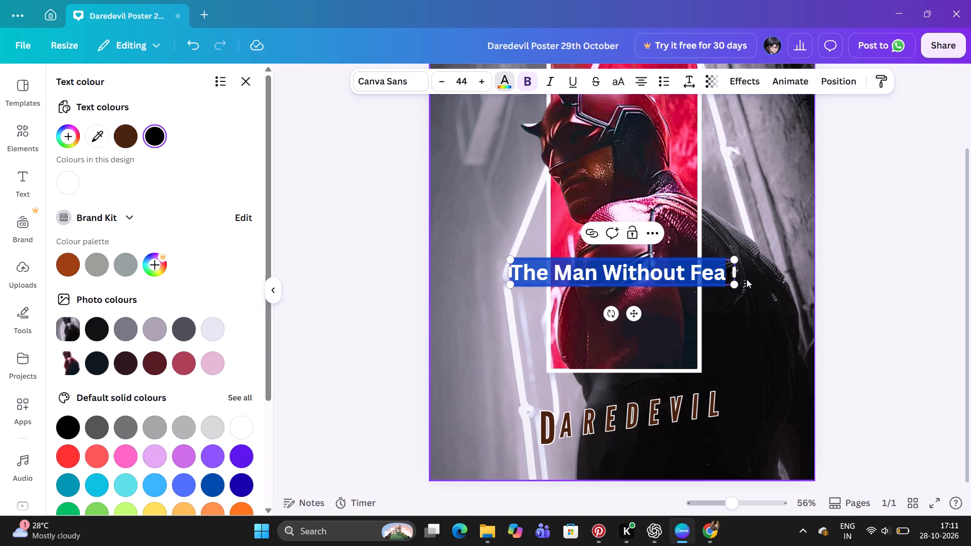
drag(746, 279, 730, 272)
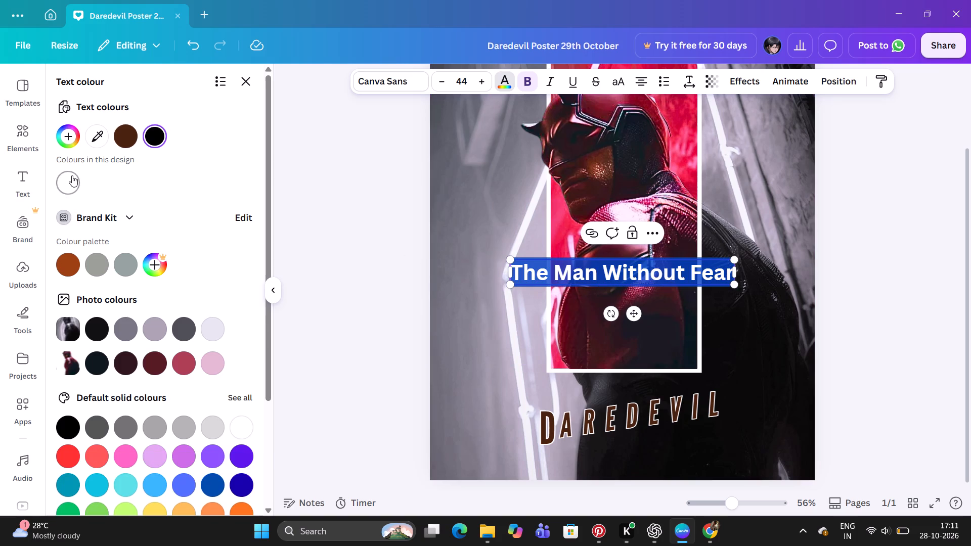
click(72, 175)
Format the tagline in Open Sauce at font size 40 and in all uppercase letters.
click(400, 81)
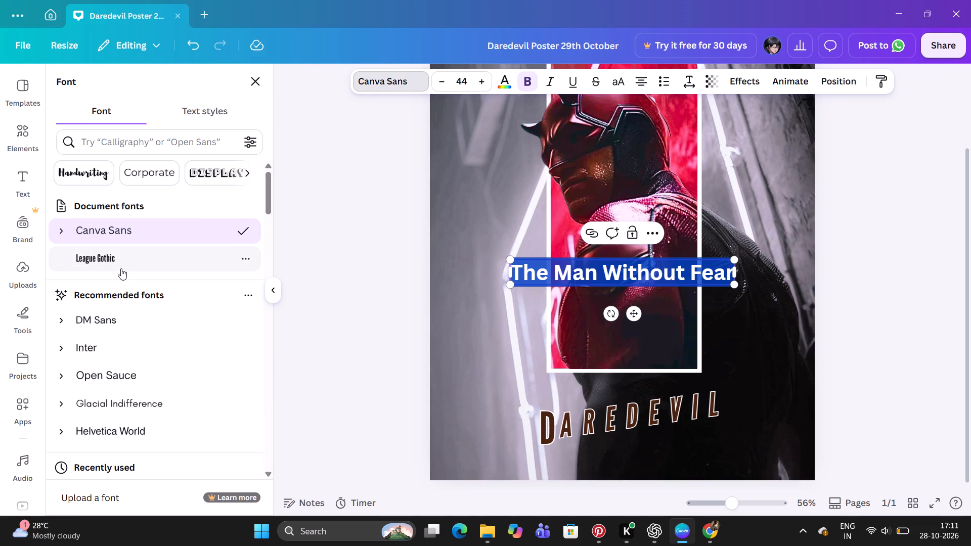
click(107, 375)
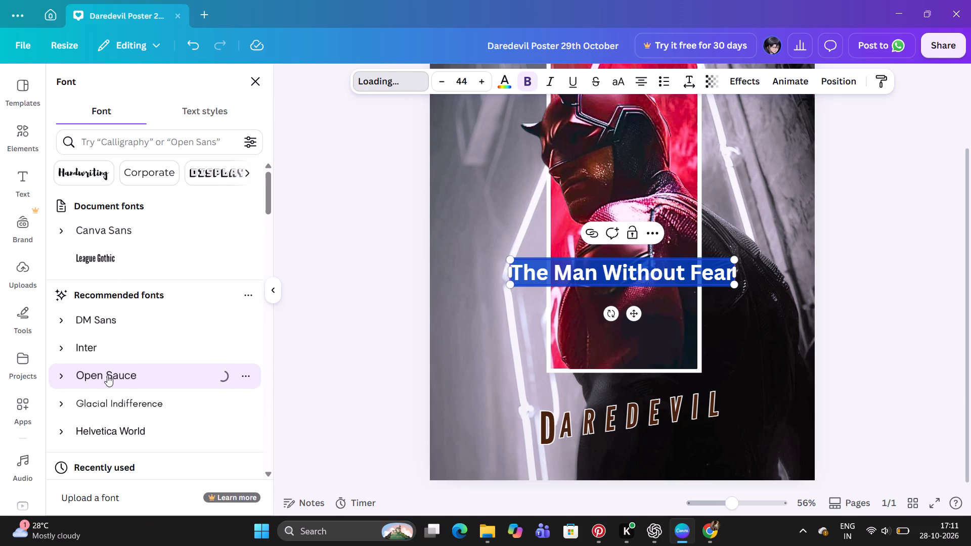
triple_click(436, 82)
click(436, 82)
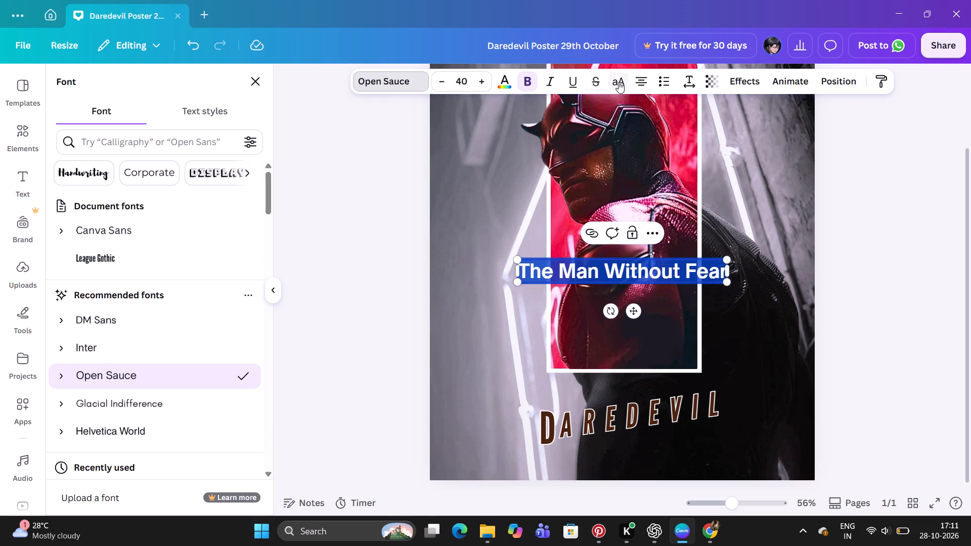
click(619, 82)
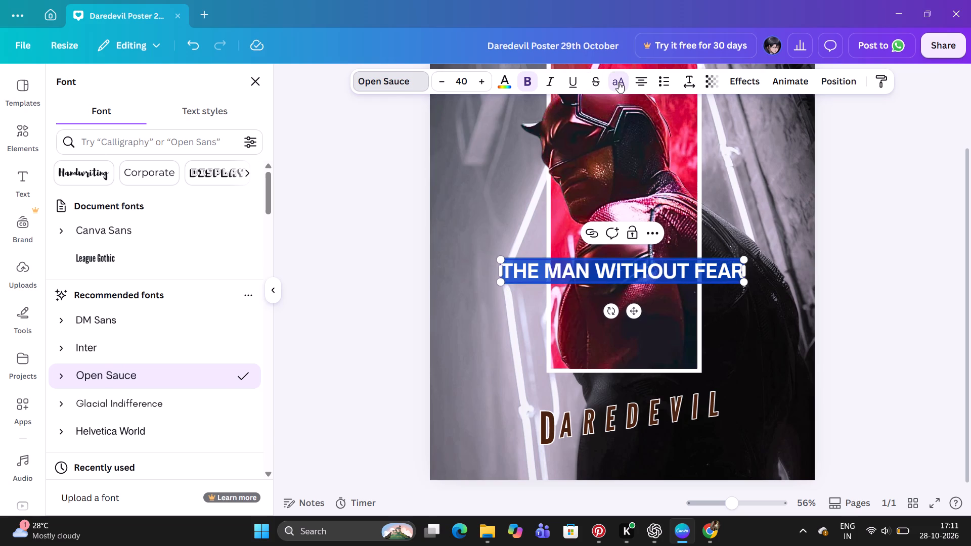
Switch to Chrome and examine the chart of Daredevil logos for how the tagline is styled and placed.
click(707, 543)
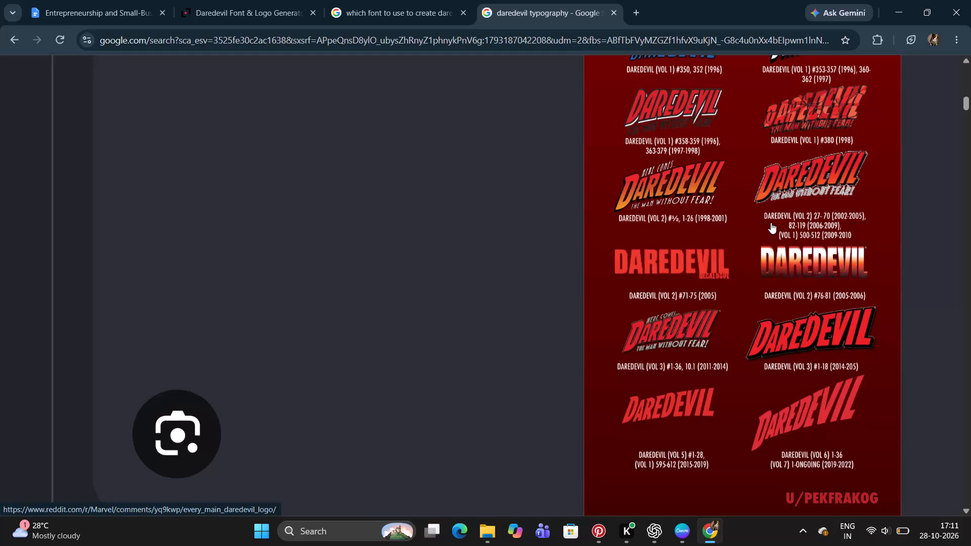
scroll(771, 222, up, 2)
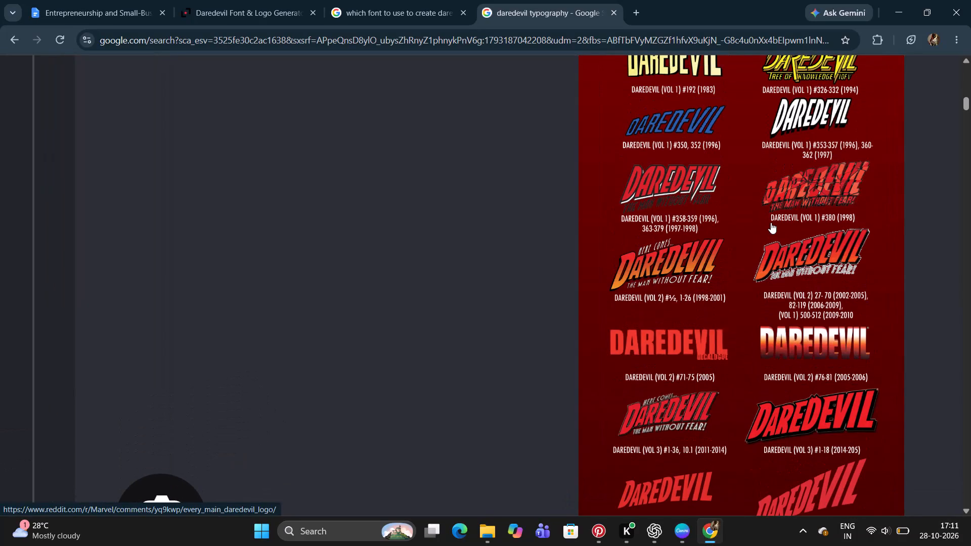
scroll(771, 222, up, 1)
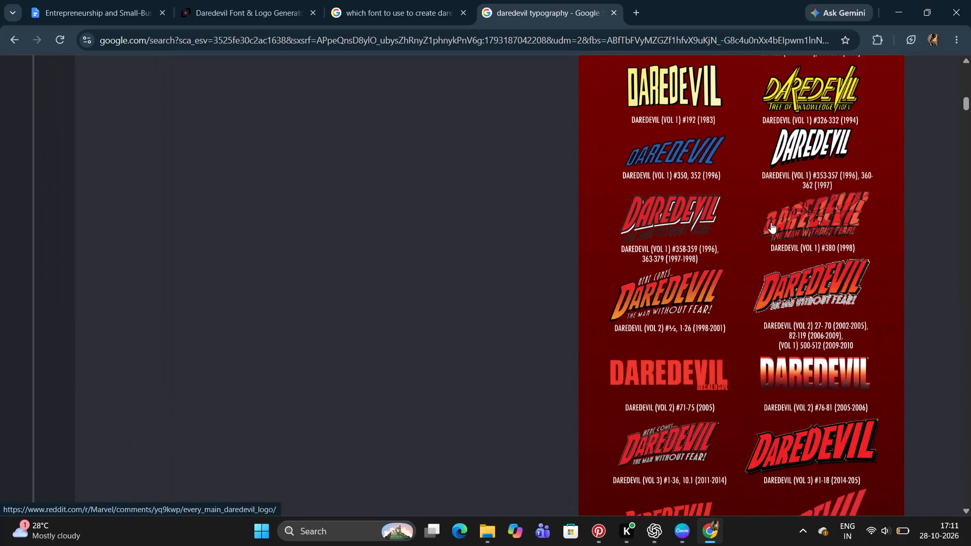
scroll(771, 222, down, 2)
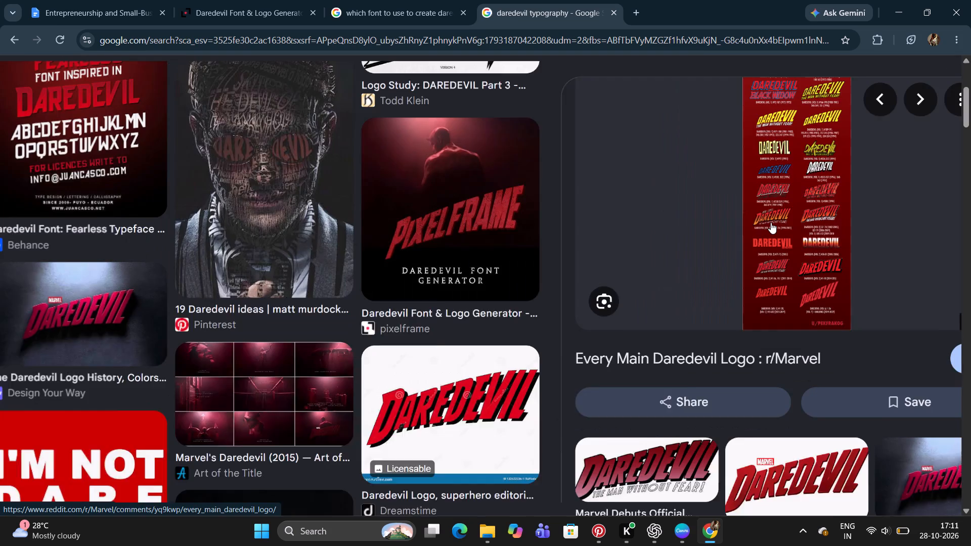
scroll(499, 183, right, 1)
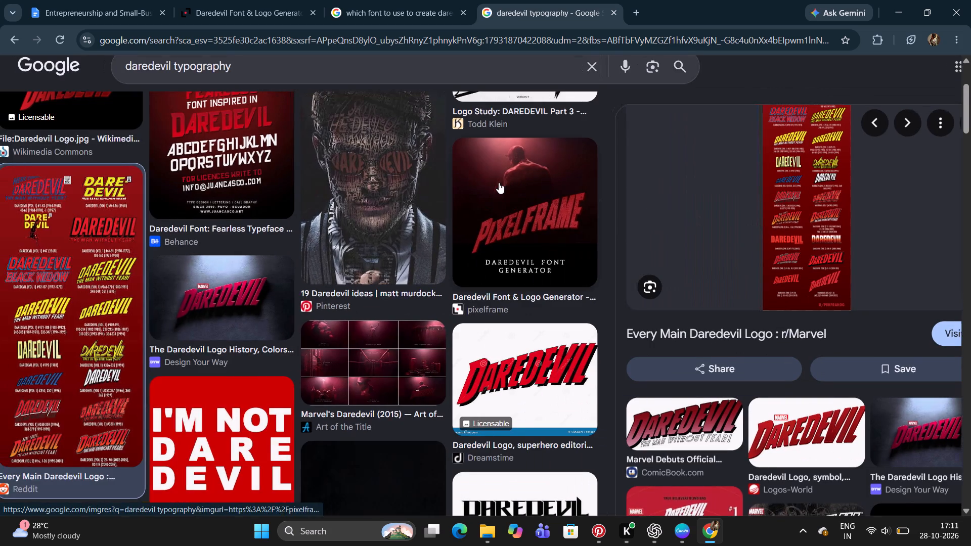
Search Google Images for daredevil the man without fear and look through the covers for tagline typography.
click(346, 93)
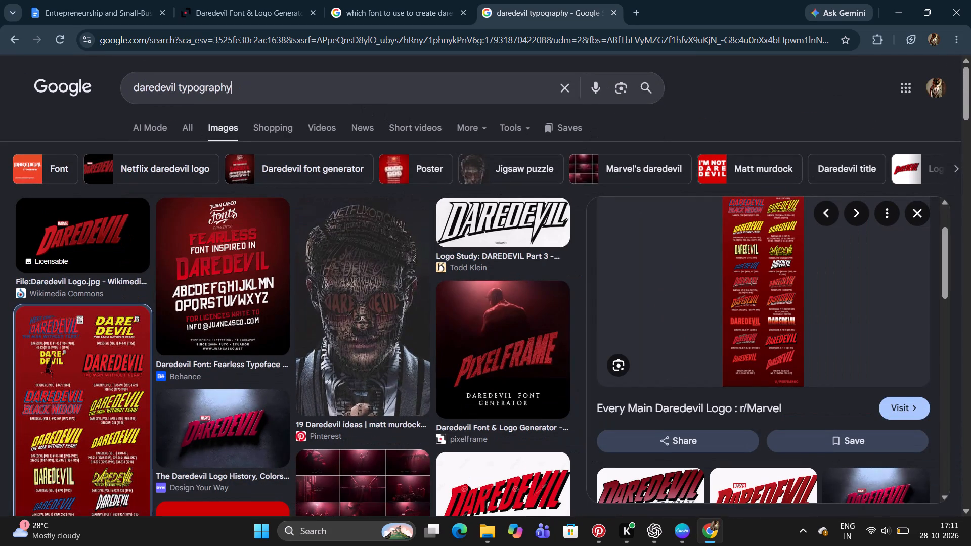
key(BackSpace)
key(BackSpace)
key(BackSpace)
key(BackSpace)
key(BackSpace)
key(BackSpace)
key(BackSpace)
key(BackSpace)
key(BackSpace)
key(BackSpace)
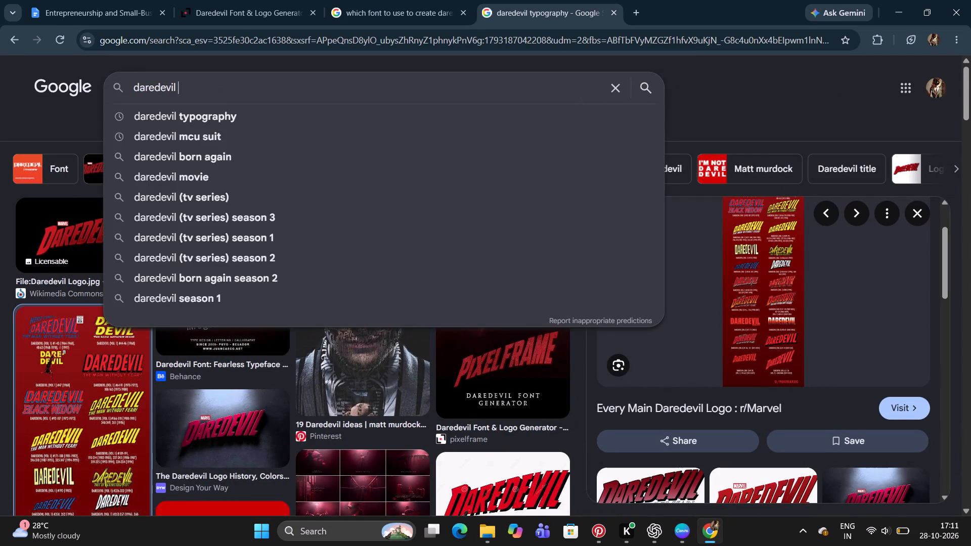
text(the man)
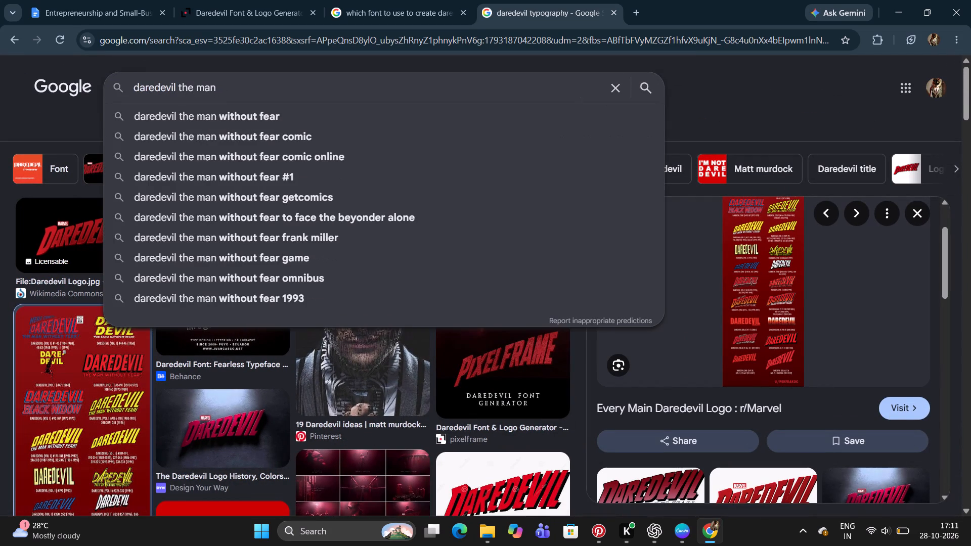
key(Down)
key(Return)
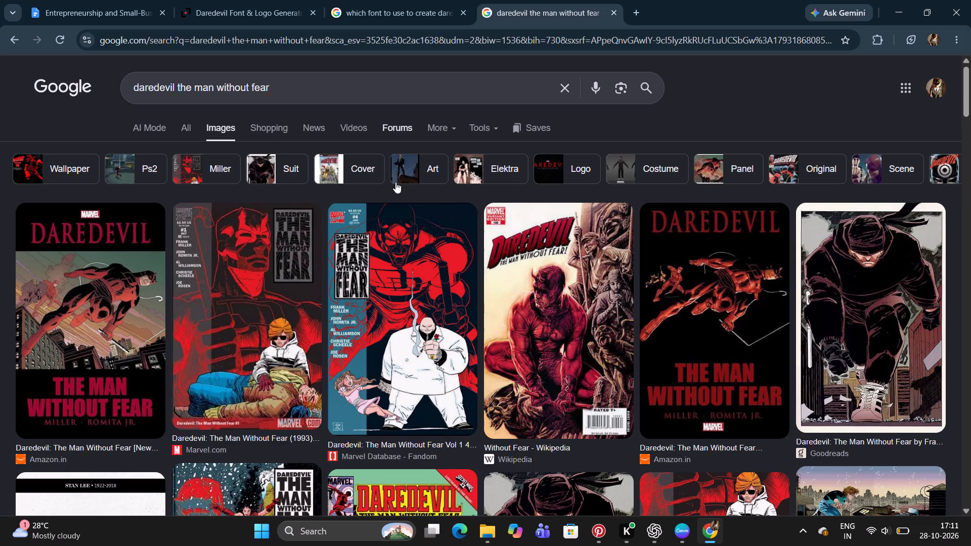
scroll(390, 244, down, 1)
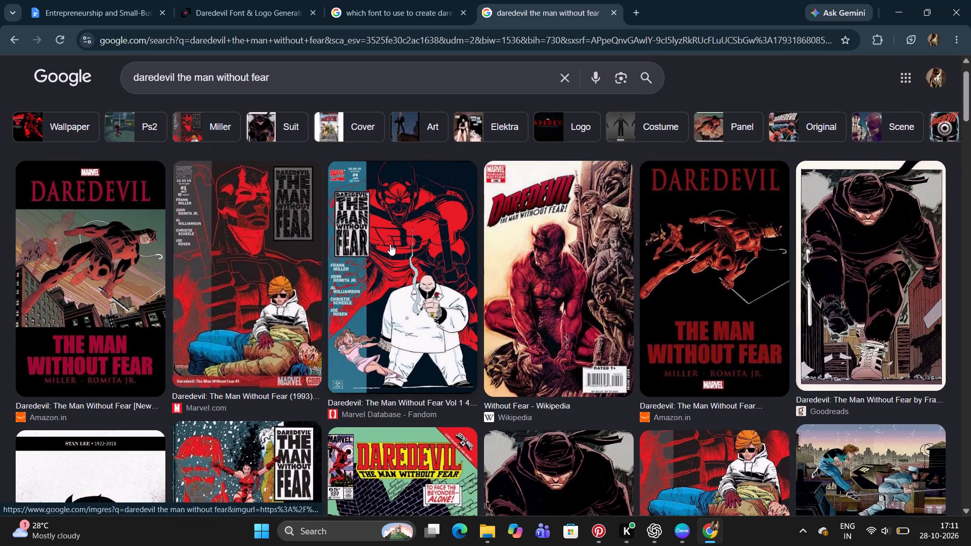
scroll(390, 244, down, 1)
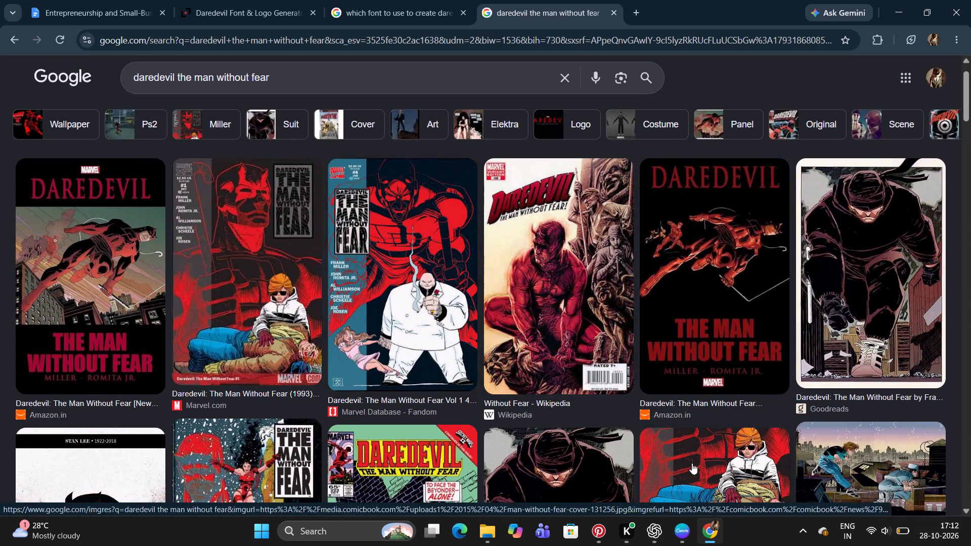
Switch back to Canva, ungroup the DAREDEVIL title, and clear the selection.
click(682, 535)
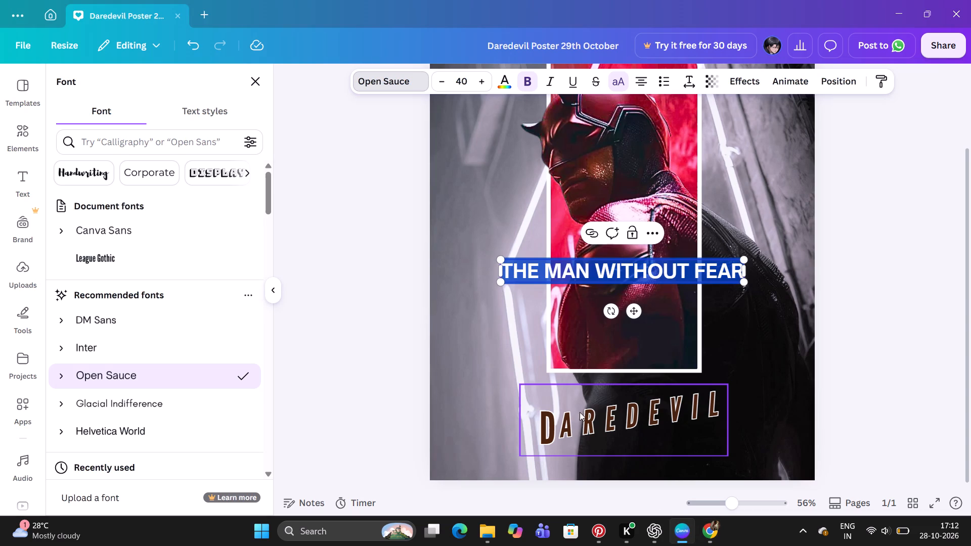
click(544, 426)
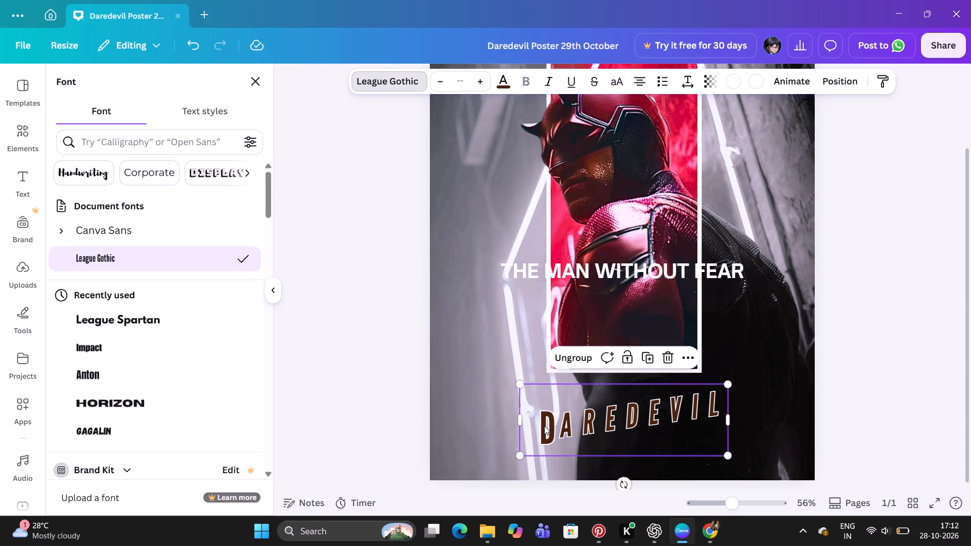
click(579, 355)
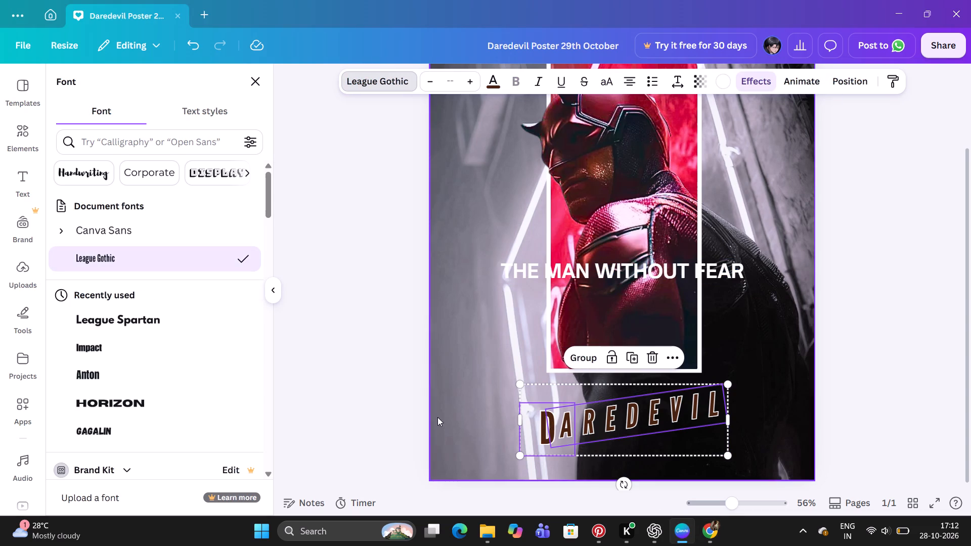
click(402, 421)
click(402, 421)
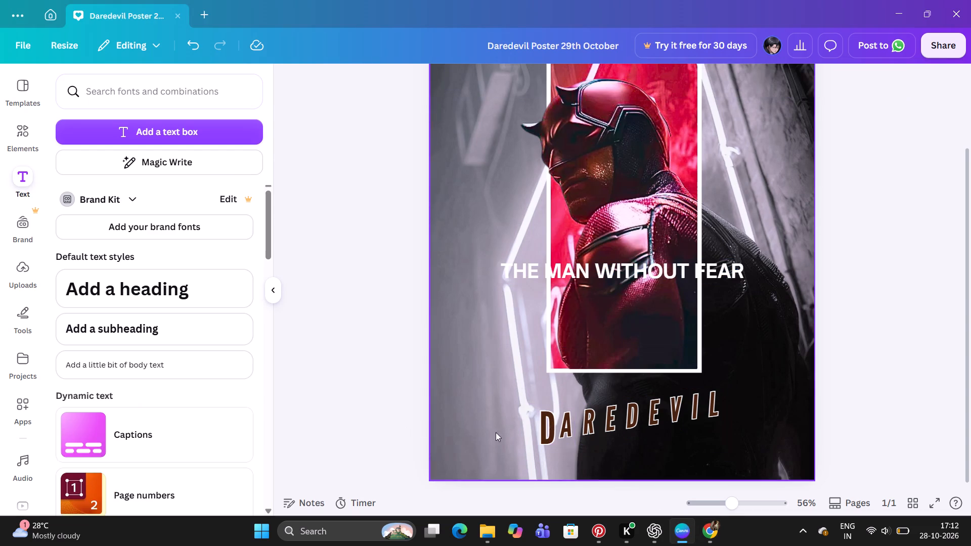
Fine-tune the large D's position beside the AREDEVIL text and set its font size to 94.
click(535, 436)
key(Right)
key(Right)
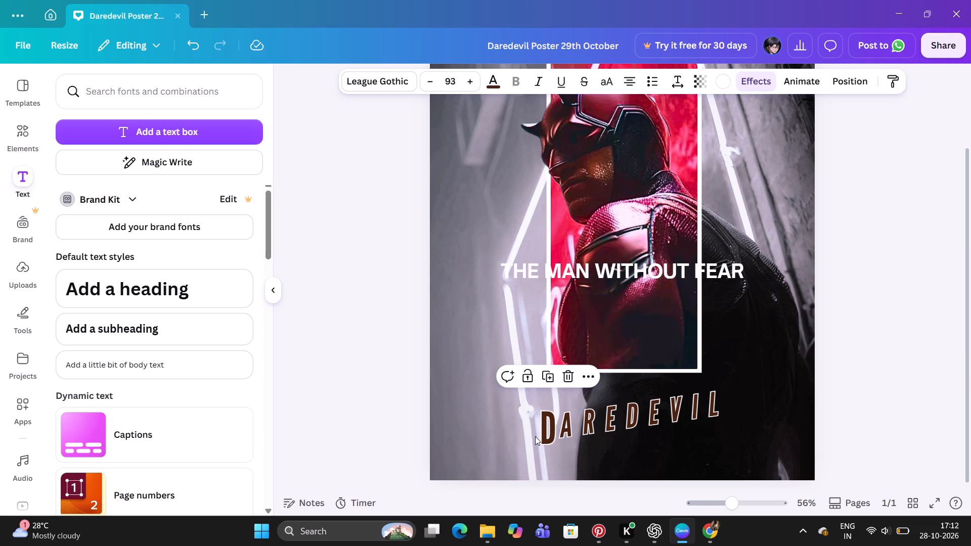
key(Up)
click(550, 483)
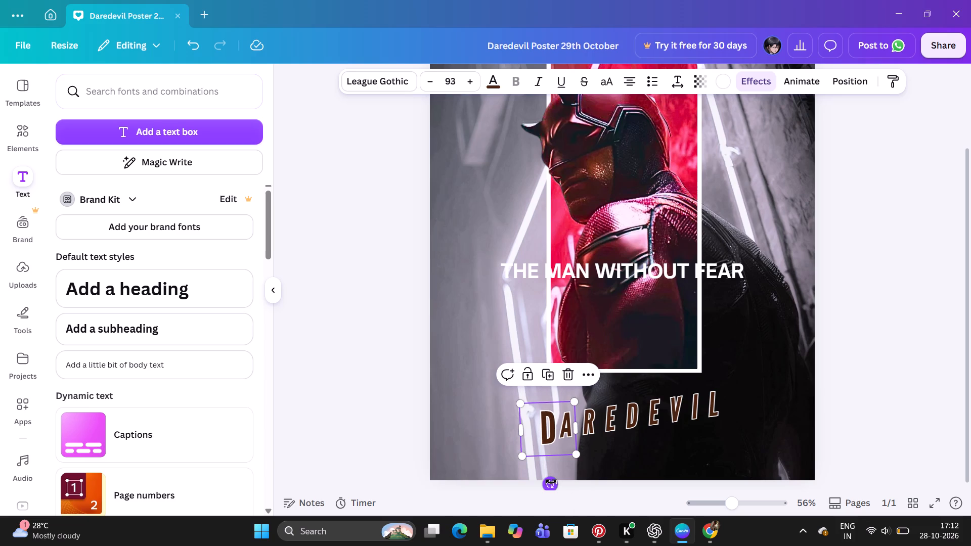
key(Up)
key(Left)
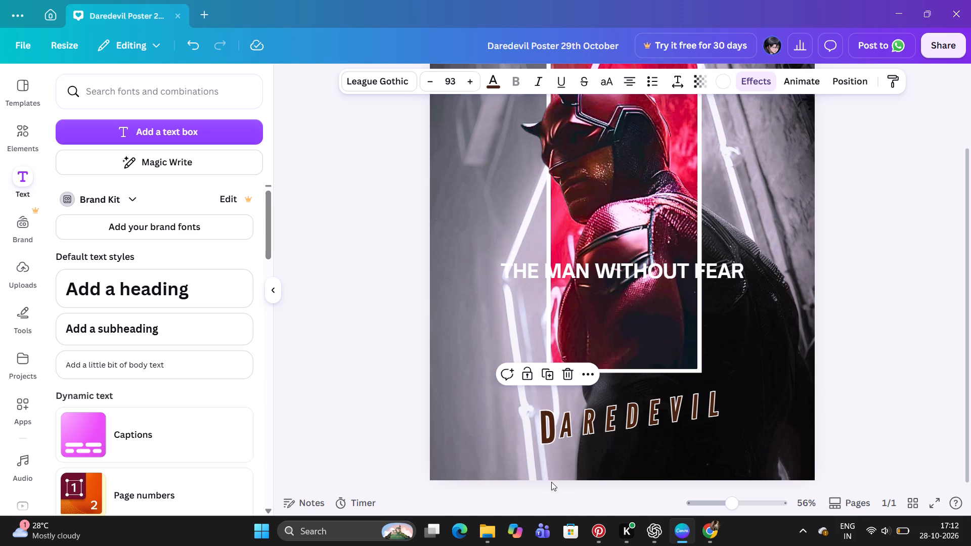
key(Down)
key(Down)
key(Left)
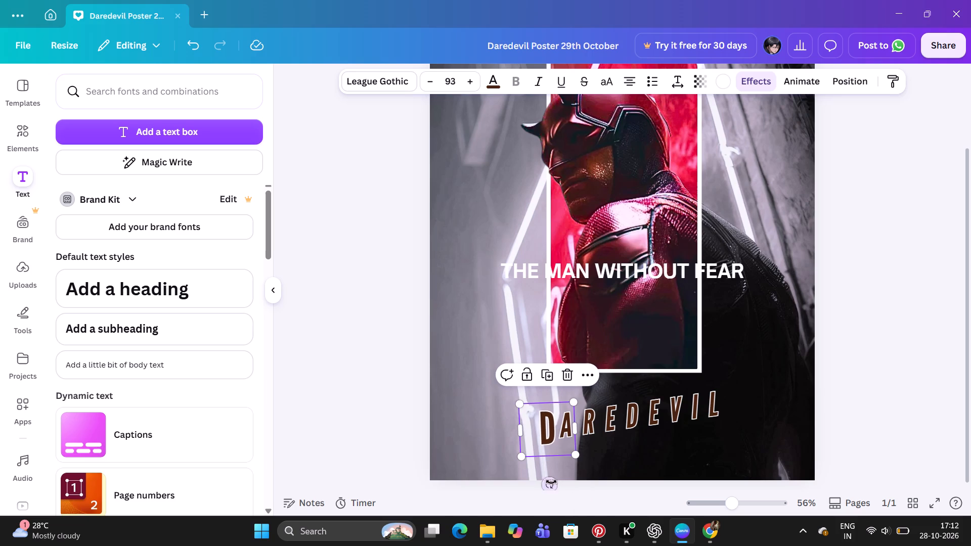
click(469, 77)
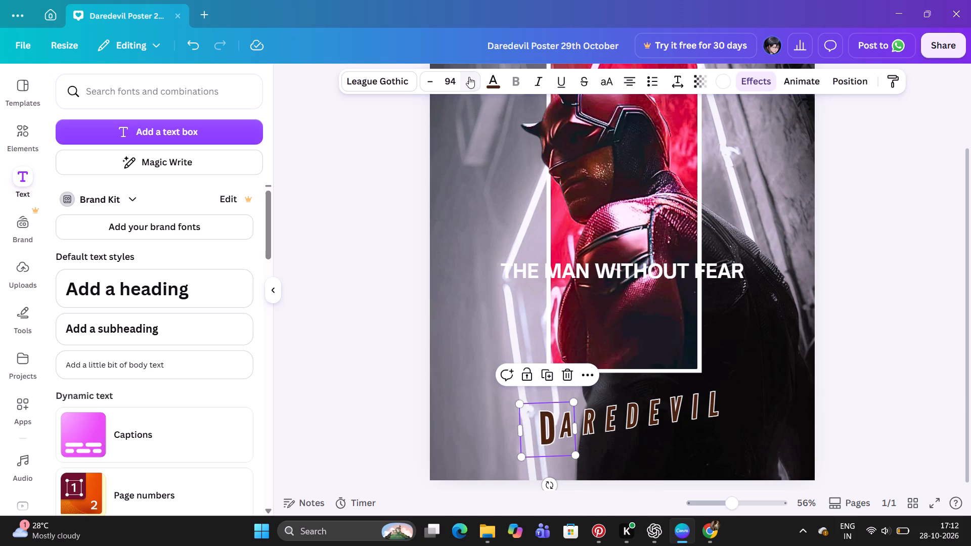
Set the large D's font size to 95, nudge it up slightly, and clear the selection.
click(469, 77)
key(Up)
key(Up)
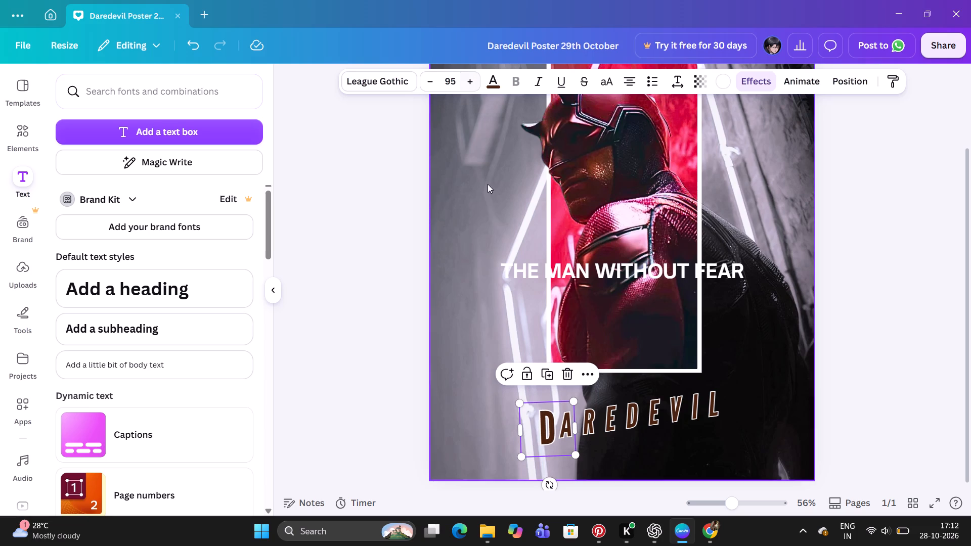
click(353, 327)
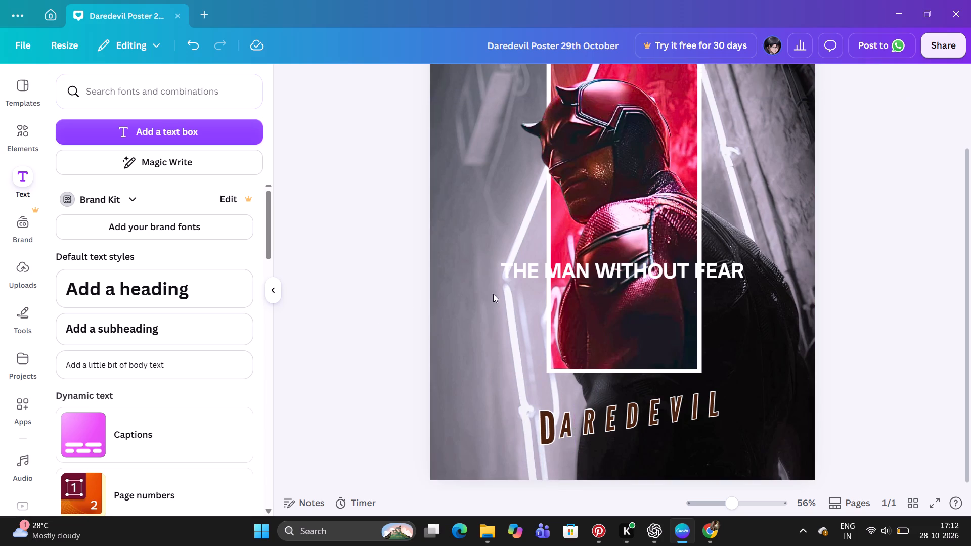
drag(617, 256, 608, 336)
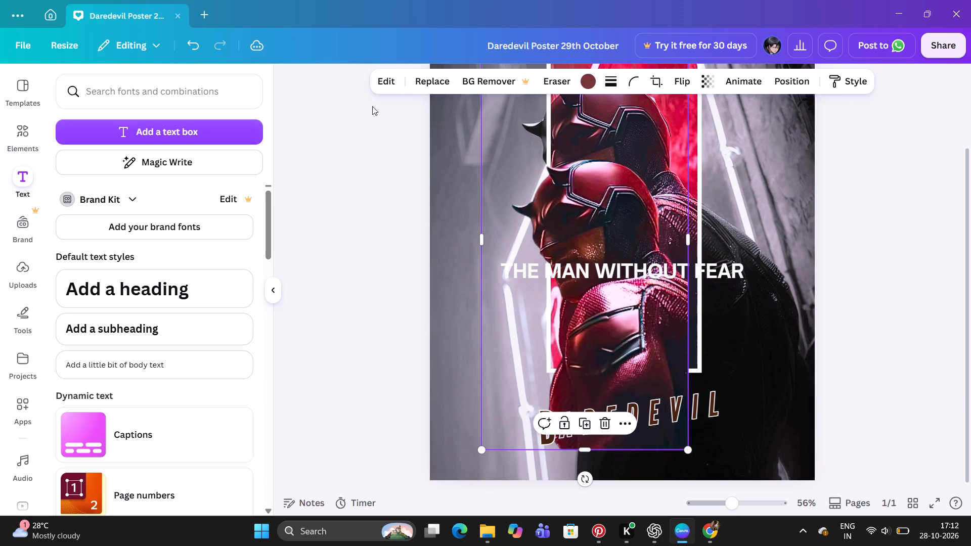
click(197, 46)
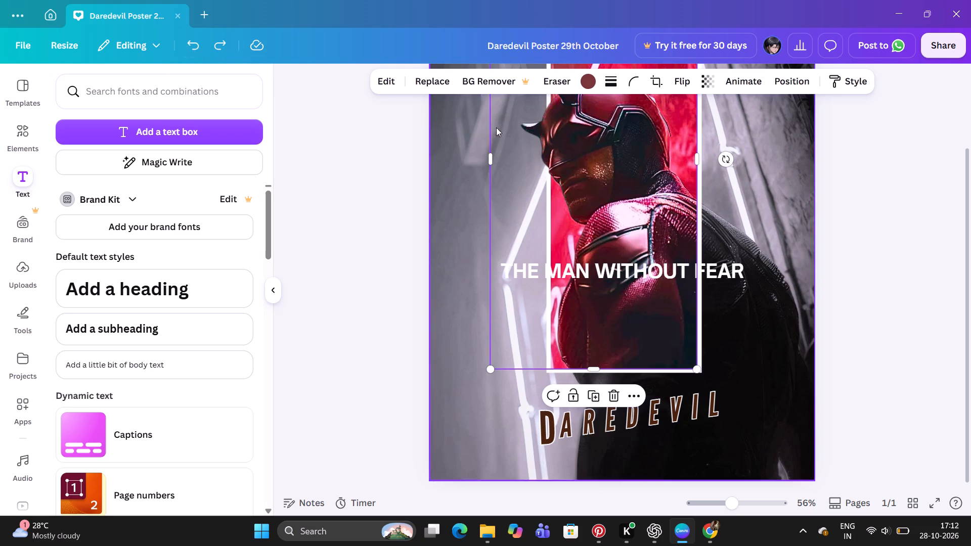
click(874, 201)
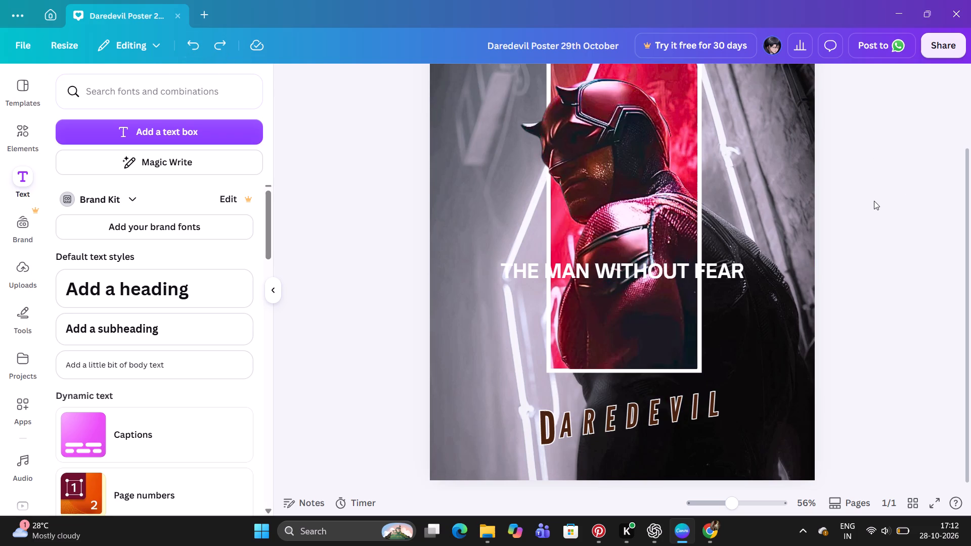
Lock the Daredevil cutout picture in front of the white frame.
scroll(874, 201, up, 1)
click(596, 230)
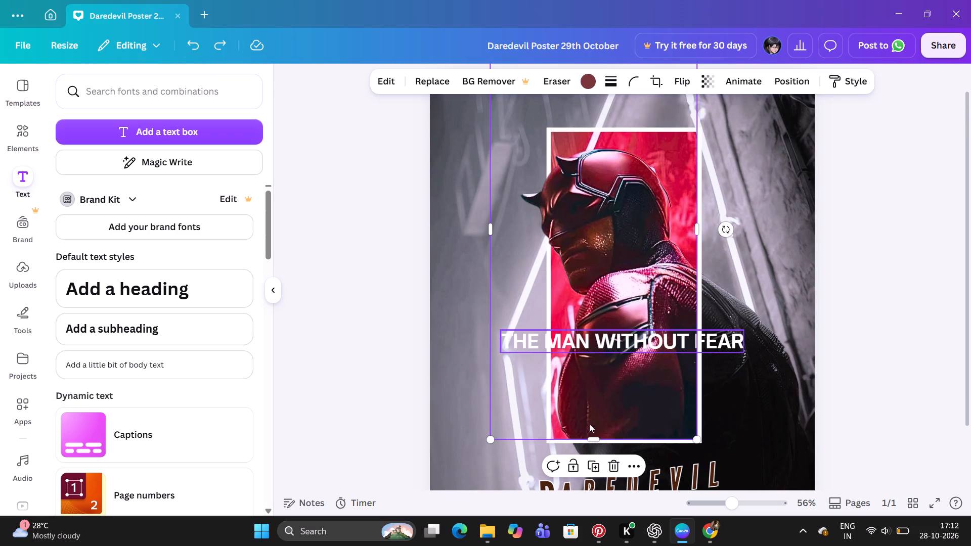
click(573, 468)
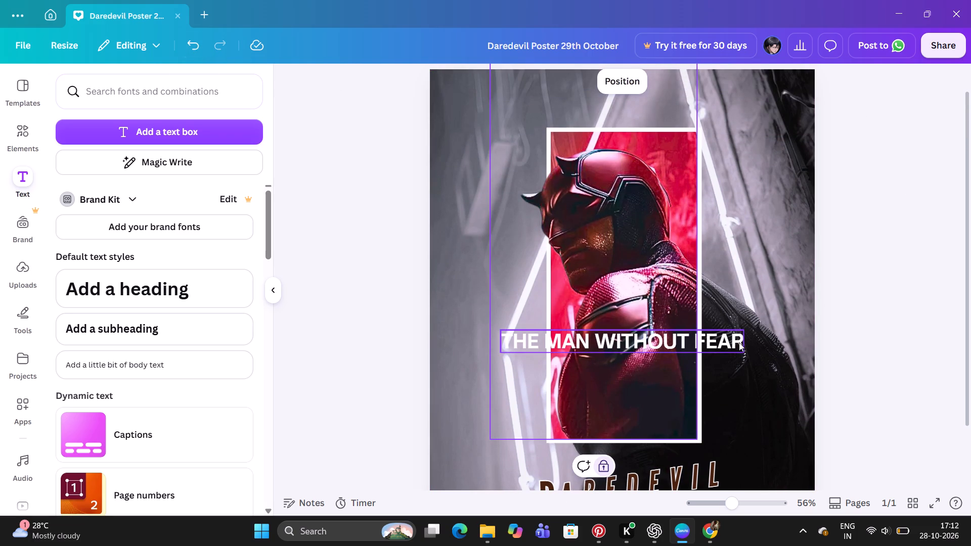
Move the THE MAN WITHOUT FEAR tagline to just beneath the DAREDEVIL title.
drag(739, 342, 723, 452)
scroll(723, 452, down, 2)
drag(695, 382, 707, 470)
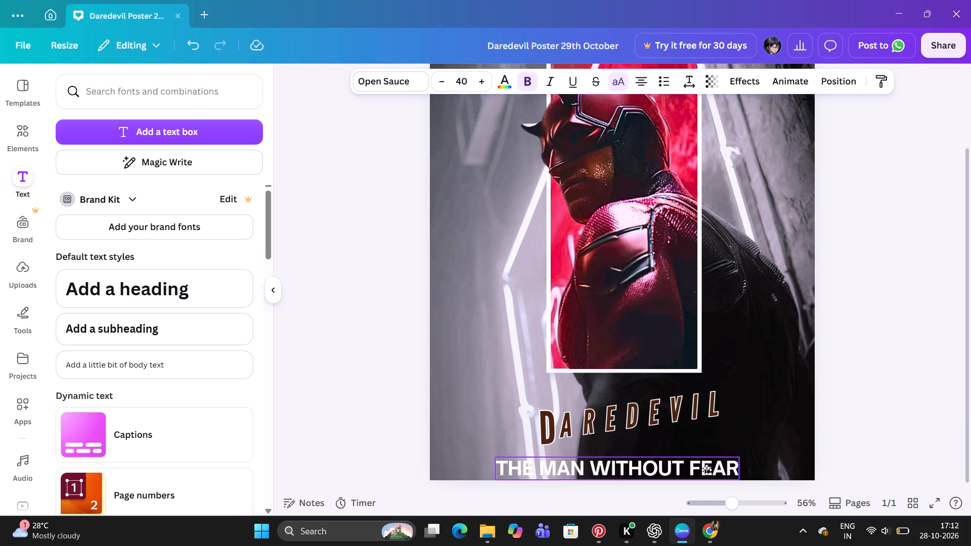
drag(707, 470, 720, 457)
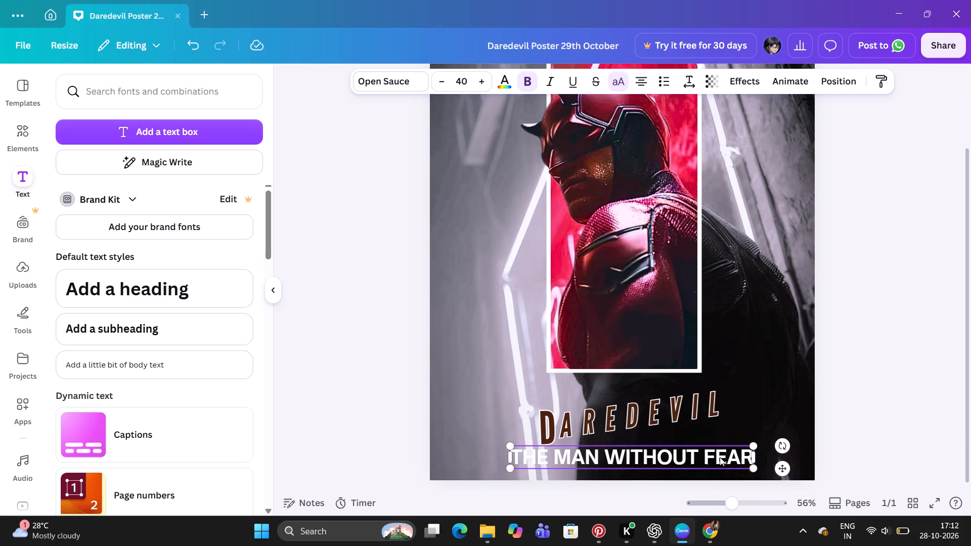
Set the tagline's font size to 33 and change its font to HK Grotesk.
triple_click(437, 79)
triple_click(437, 79)
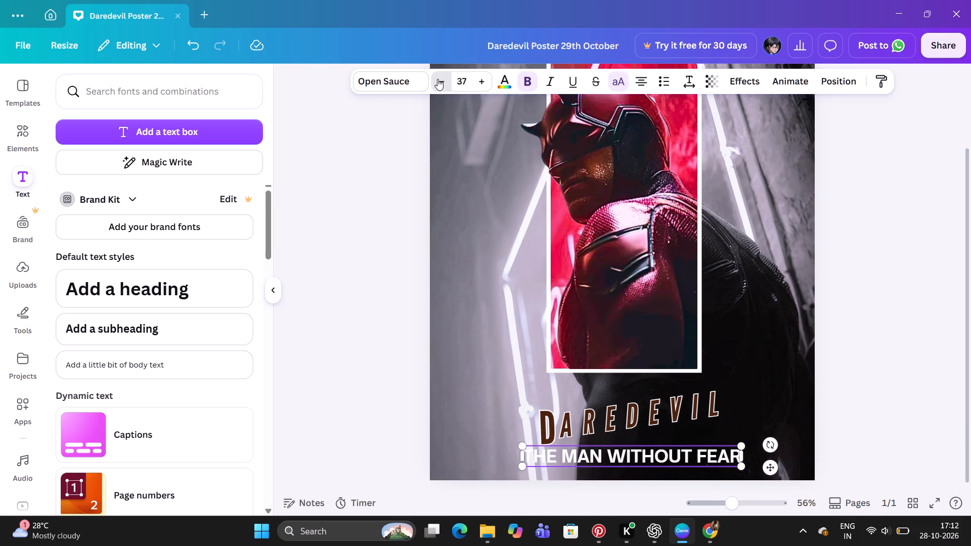
click(437, 79)
click(369, 85)
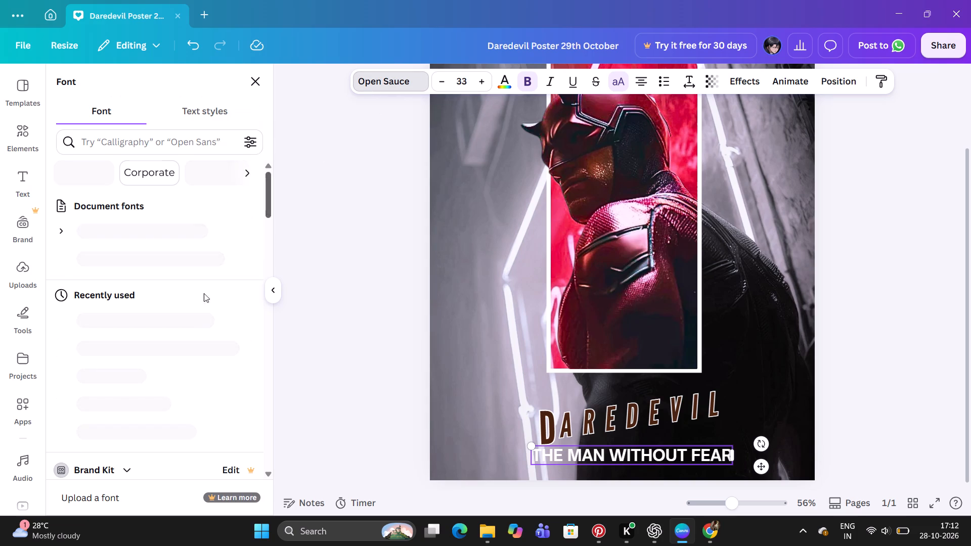
scroll(189, 314, down, 1)
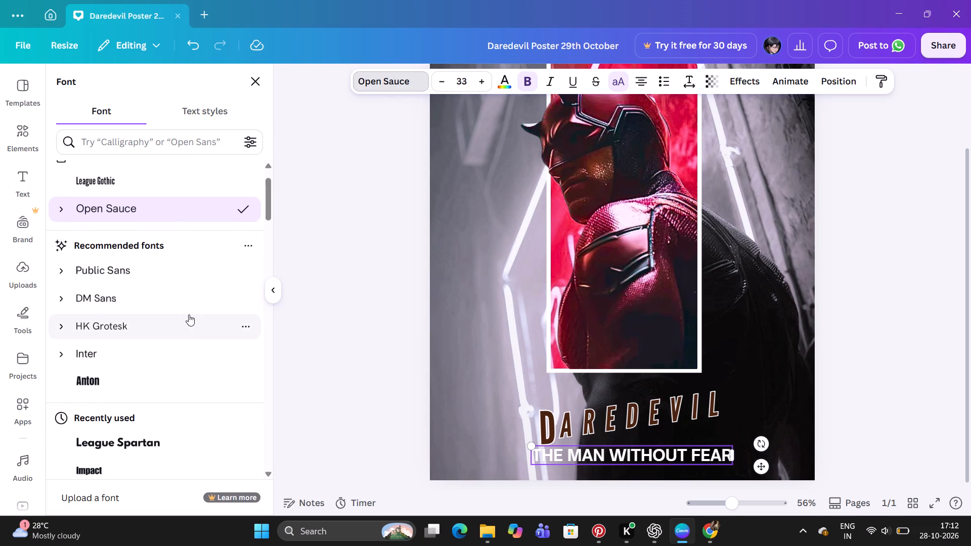
click(189, 314)
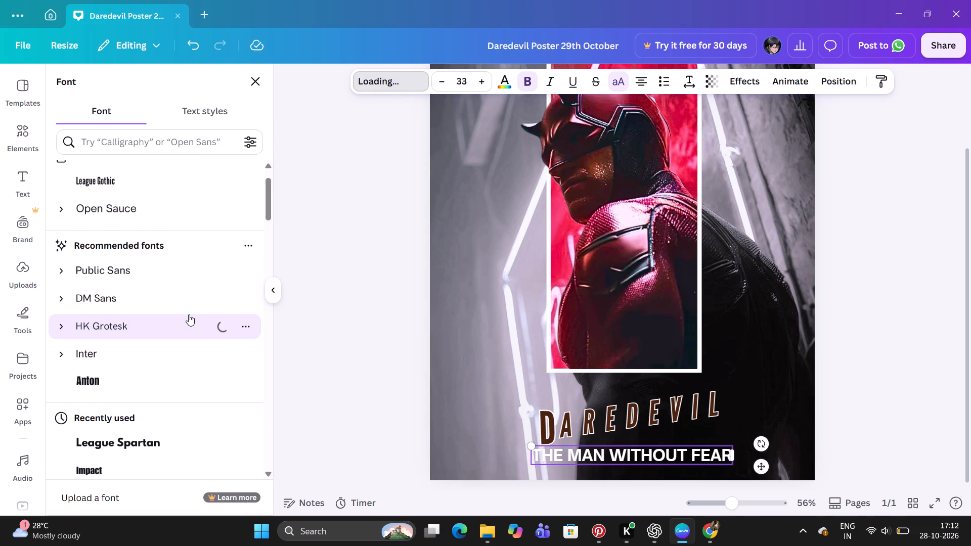
scroll(189, 314, down, 1)
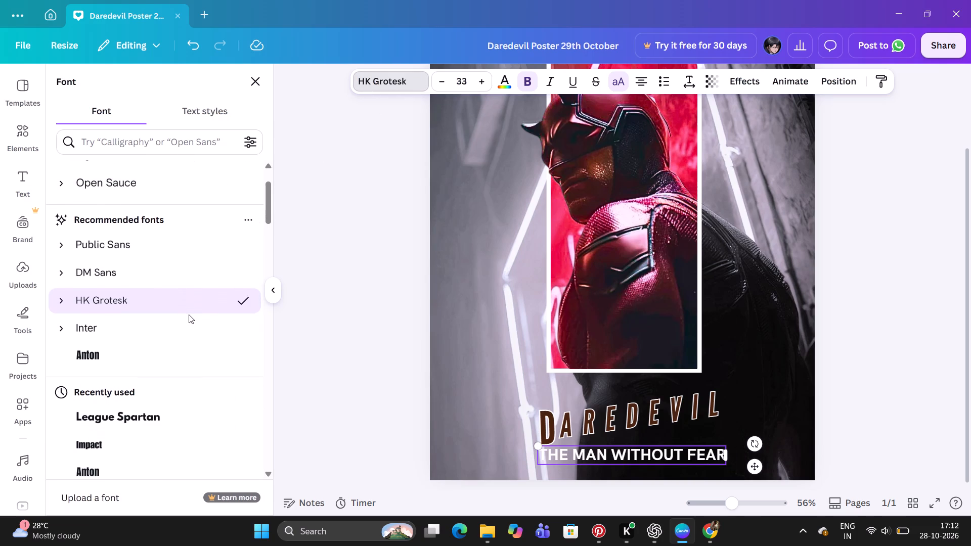
Apply an Outline effect to the tagline in black with a thickness of 82.
click(733, 79)
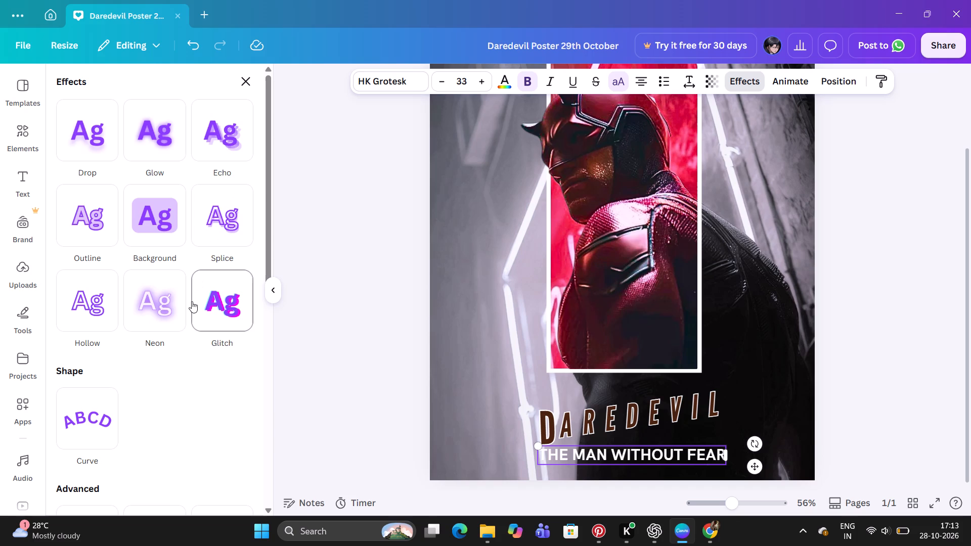
click(92, 210)
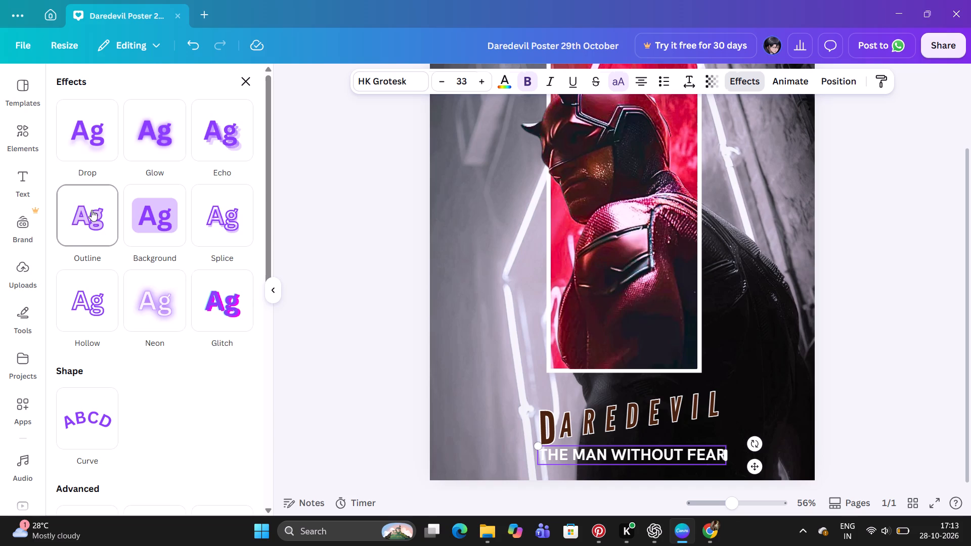
click(243, 335)
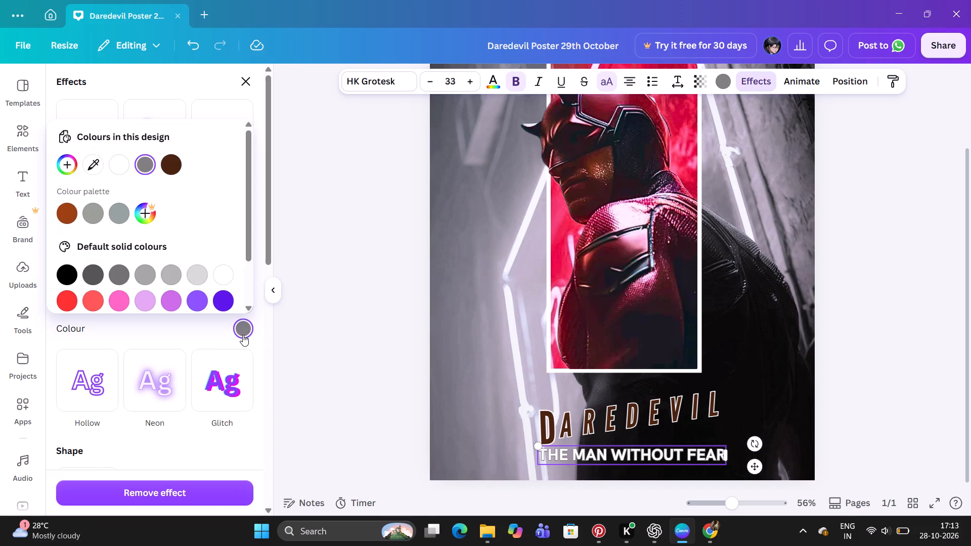
click(64, 275)
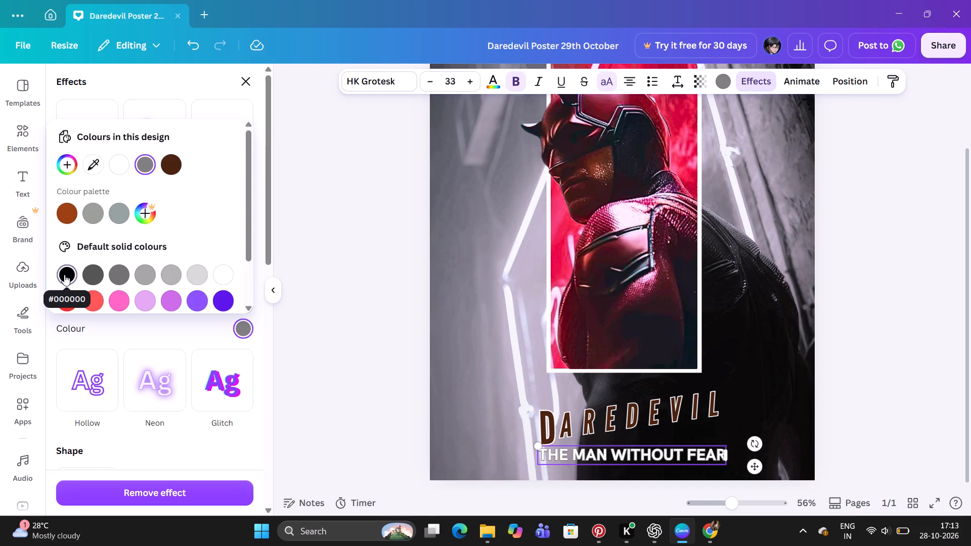
click(183, 324)
drag(85, 305, 102, 304)
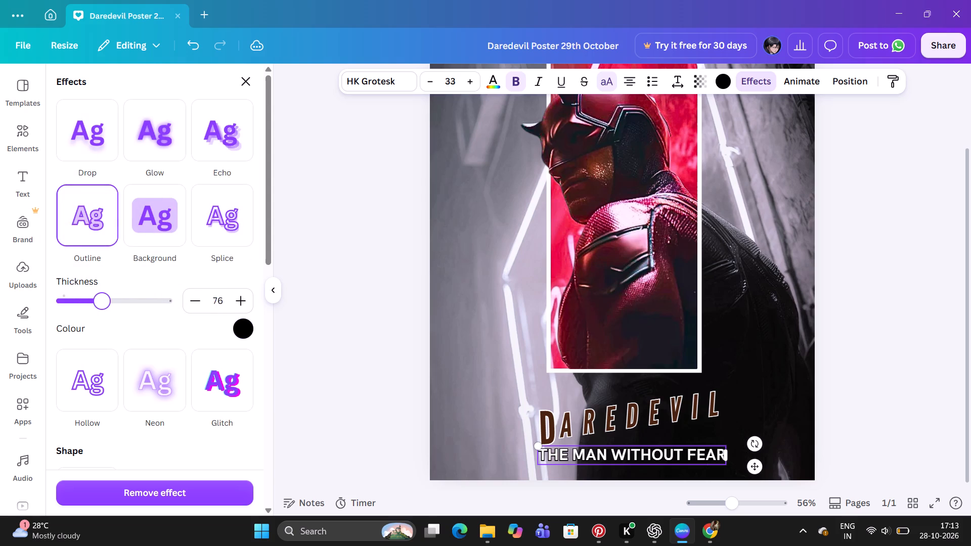
drag(102, 304, 105, 303)
Set the tagline's font size to 26 and clear the selection.
triple_click(425, 80)
double_click(425, 80)
double_click(425, 80)
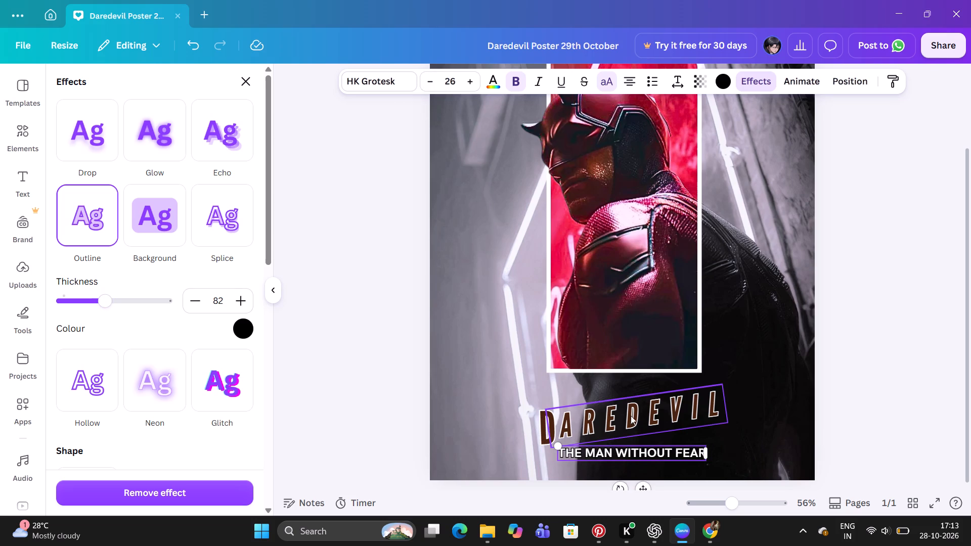
click(359, 406)
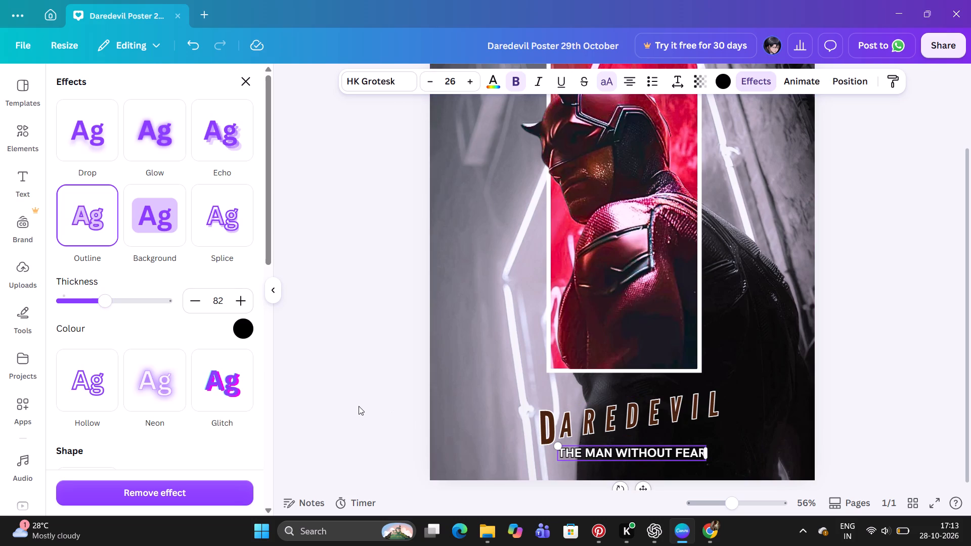
click(359, 406)
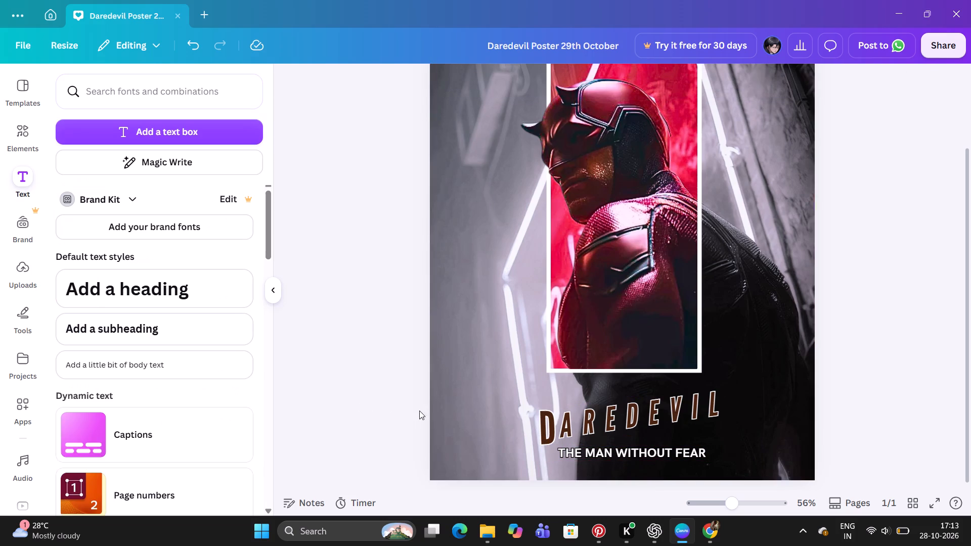
Lock the THE MAN WITHOUT FEAR tagline in place and clear the selection.
click(633, 458)
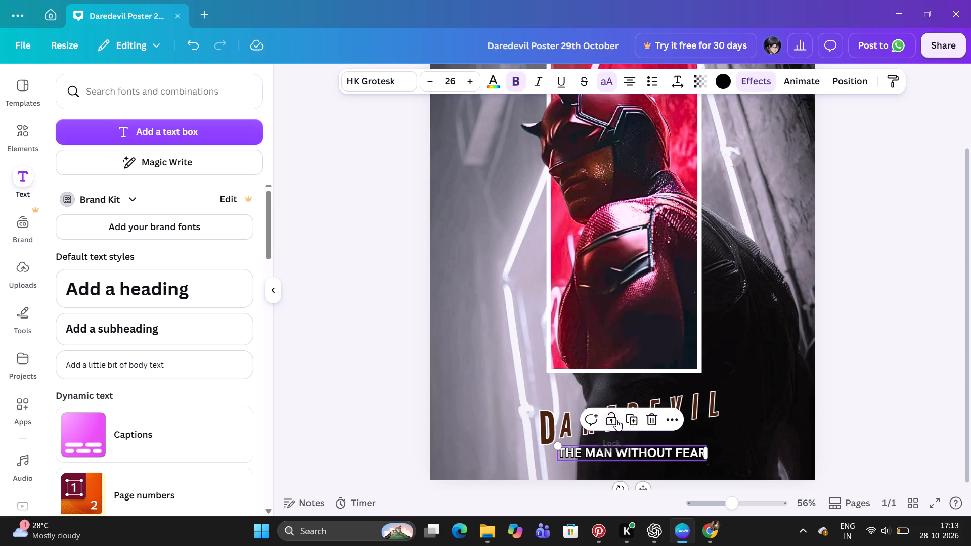
click(616, 420)
click(323, 392)
Group the large D with the AREDEVIL text.
drag(323, 392, 473, 432)
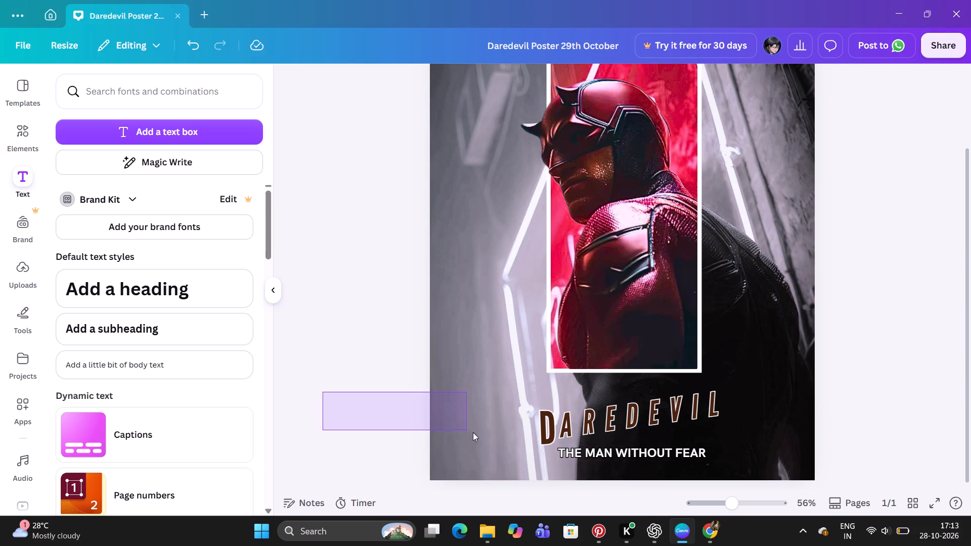
drag(473, 432, 626, 418)
click(594, 358)
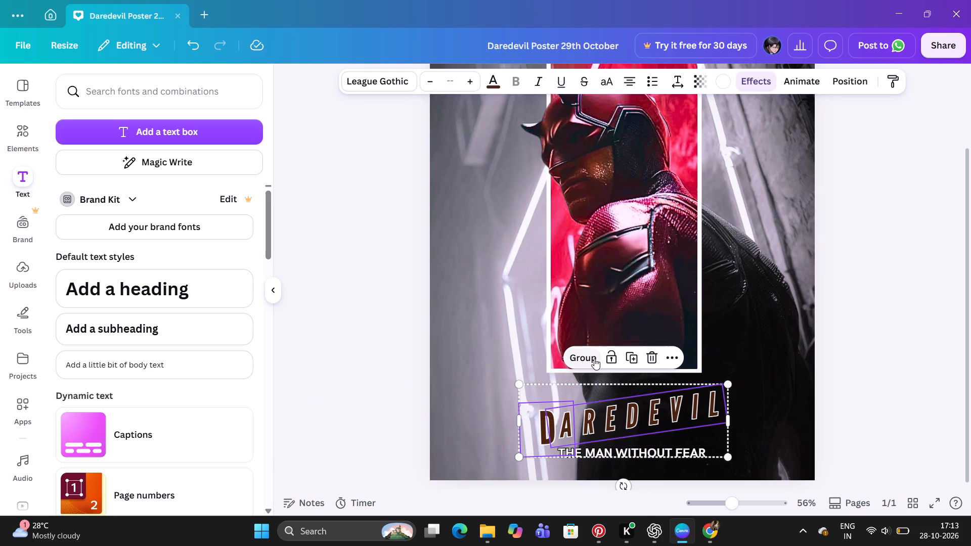
Move the grouped DAREDEVIL title slightly down, closer to the tagline, and clear the selection.
click(624, 485)
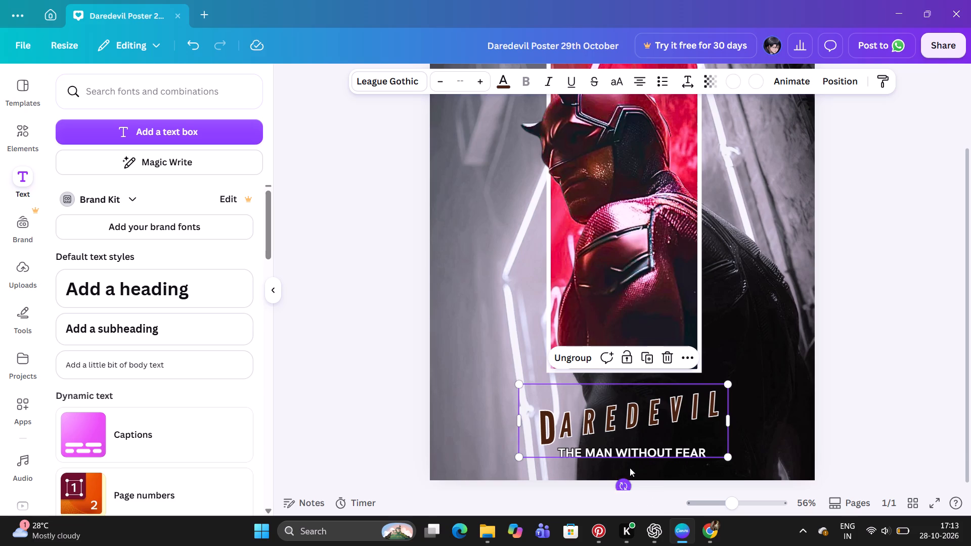
drag(640, 410, 638, 415)
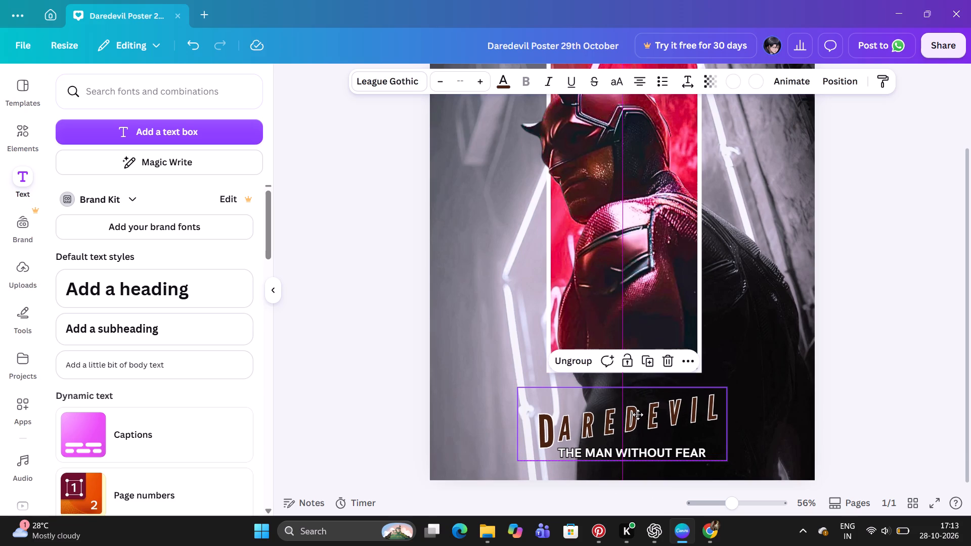
drag(638, 415, 639, 417)
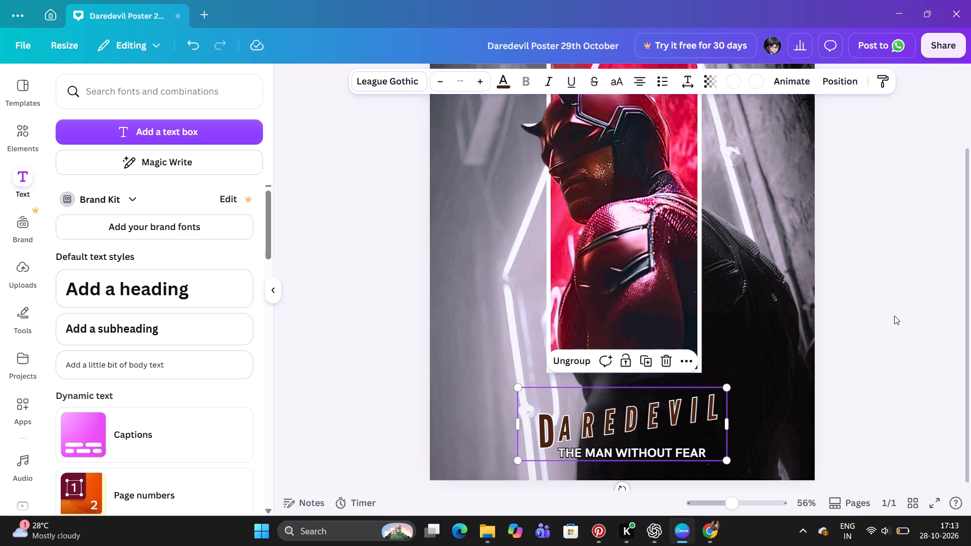
click(894, 315)
Unlock the THE MAN WITHOUT FEAR tagline.
scroll(894, 315, down, 1)
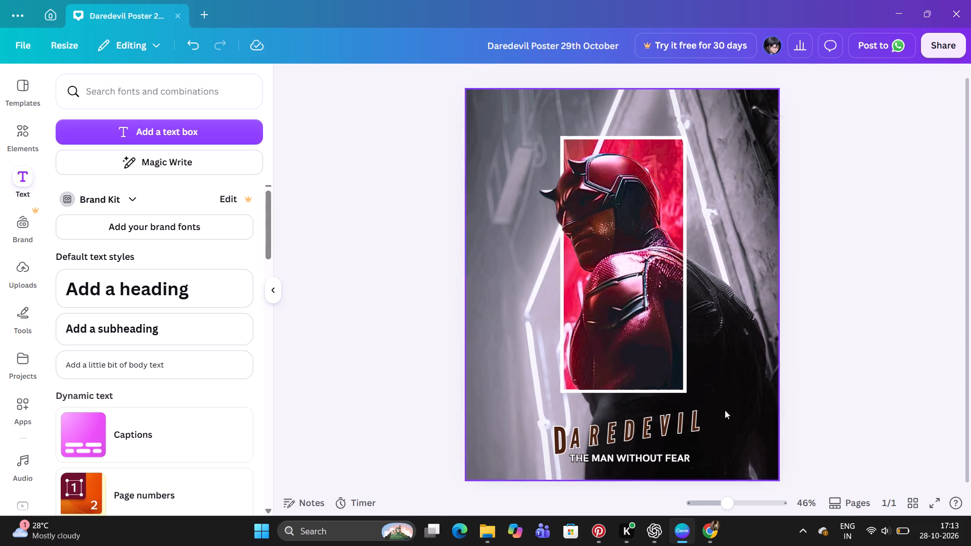
click(648, 462)
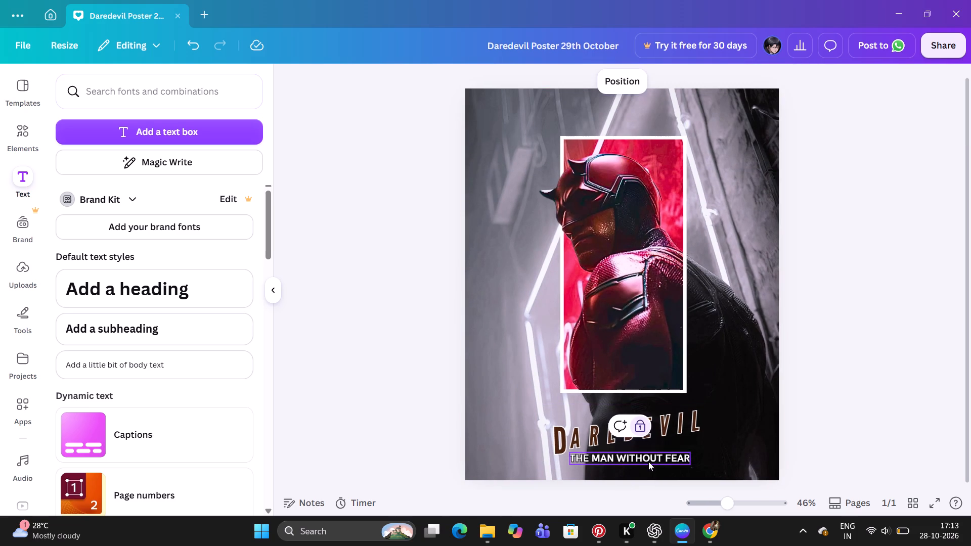
key(Down)
click(641, 429)
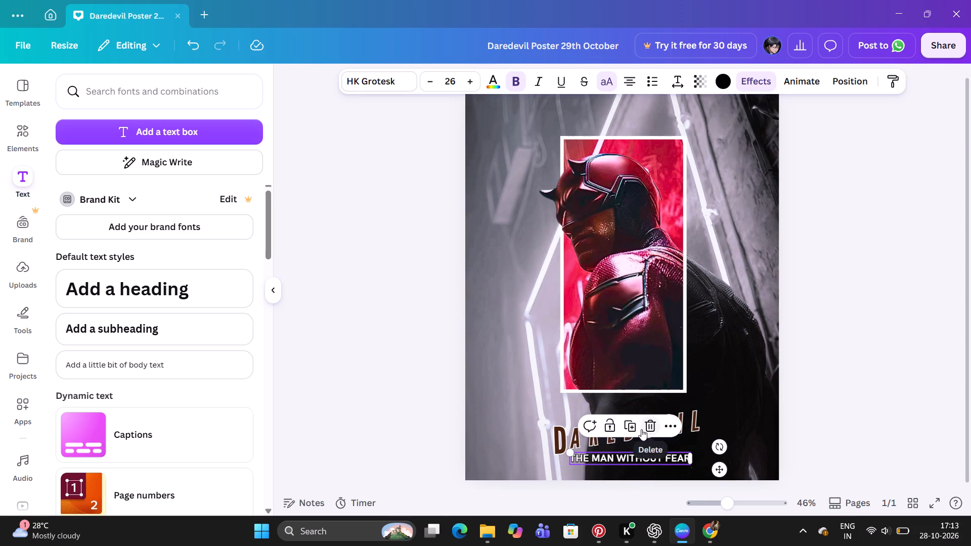
Nudge the tagline down in small increments to widen its gap below the DAREDEVIL title.
key(Down)
key(Down)
click(827, 385)
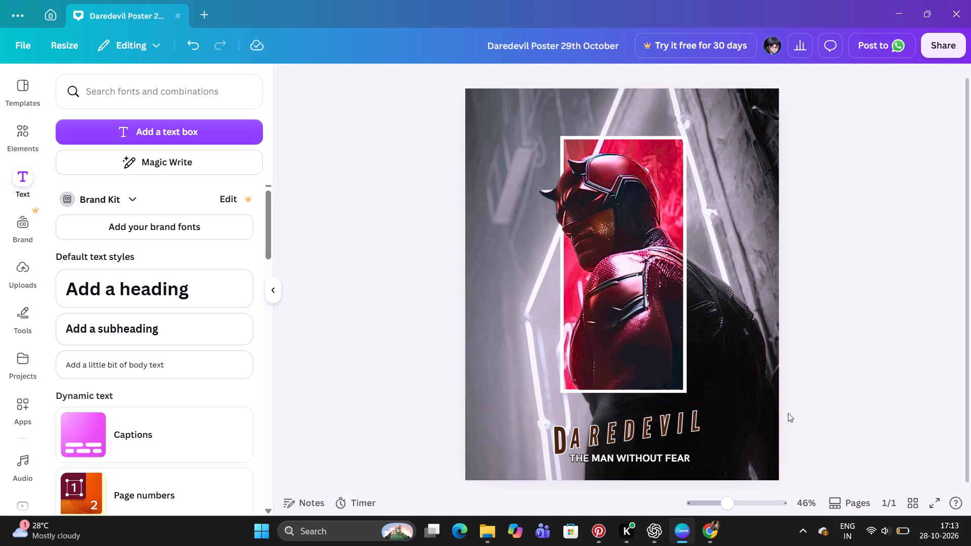
click(663, 465)
key(Down)
key(Down)
key(Down)
key(Down)
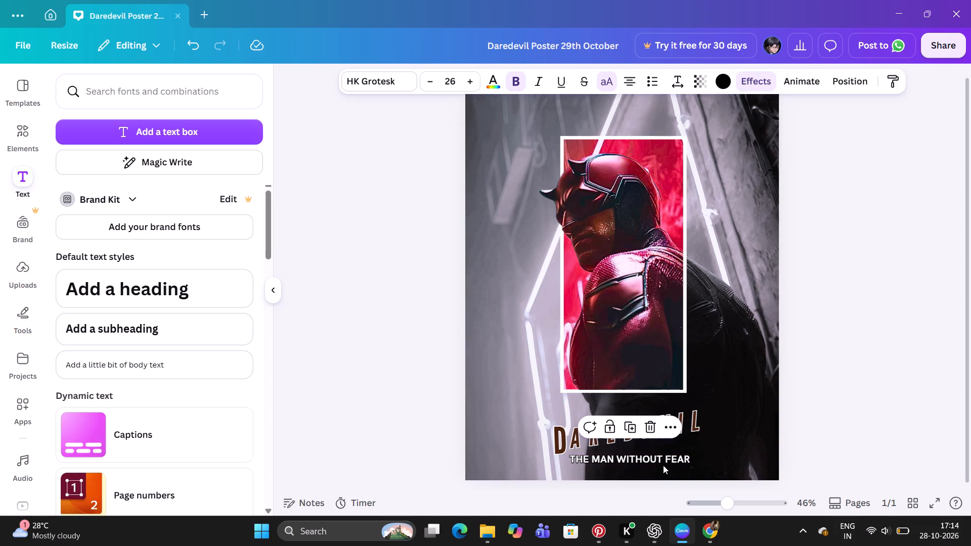
key(Down)
key(Down)
key(Down)
key(Down)
key(Down)
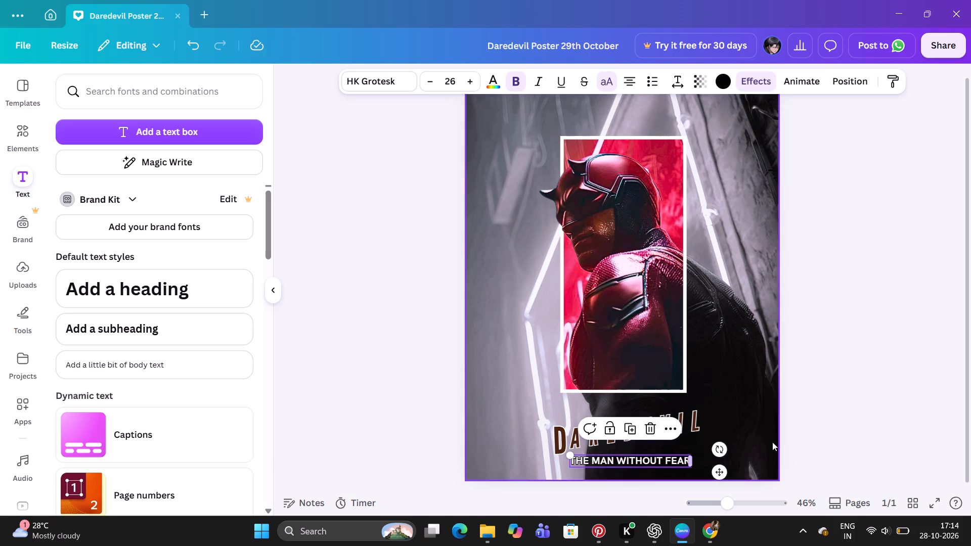
Preview the whole poster in full screen to check the title and tagline placement, then return to the editor.
click(859, 416)
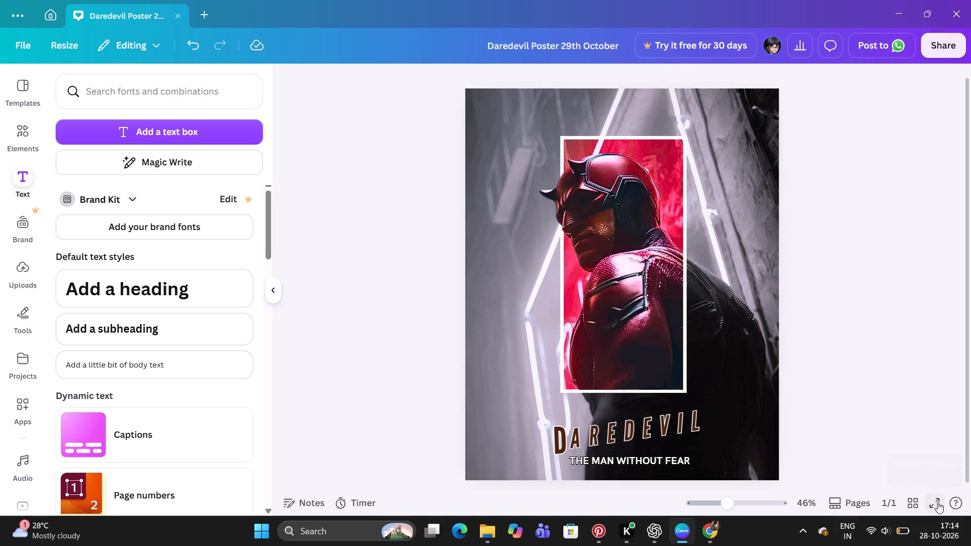
click(938, 502)
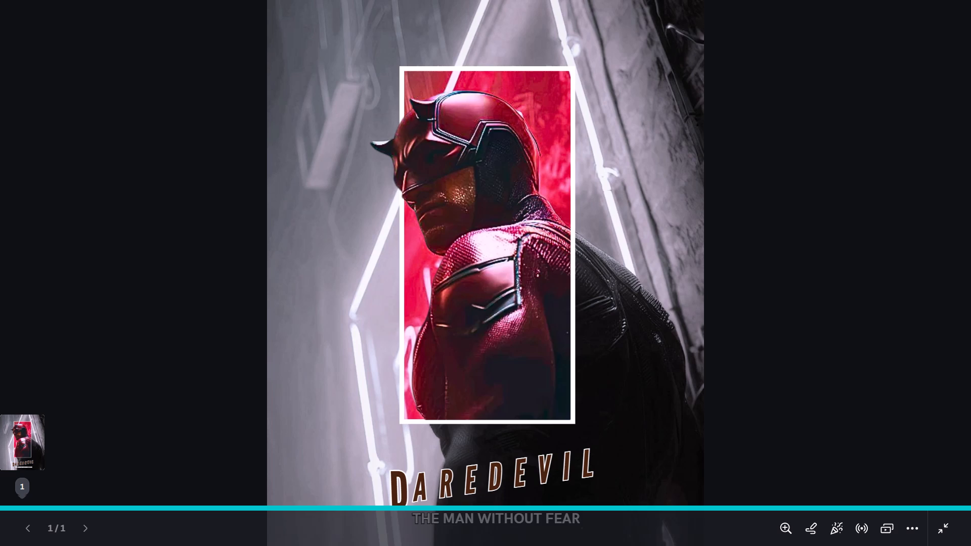
key(Escape)
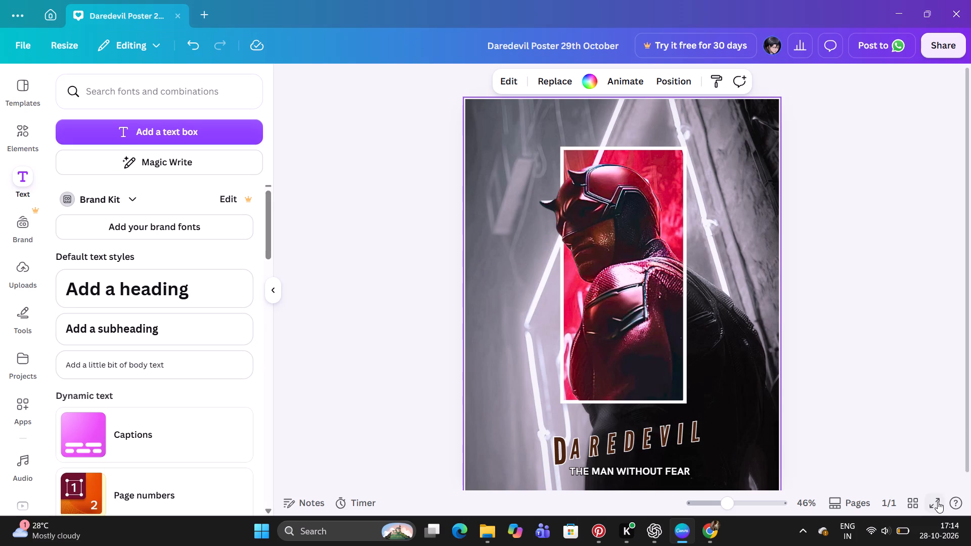
click(886, 347)
scroll(886, 347, down, 1)
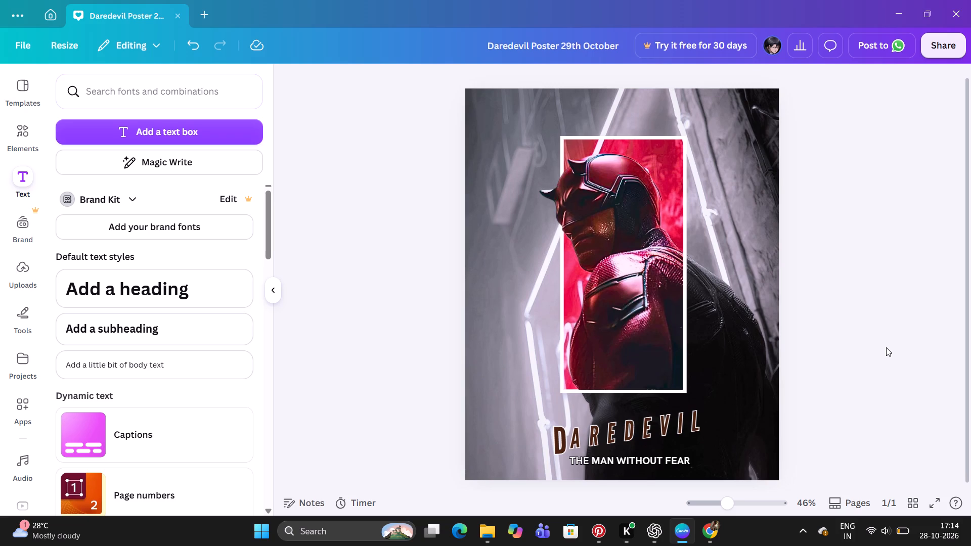
Open the list of the poster's layers.
key(alt+1)
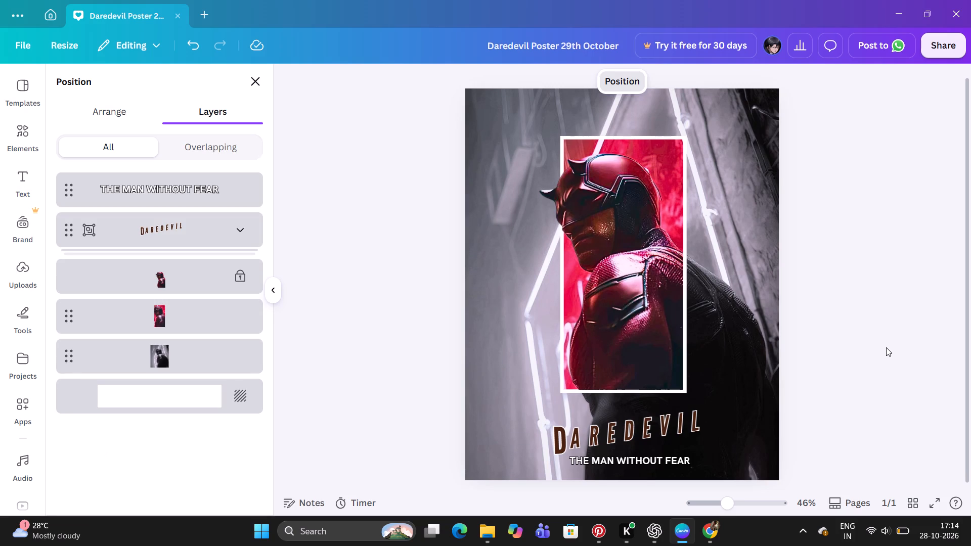
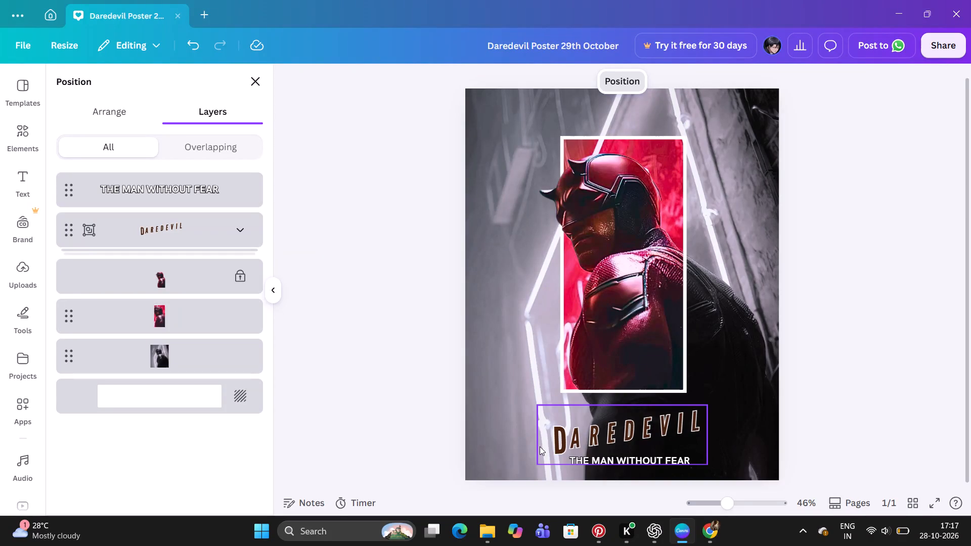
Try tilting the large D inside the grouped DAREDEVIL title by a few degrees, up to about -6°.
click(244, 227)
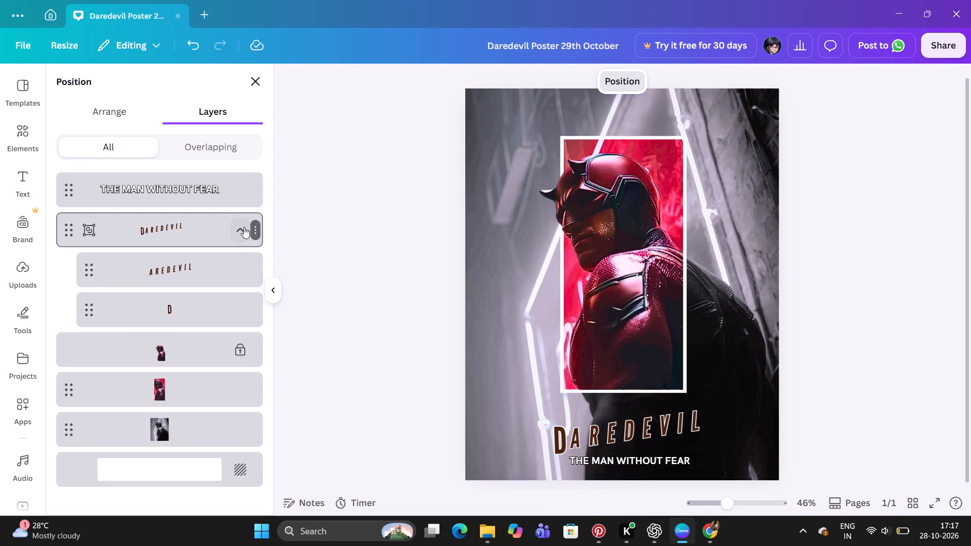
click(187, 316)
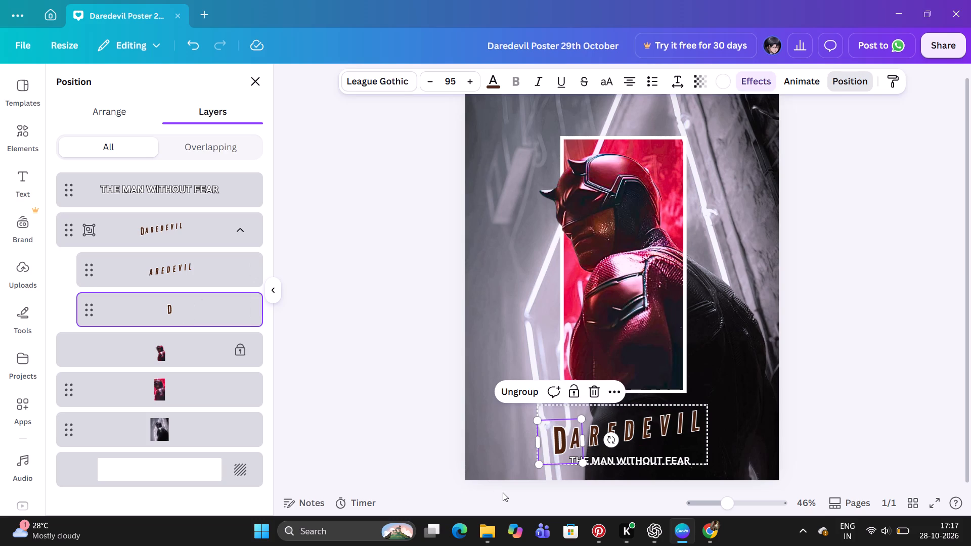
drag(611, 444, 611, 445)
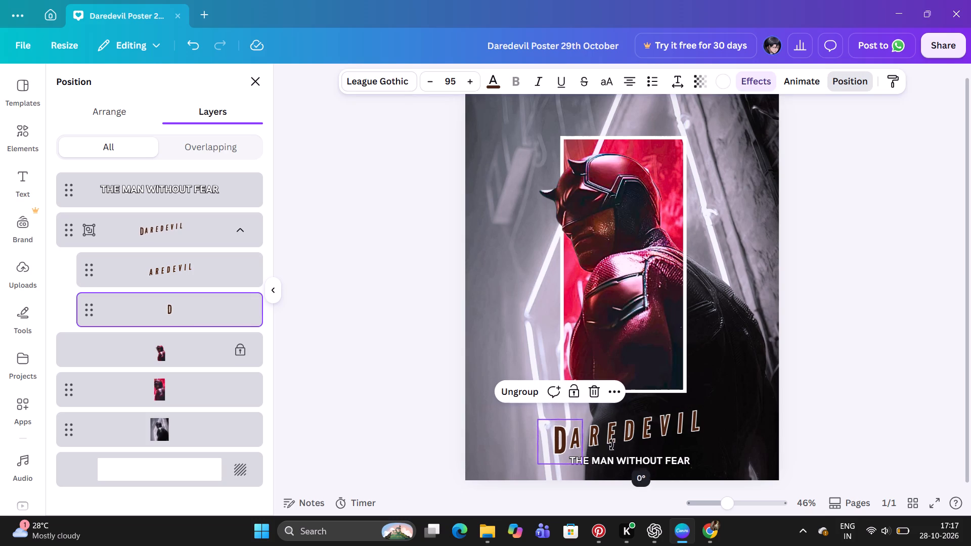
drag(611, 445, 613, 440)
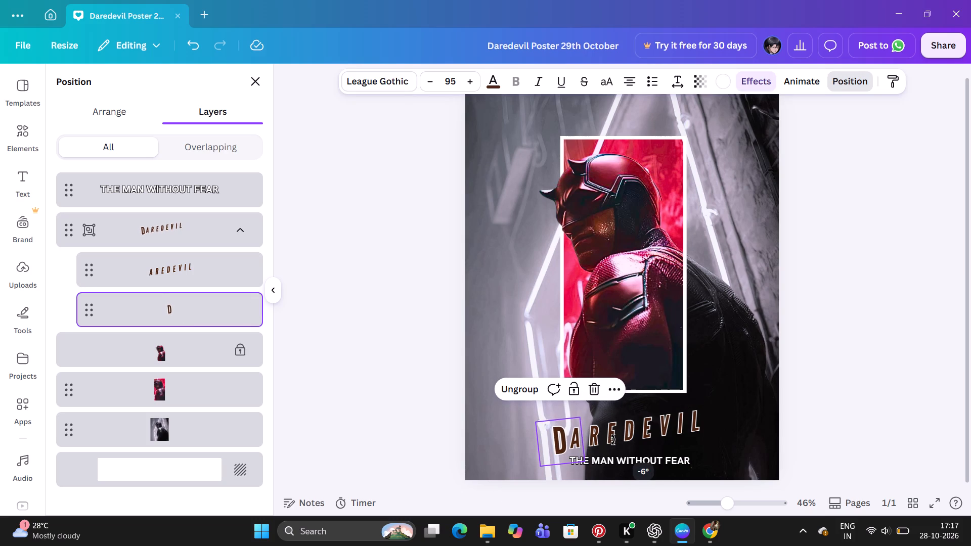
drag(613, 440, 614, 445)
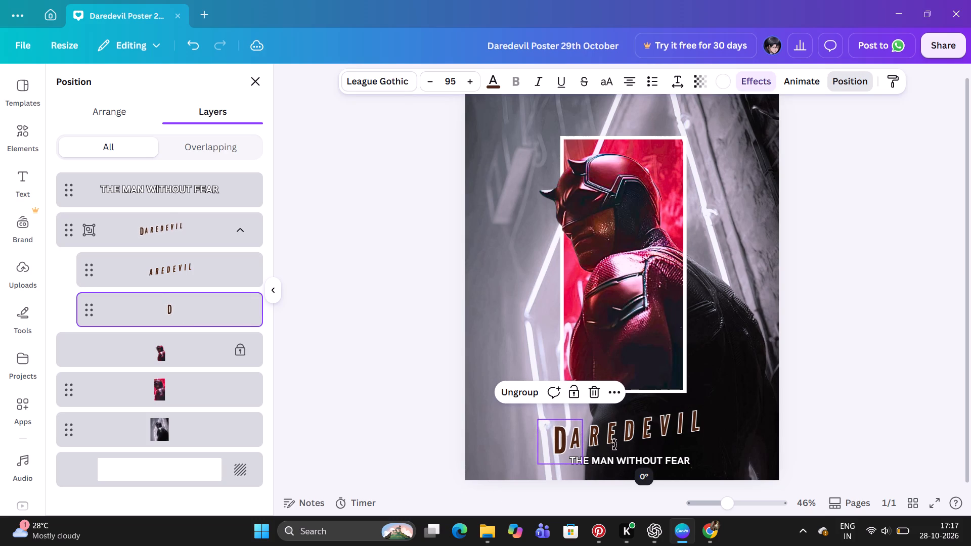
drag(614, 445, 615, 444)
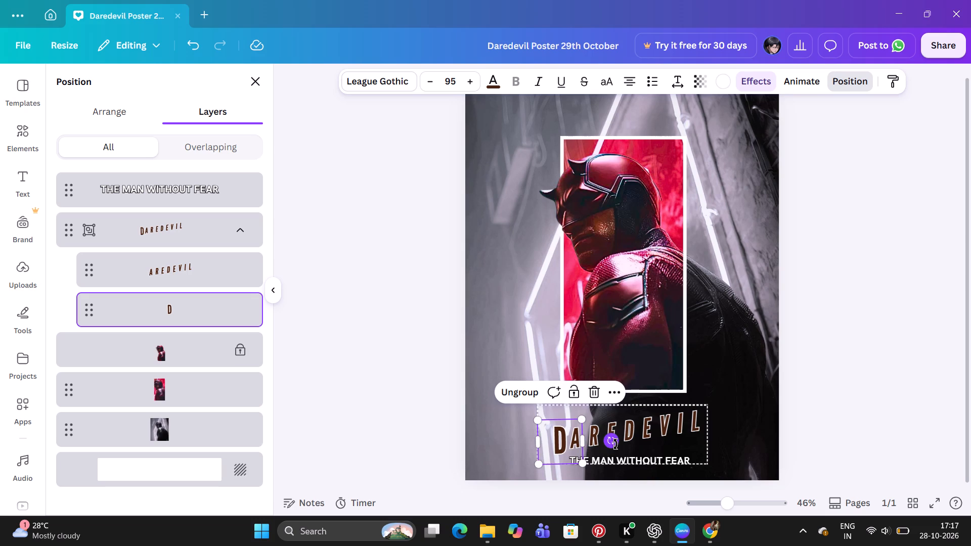
Shift the large D slightly up and to the left within the DAREDEVIL title group.
key(Right)
click(562, 447)
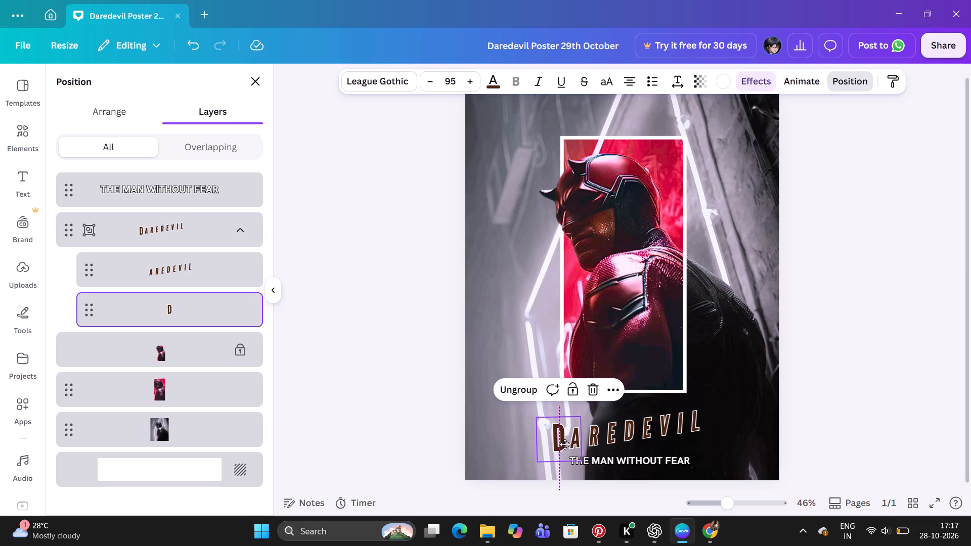
key(Right)
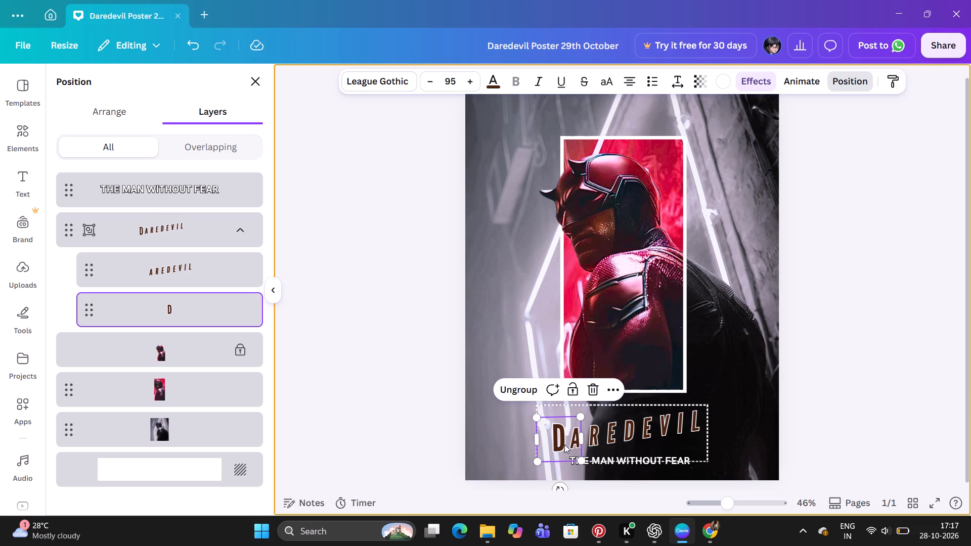
Ungroup the DAREDEVIL title so the large D and the AREDEVIL lettering are separate.
click(519, 384)
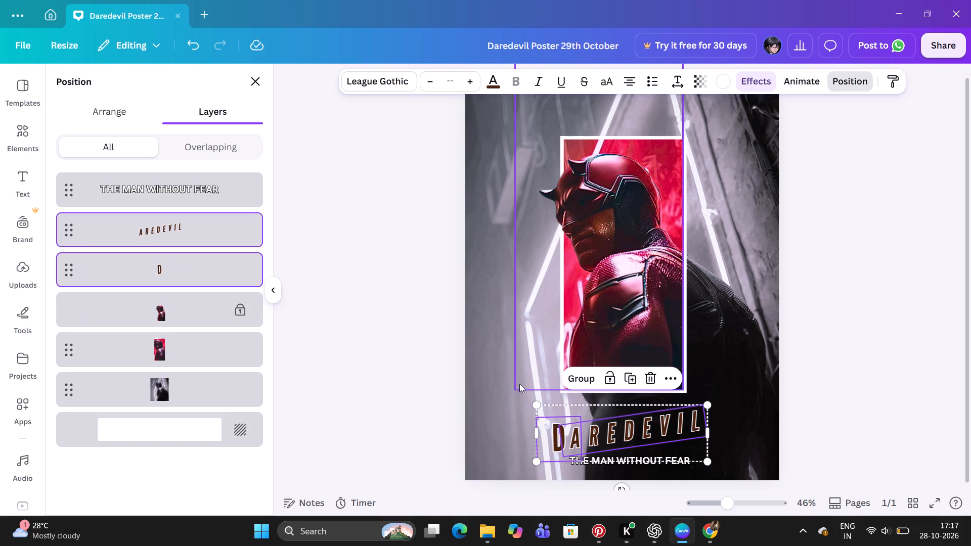
click(394, 429)
click(394, 429)
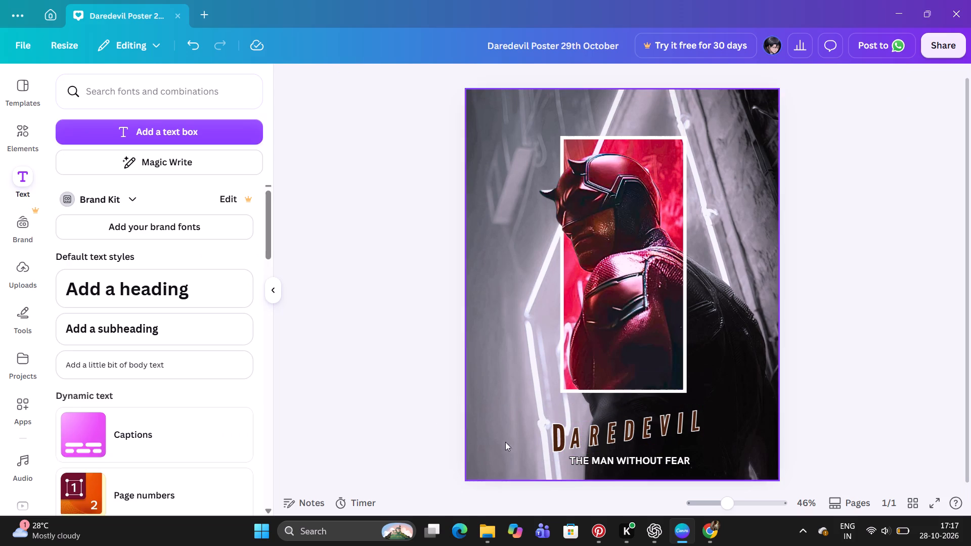
Nudge the large D right and down in small increments to line it up with the AREDEVIL lettering.
click(555, 435)
key(Right)
key(Right)
key(Right)
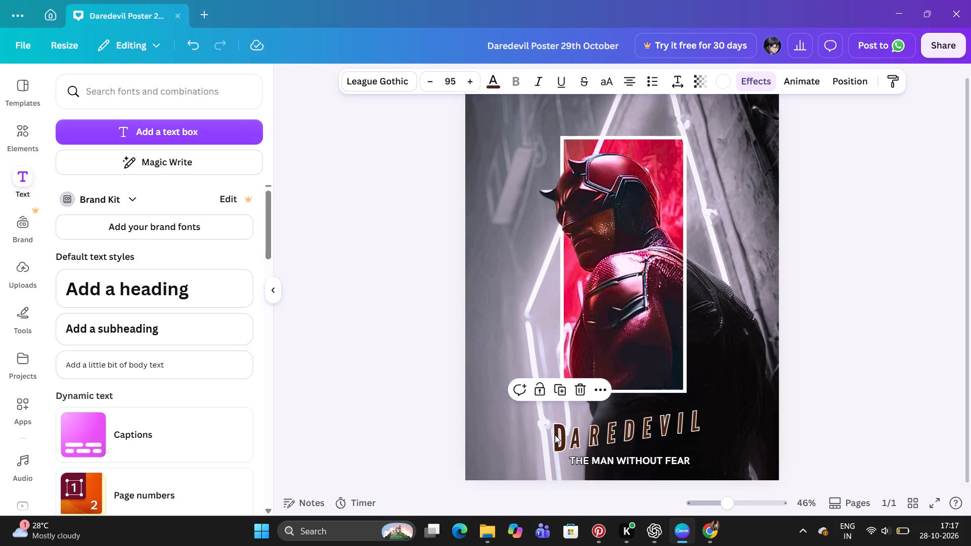
key(Down)
key(Down)
key(Down)
key(Down)
key(Down)
key(Right)
key(Right)
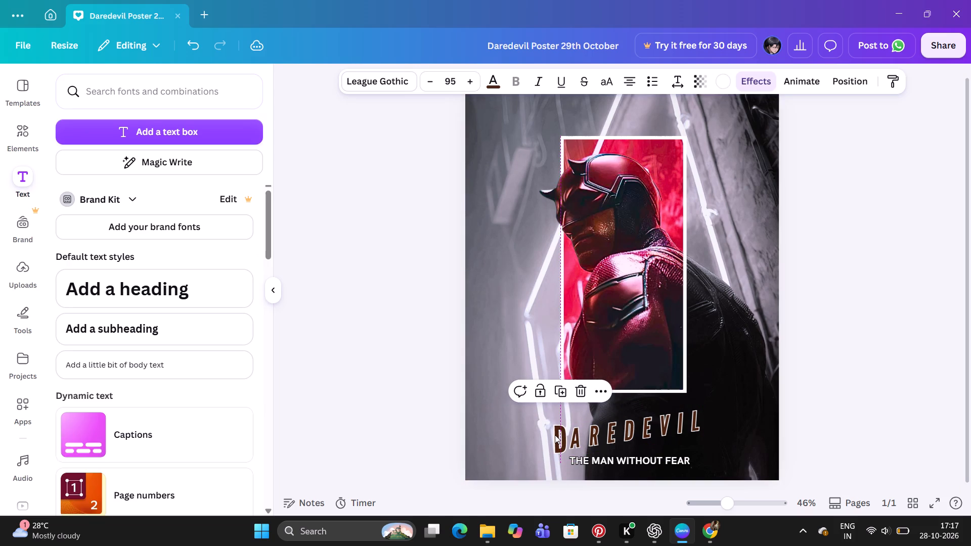
key(Down)
key(Up)
key(Right)
key(Left)
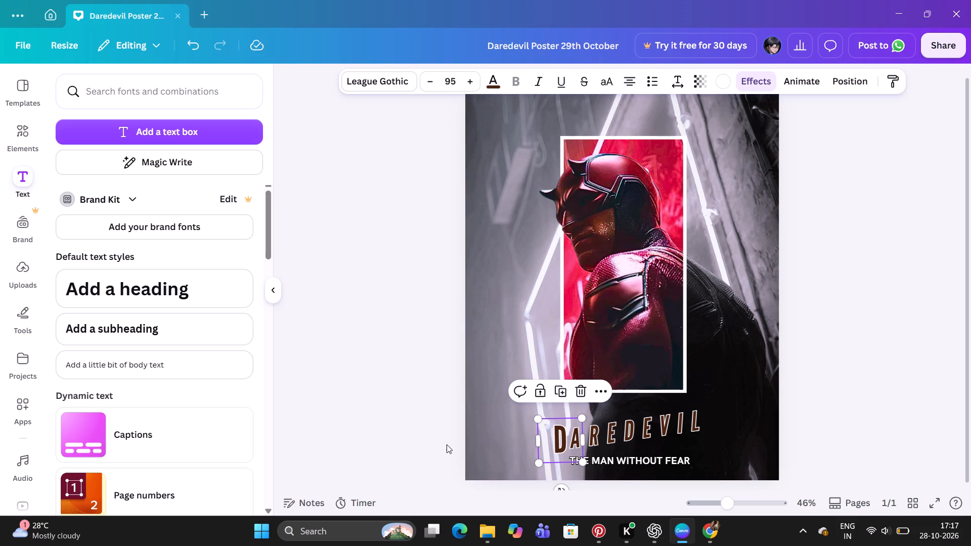
click(437, 443)
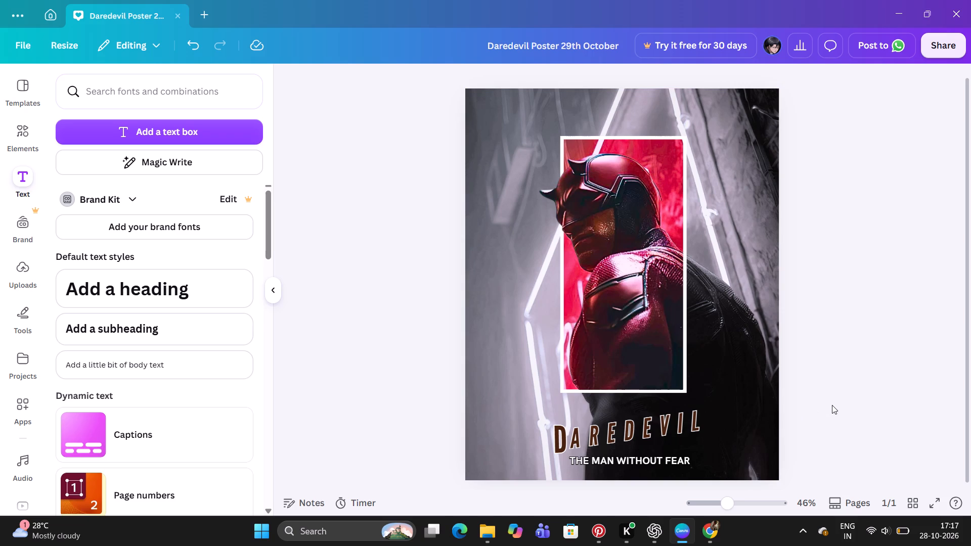
Set the AREDEVIL lettering's font size to 70 and nudge it slightly right, away from the large D.
click(681, 428)
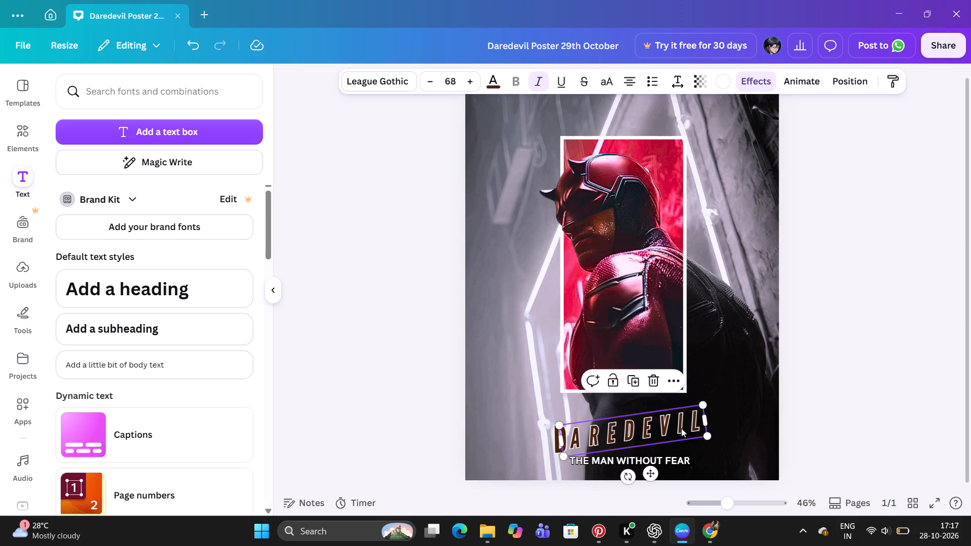
click(469, 73)
click(469, 73)
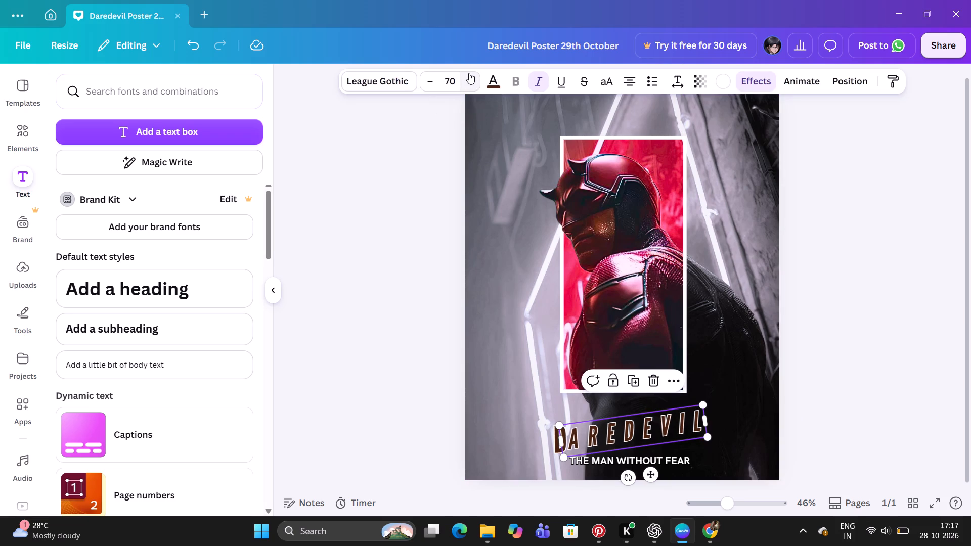
key(Right)
key(Right)
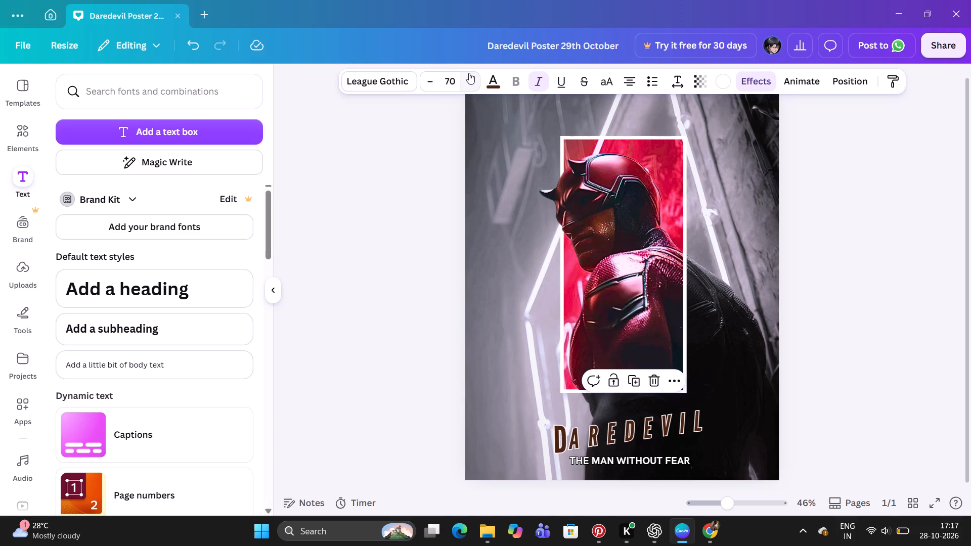
key(Right)
key(Right)
key(Right)
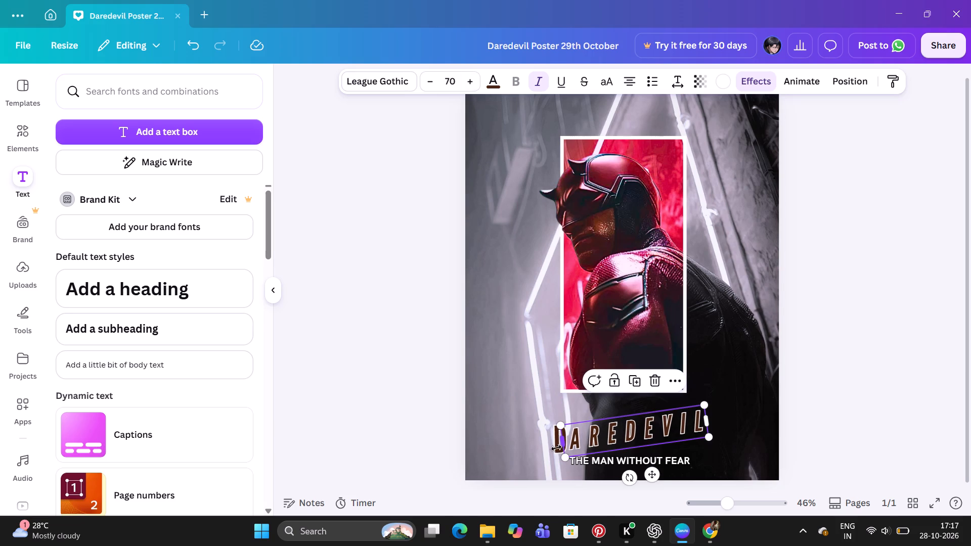
Set the large D's font size to 98 and fine-tune its position beside the AREDEVIL lettering.
click(542, 456)
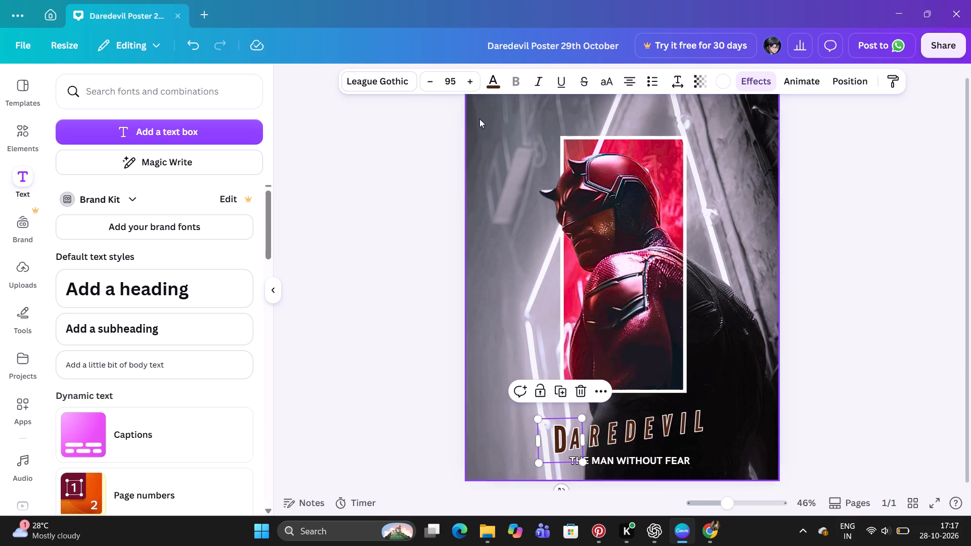
double_click(470, 77)
click(470, 77)
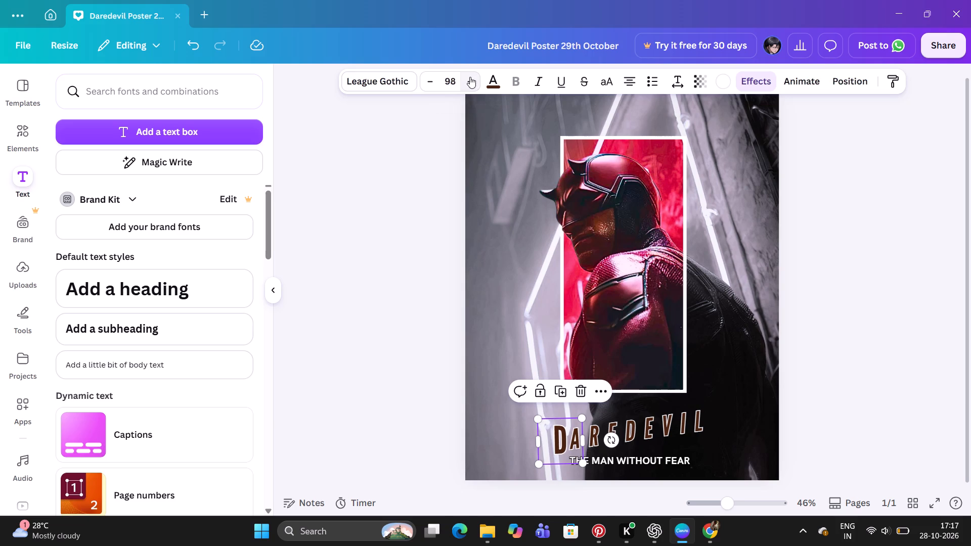
key(Up)
key(Down)
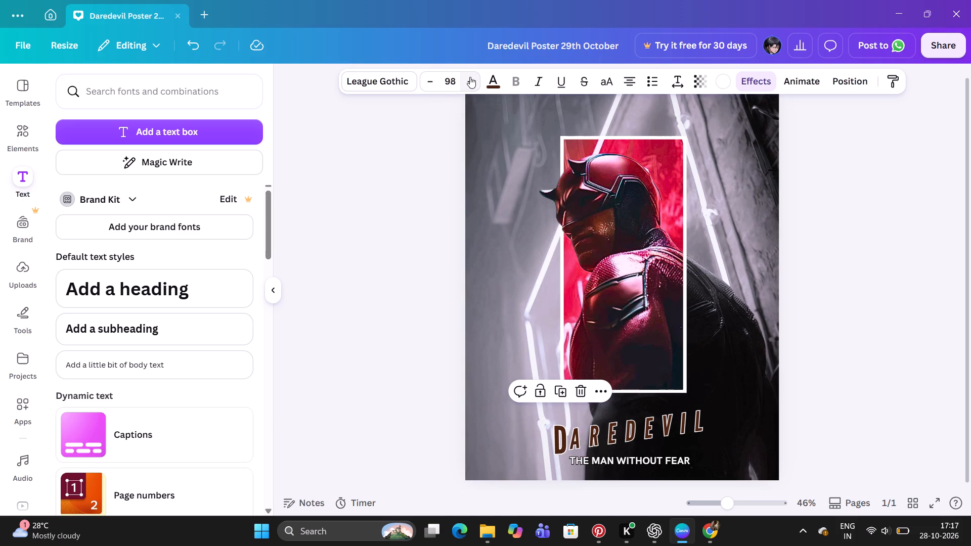
key(Right)
key(Left)
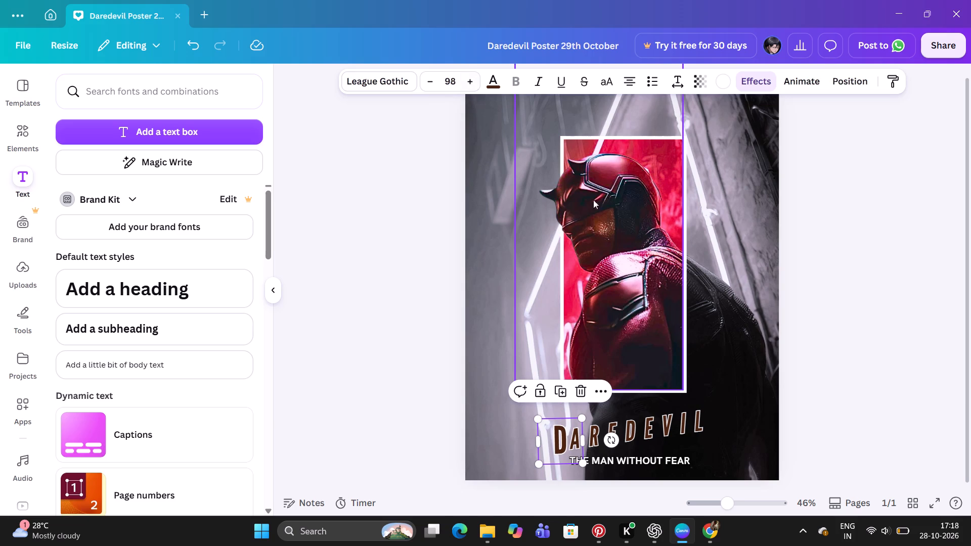
Set the THE MAN WITHOUT FEAR tagline's font size to 27.
click(675, 463)
click(472, 77)
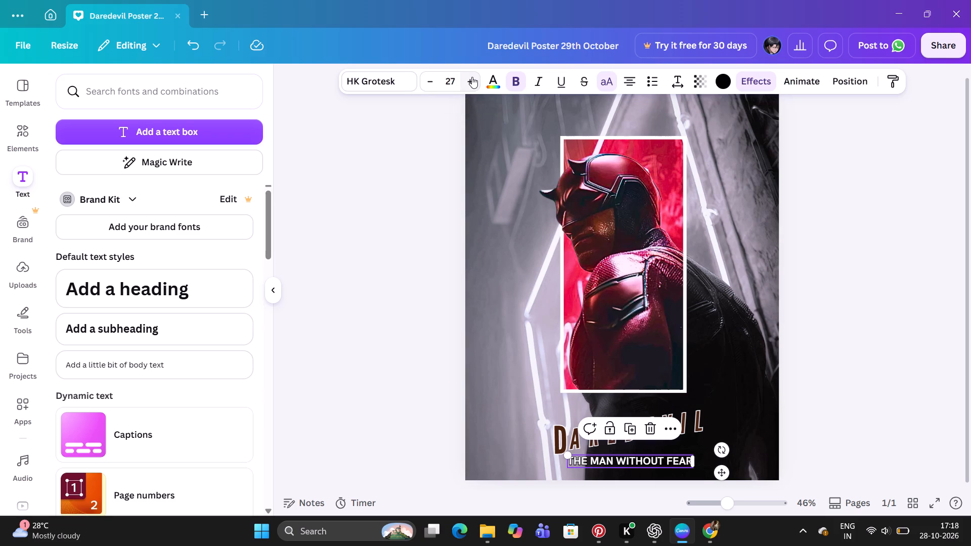
click(472, 77)
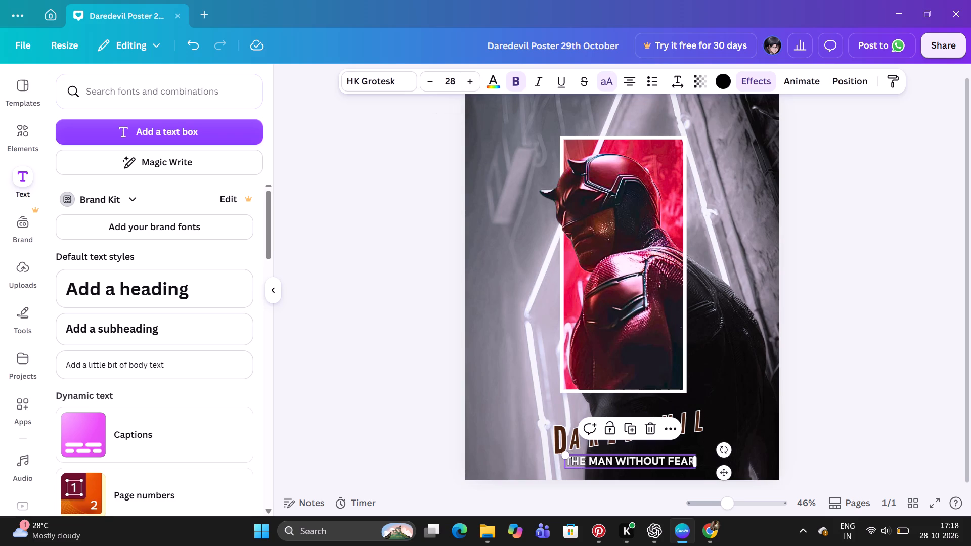
click(430, 83)
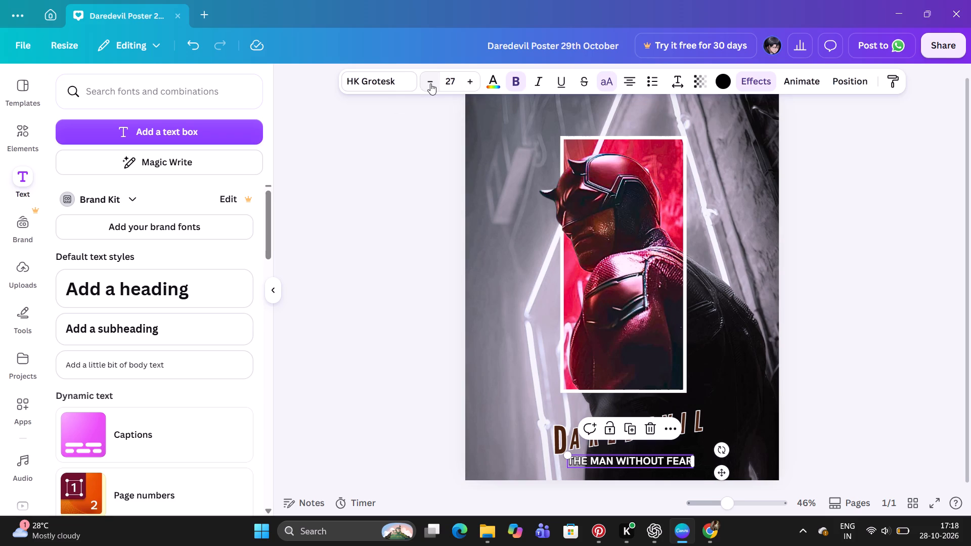
click(430, 83)
click(464, 81)
click(369, 322)
Group the large D with the AREDEVIL lettering into one title, leaving out the tagline.
drag(406, 417, 462, 400)
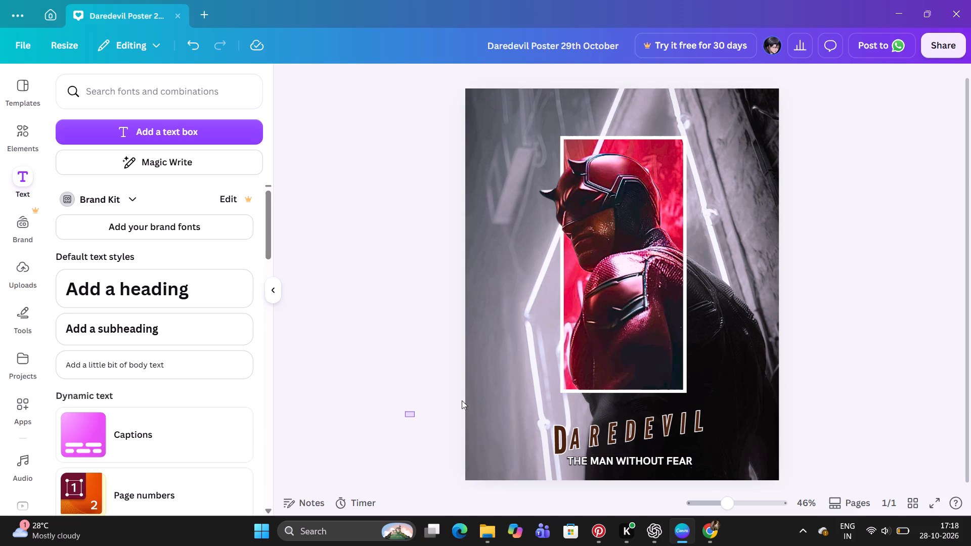
drag(462, 400, 586, 428)
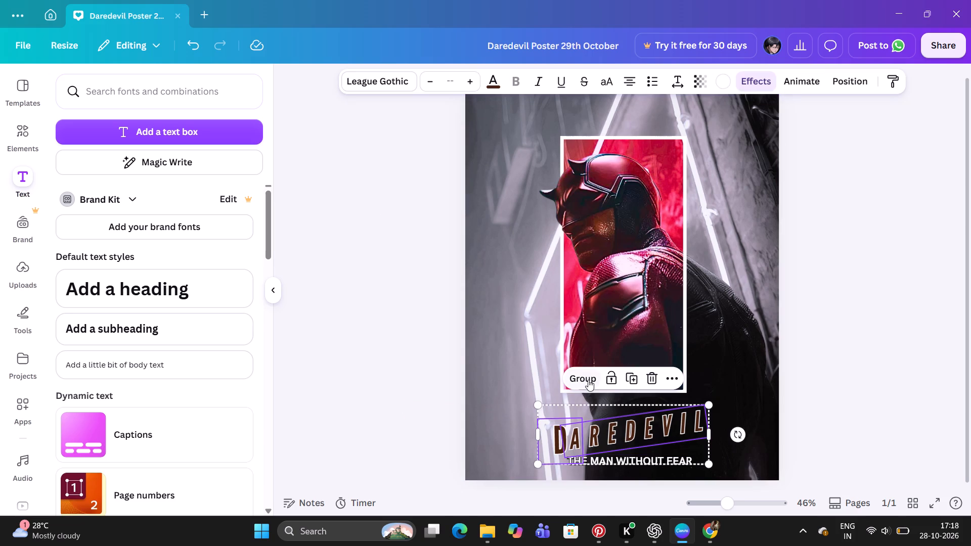
click(588, 380)
key(Up)
key(Up)
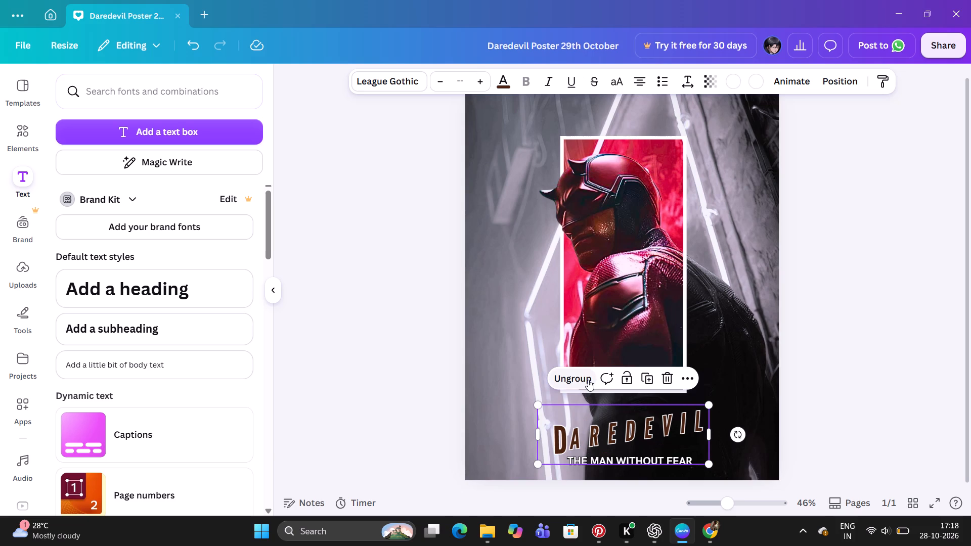
click(835, 409)
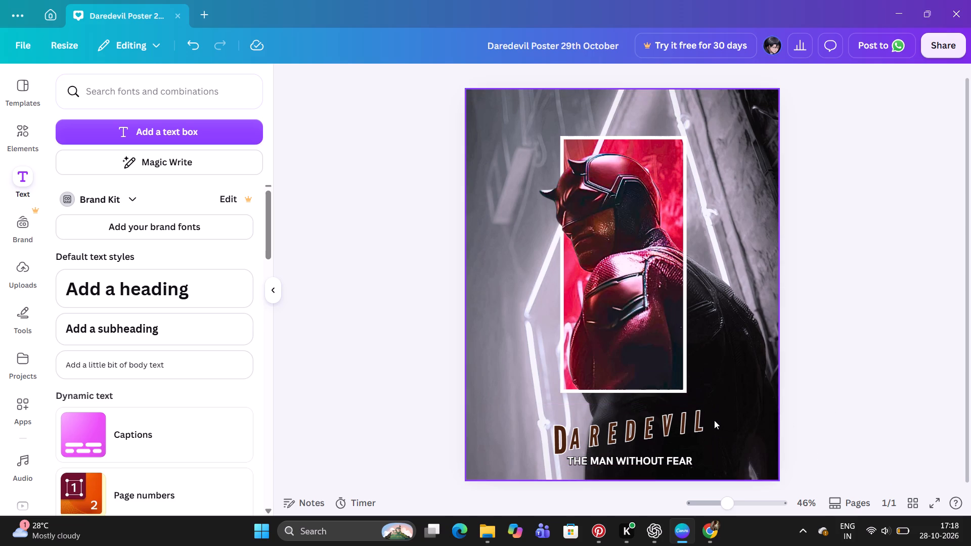
Nudge the grouped DAREDEVIL title up slightly to widen the gap above the tagline.
click(676, 424)
key(Up)
key(Up)
key(Up)
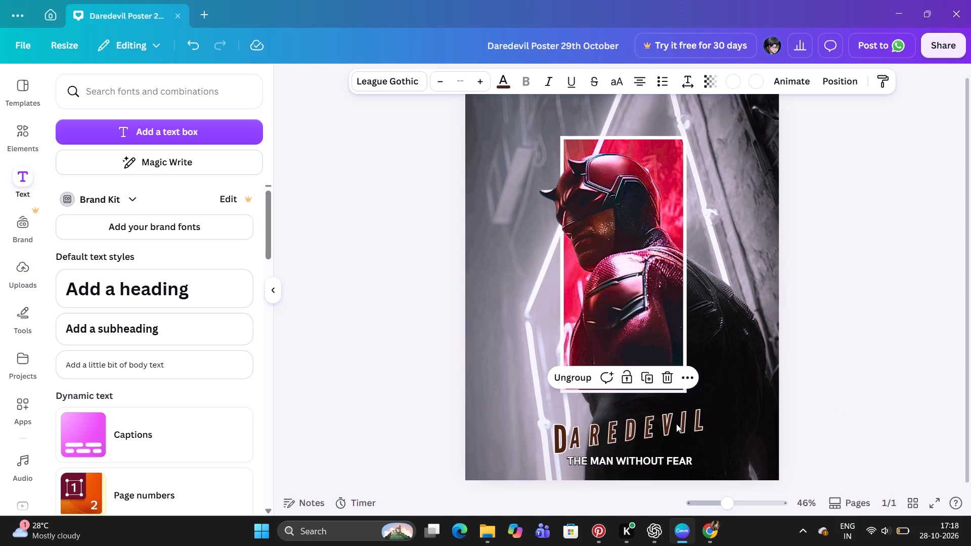
key(Up)
key(Up)
key(Up)
key(Up)
key(Up)
key(Up)
key(Up)
key(Up)
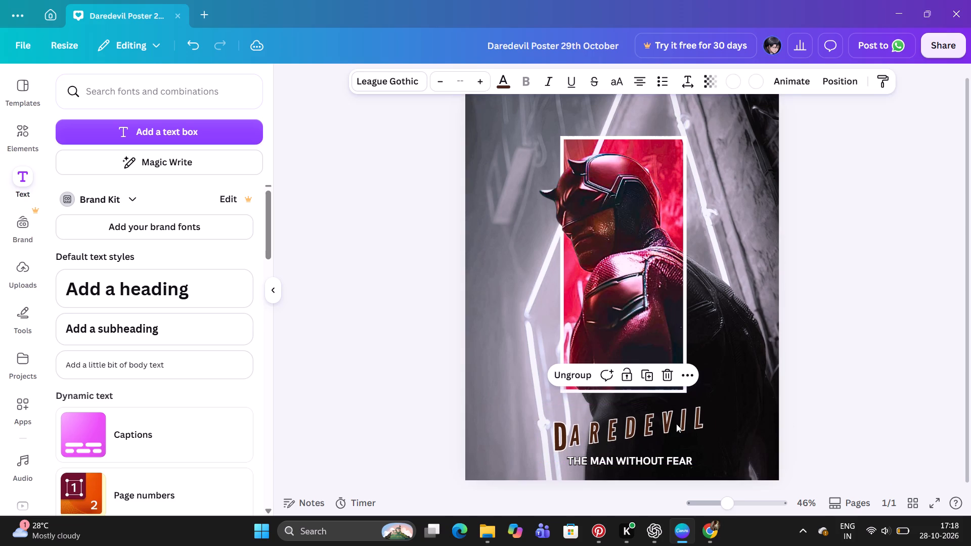
key(Down)
key(Down)
key(Down)
key(Down)
key(Down)
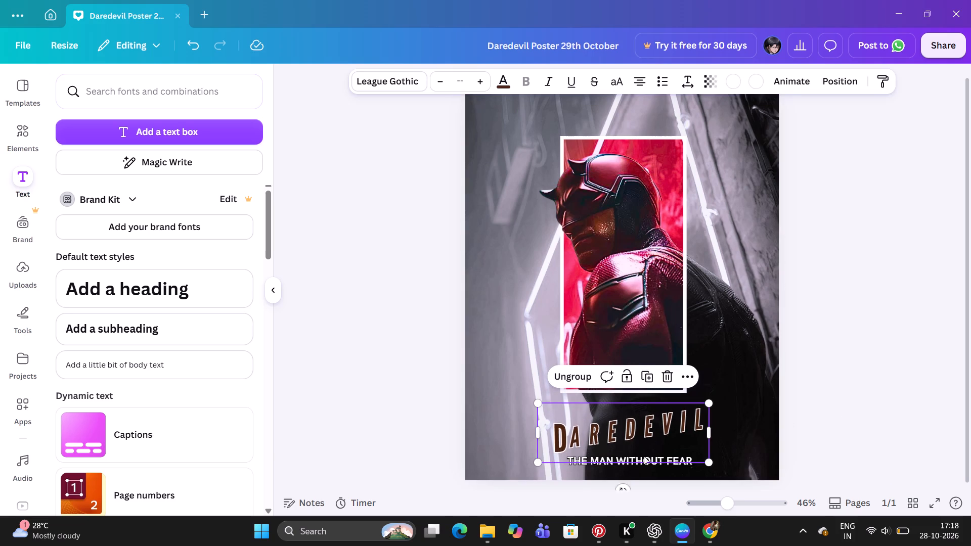
Nudge the THE MAN WITHOUT FEAR tagline up very slightly beneath the DAREDEVIL title.
click(635, 465)
key(Up)
key(Down)
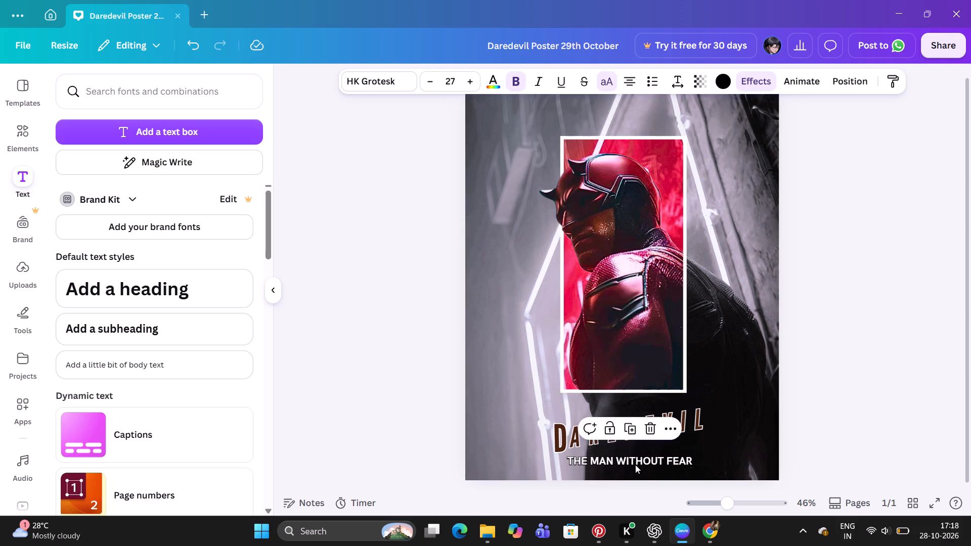
key(Up)
key(Up)
key(Up)
key(Down)
key(Down)
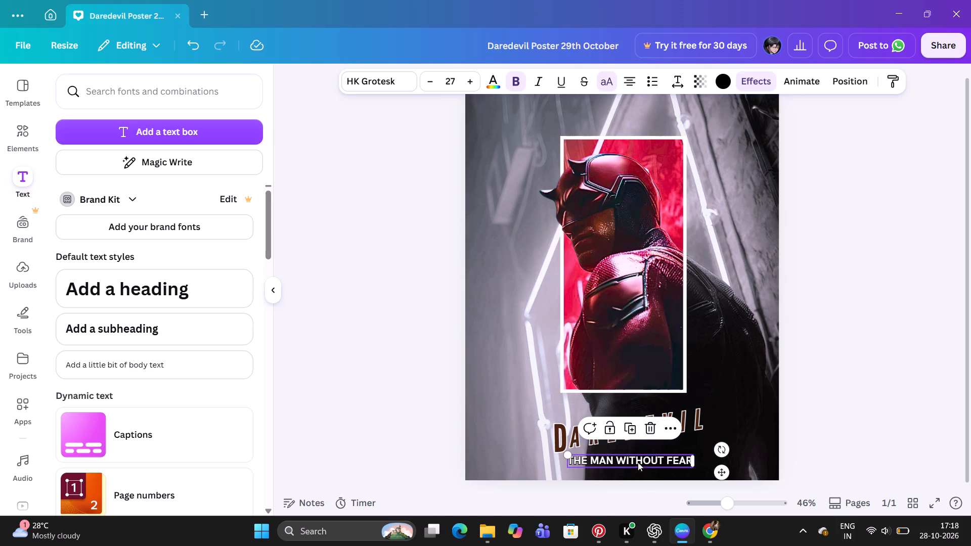
click(798, 393)
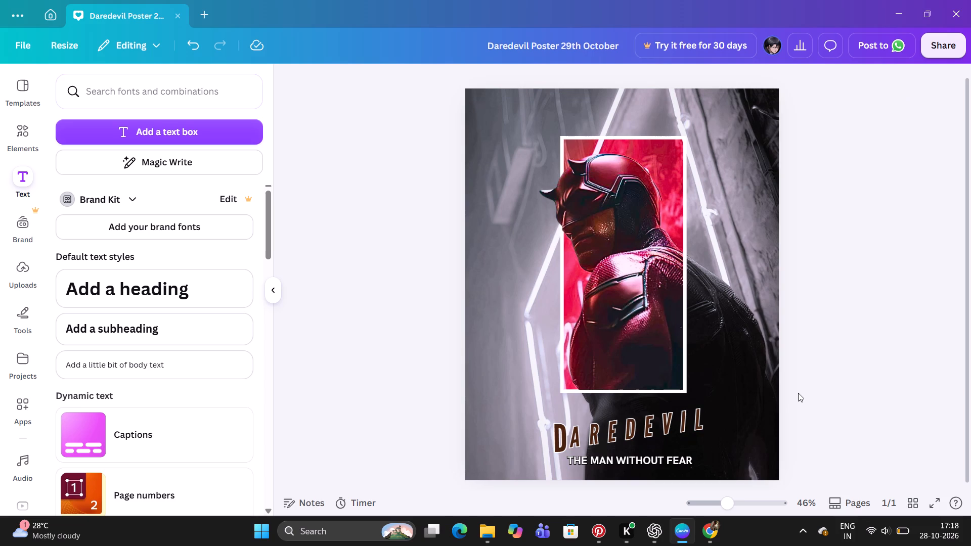
Nudge the grouped DAREDEVIL title up two more small increments above the tagline.
click(632, 438)
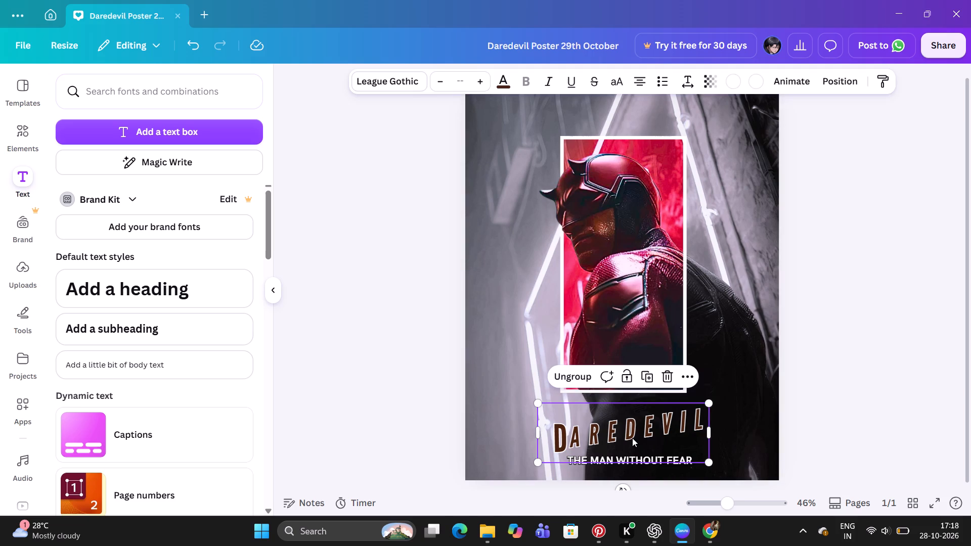
key(Up)
key(Up)
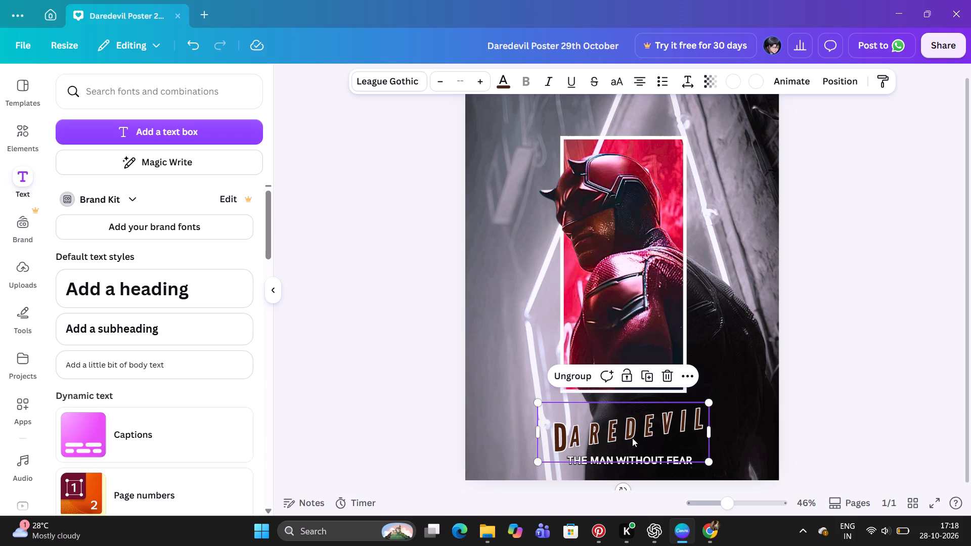
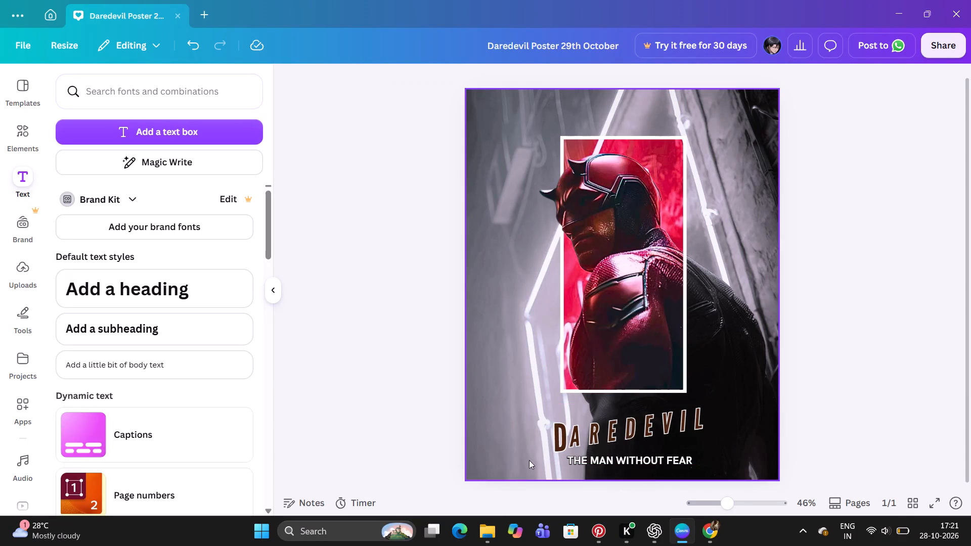
Ungroup the DAREDEVIL title and nudge the large D two small increments to the left.
click(585, 434)
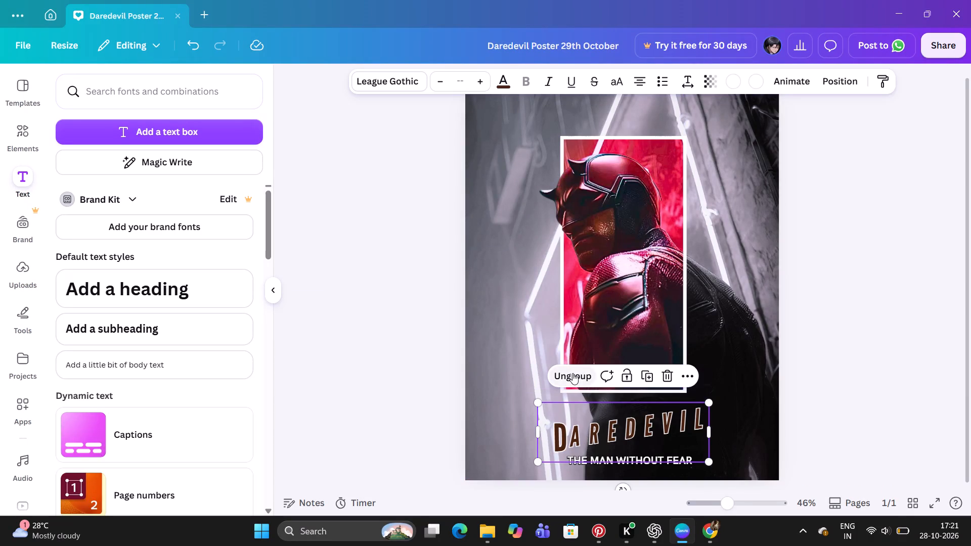
click(572, 373)
click(447, 435)
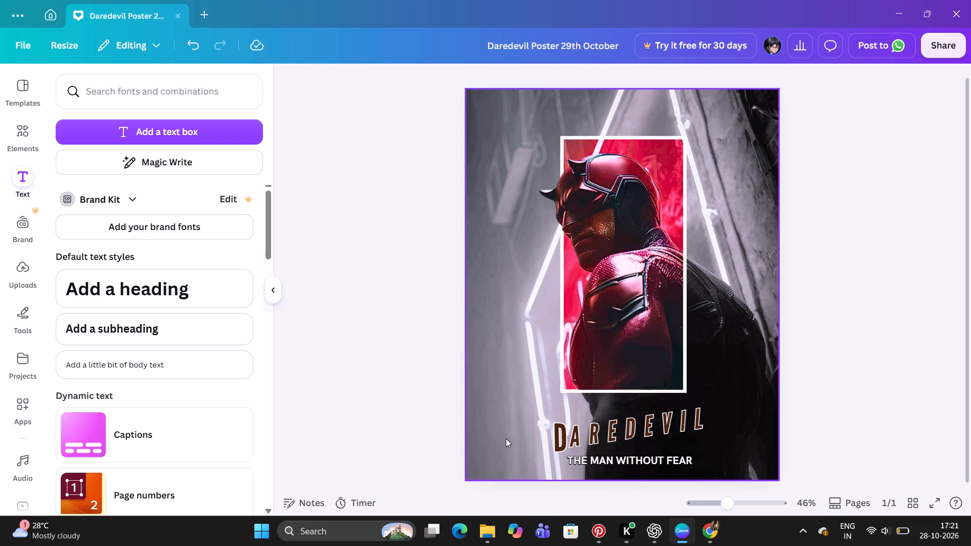
click(553, 440)
key(Left)
key(Left)
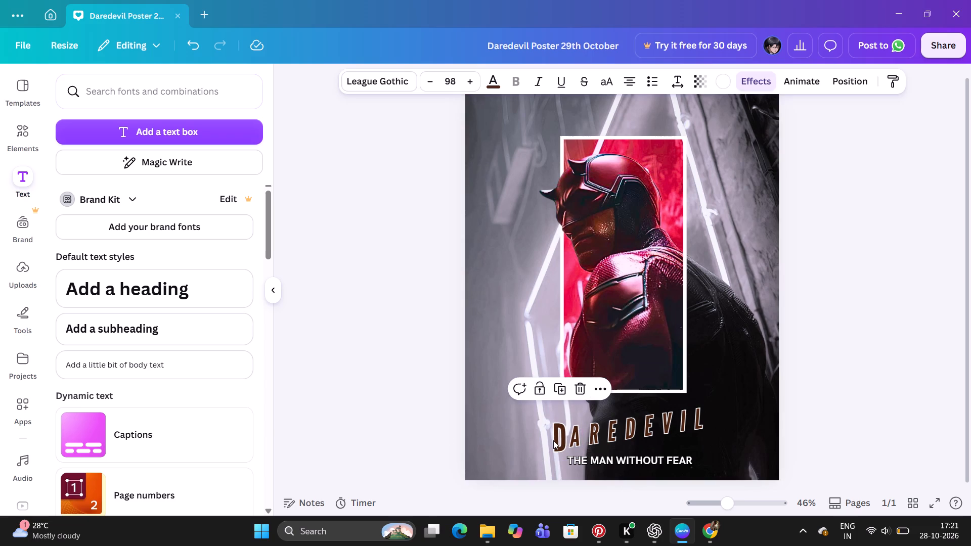
click(380, 431)
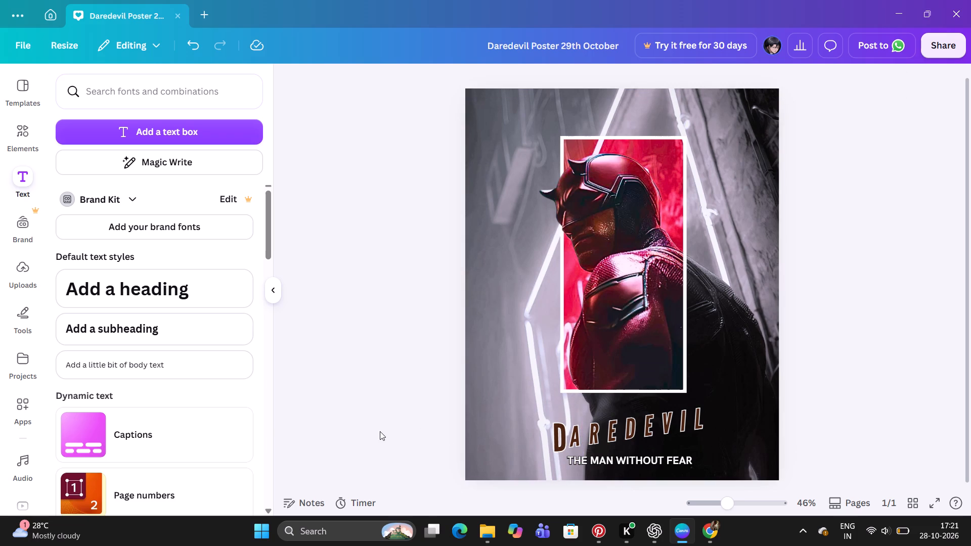
Add a subheading text reading "Devil of the Hell's Kitchen" to the poster.
click(134, 334)
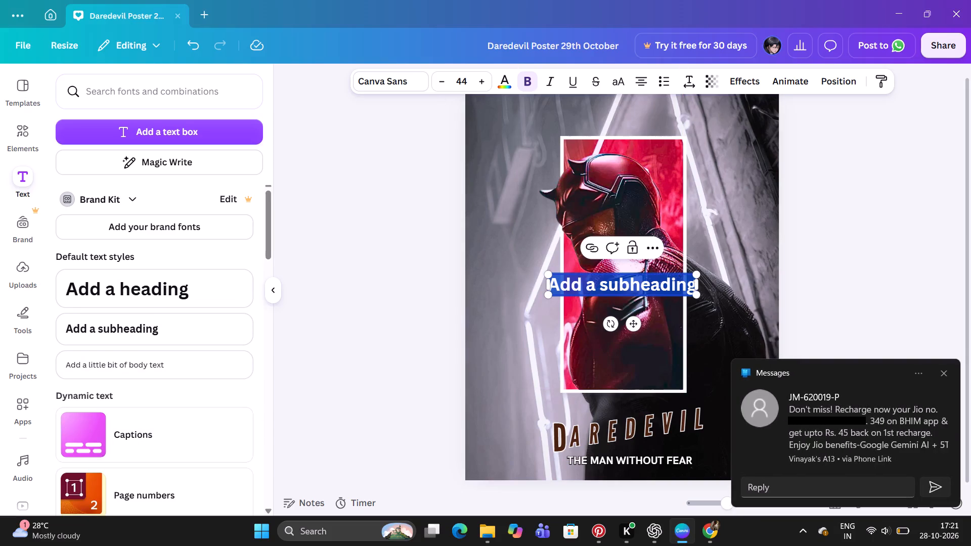
key(BackSpace)
key(d)
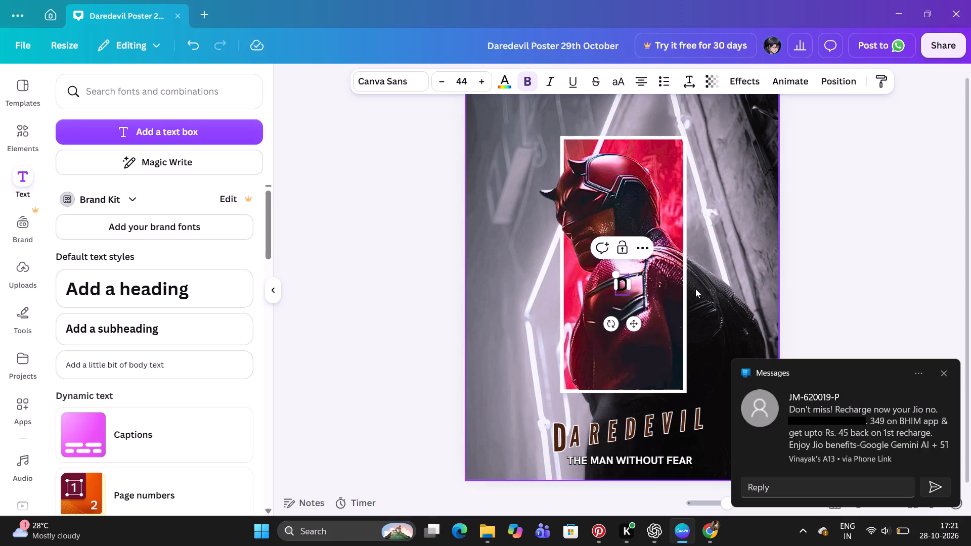
text(ev)
text(il of)
key(space)
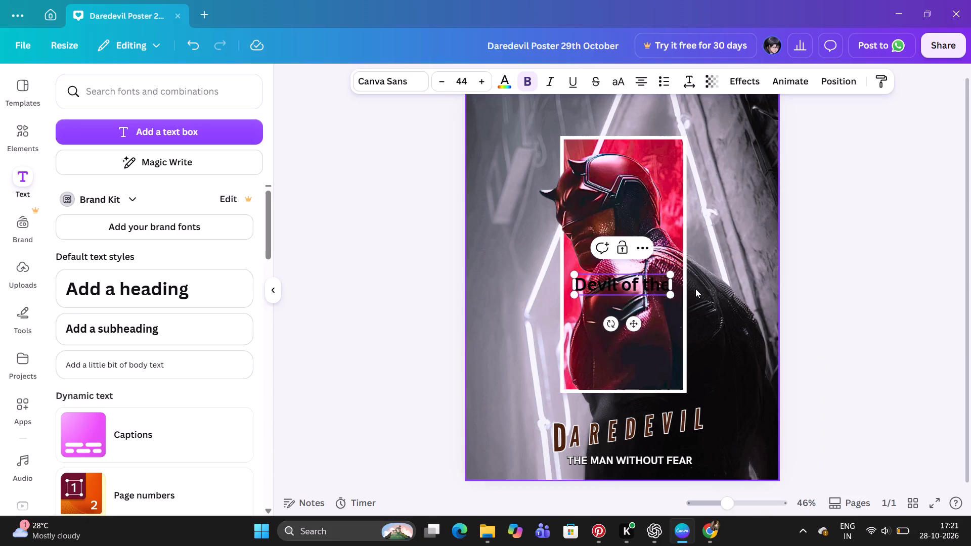
text(el)
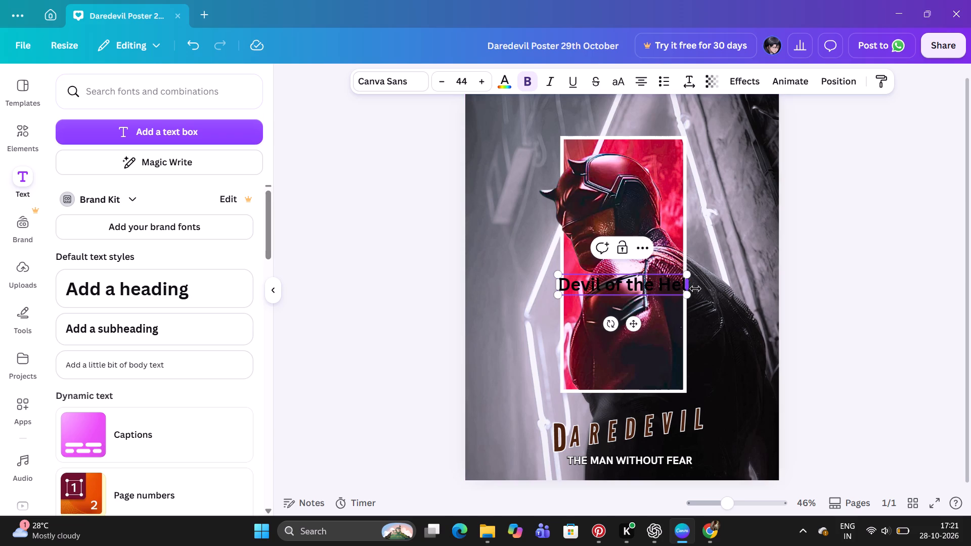
text(l's)
key(space)
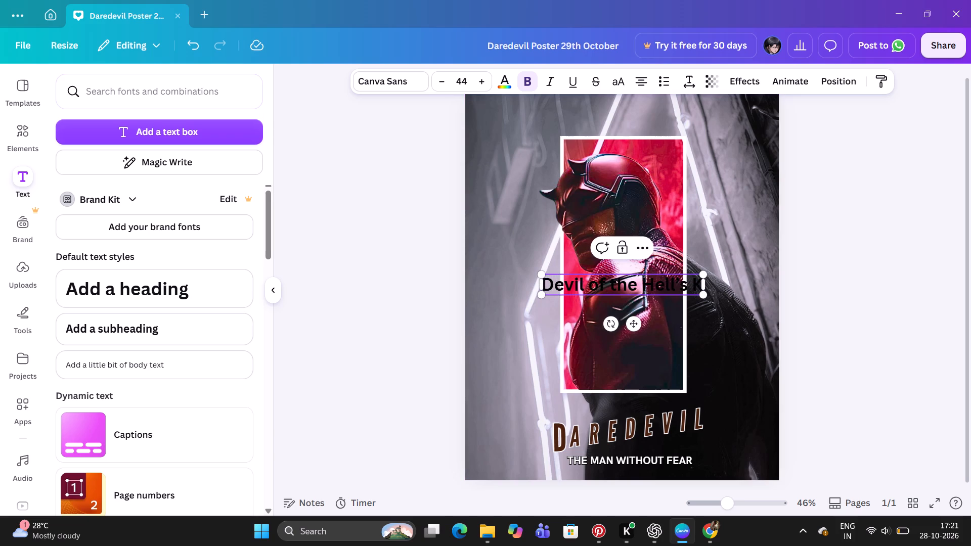
key(i)
text(tchn)
key(BackSpace)
key(e)
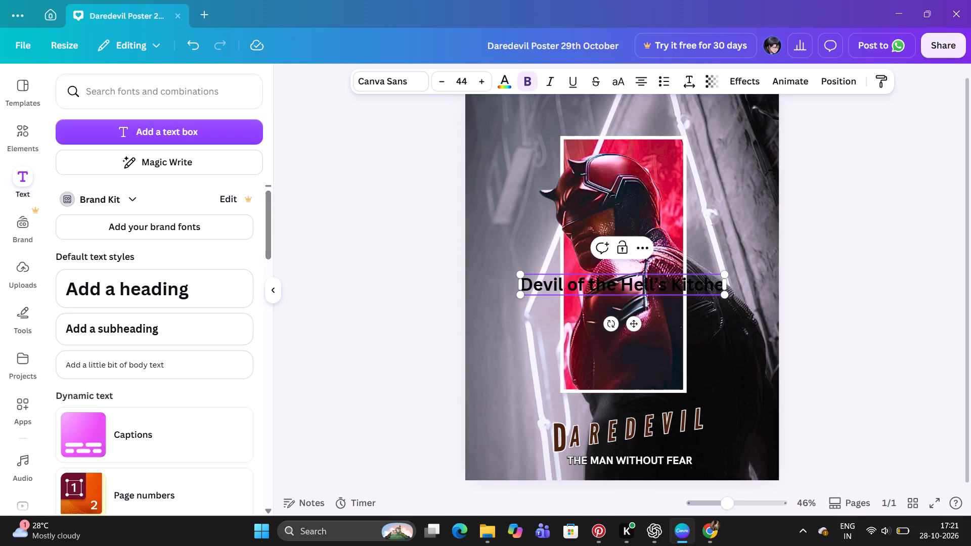
key(n)
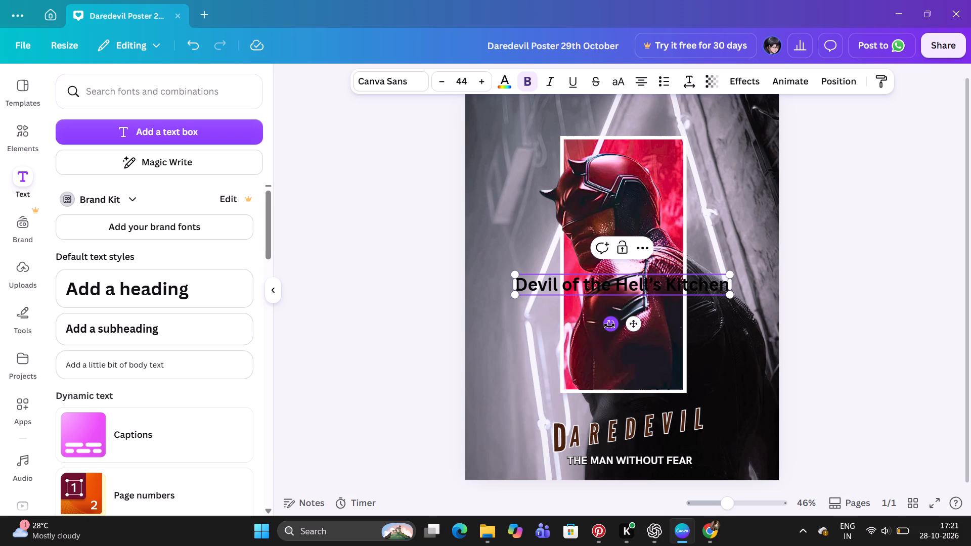
Rotate the new subheading to vertical, reading bottom to top, and place it left of the framed picture.
drag(609, 326, 735, 294)
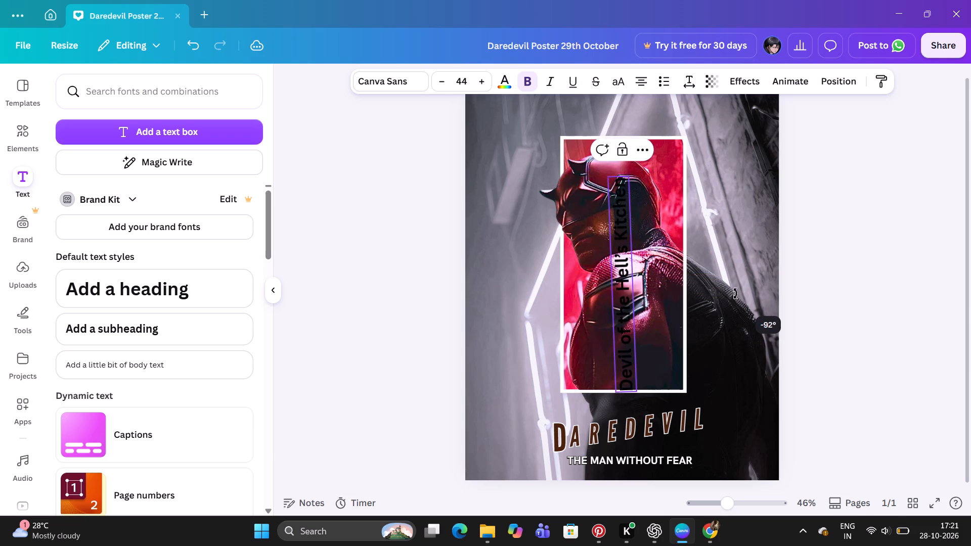
drag(735, 294, 729, 296)
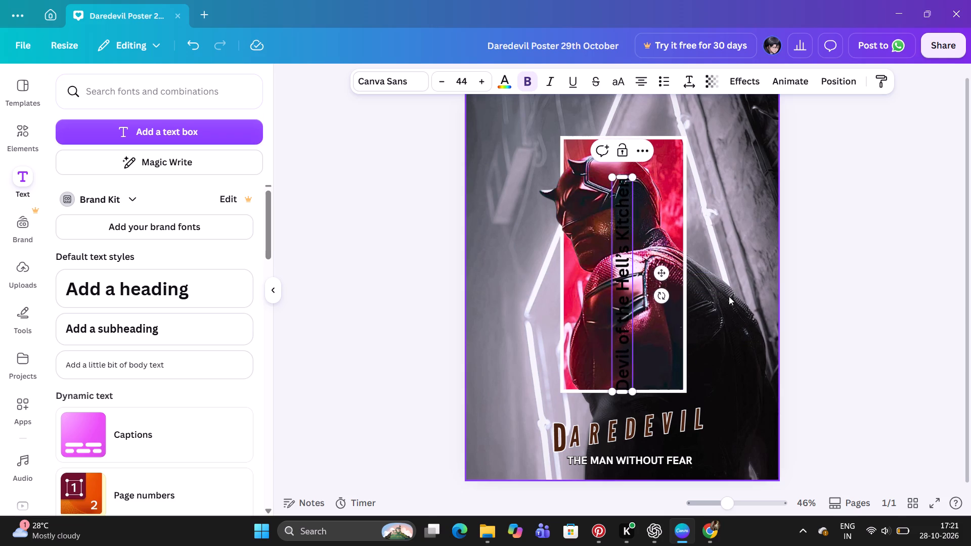
drag(661, 272, 617, 267)
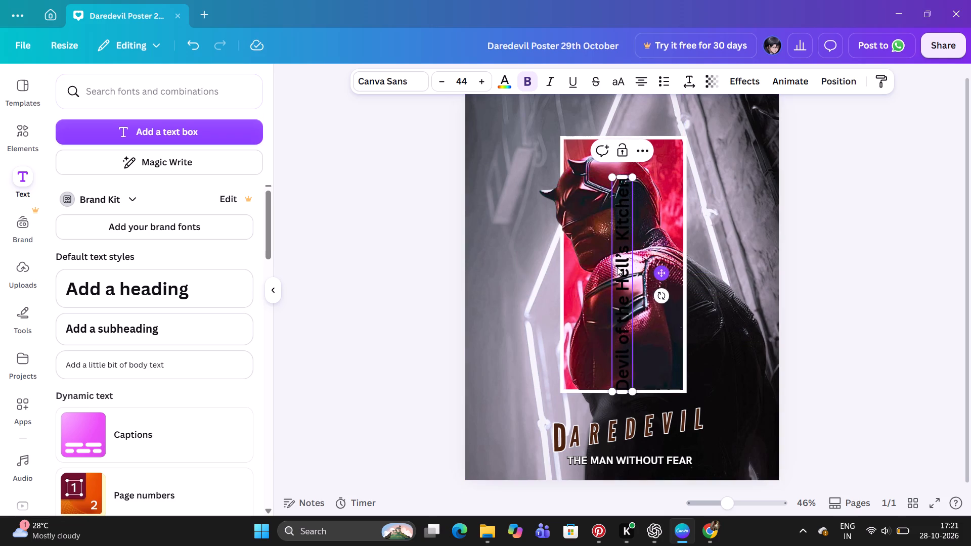
drag(617, 267, 568, 261)
Change the vertical "Devil of the Hell's Kitchen" text's font to League Gothic.
click(400, 79)
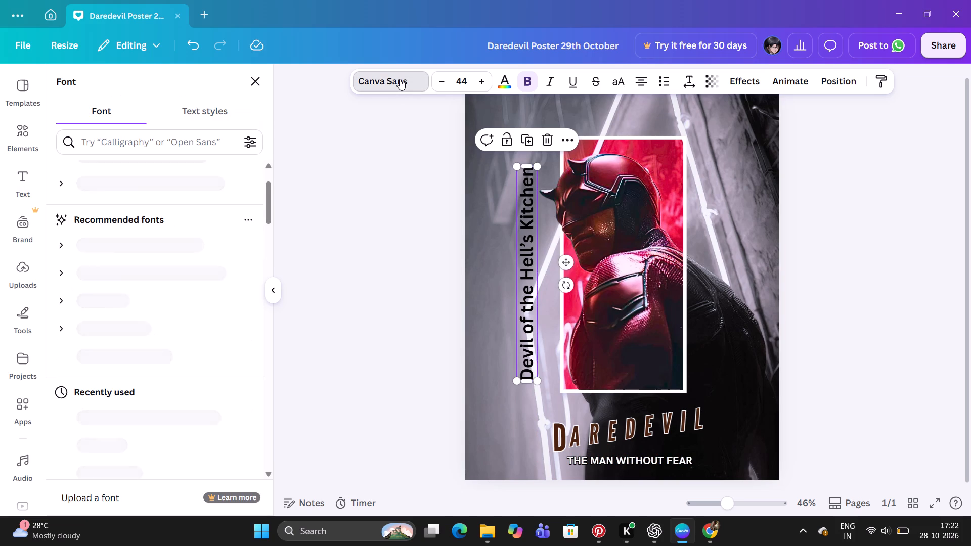
scroll(202, 429, up, 1)
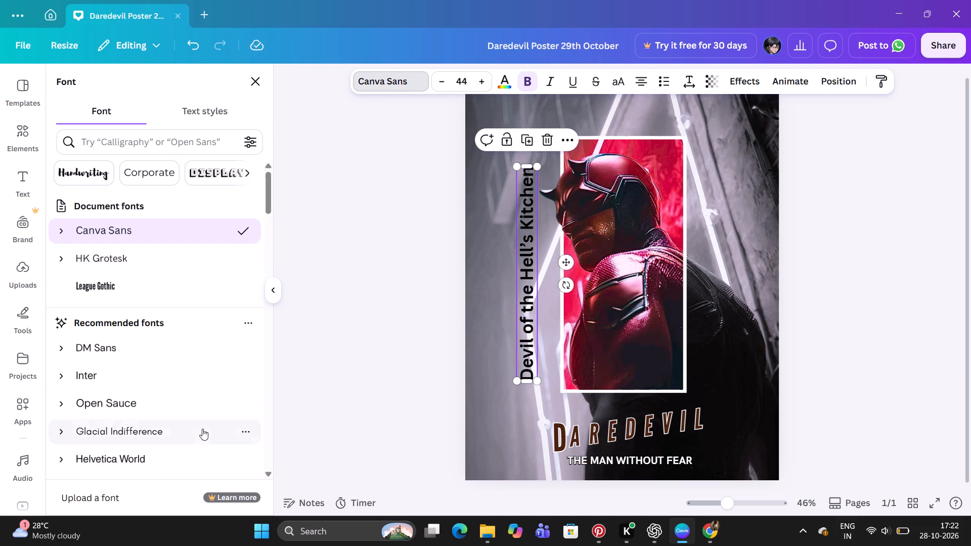
click(156, 290)
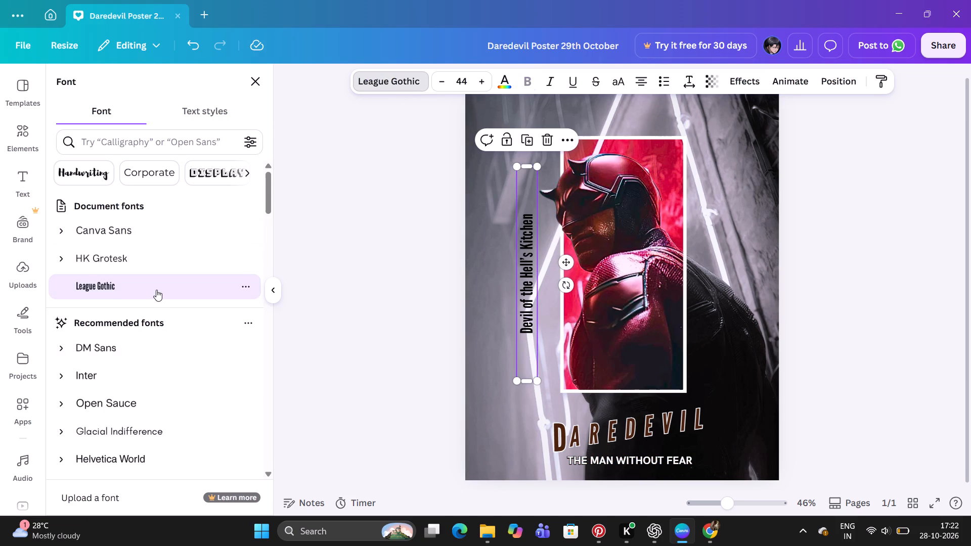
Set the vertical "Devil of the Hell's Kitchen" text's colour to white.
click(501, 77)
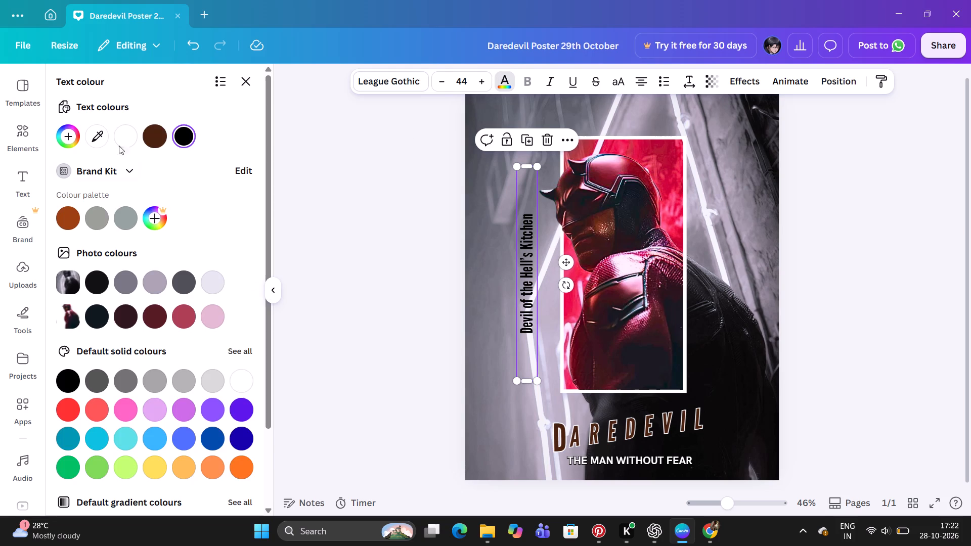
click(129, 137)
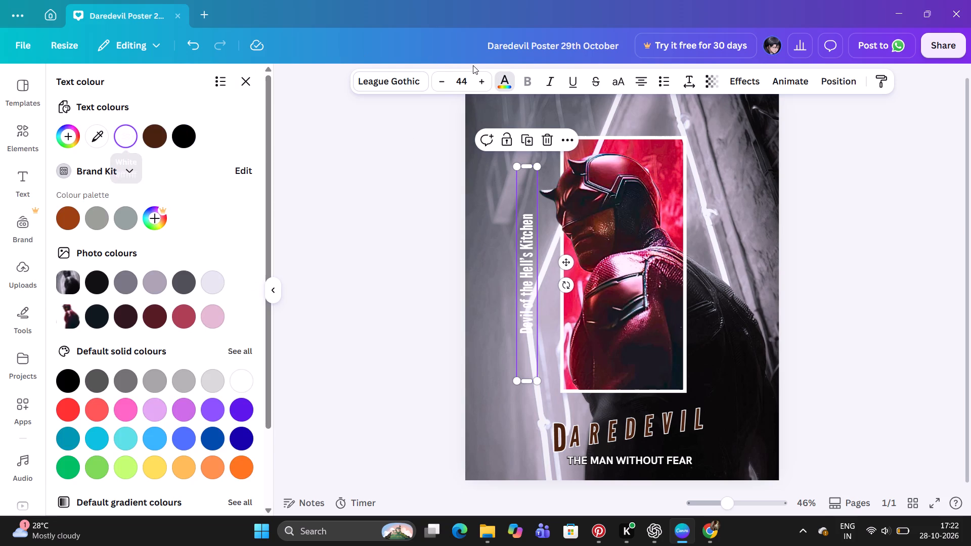
Try the Glitch and Glow effects on the vertical text, ending with the Drop shadow effect.
click(749, 82)
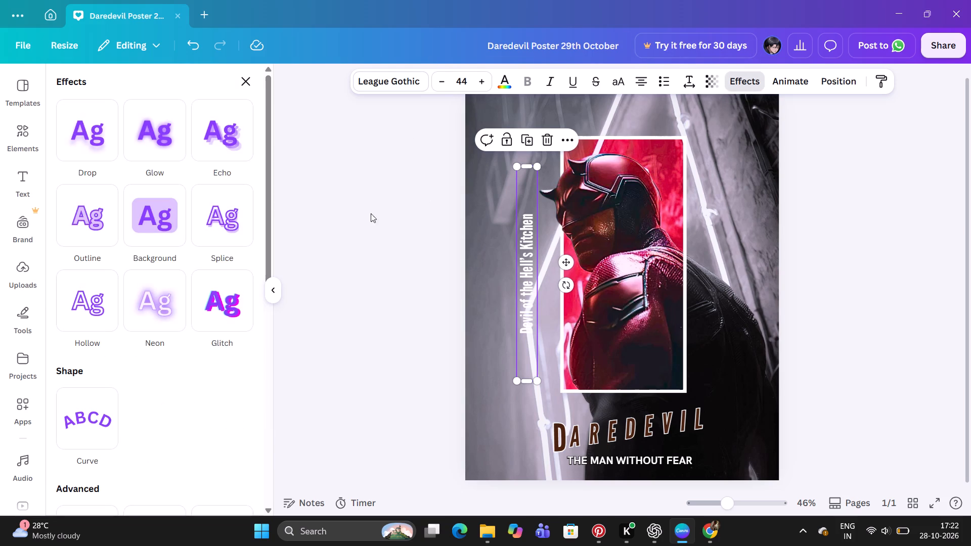
click(212, 293)
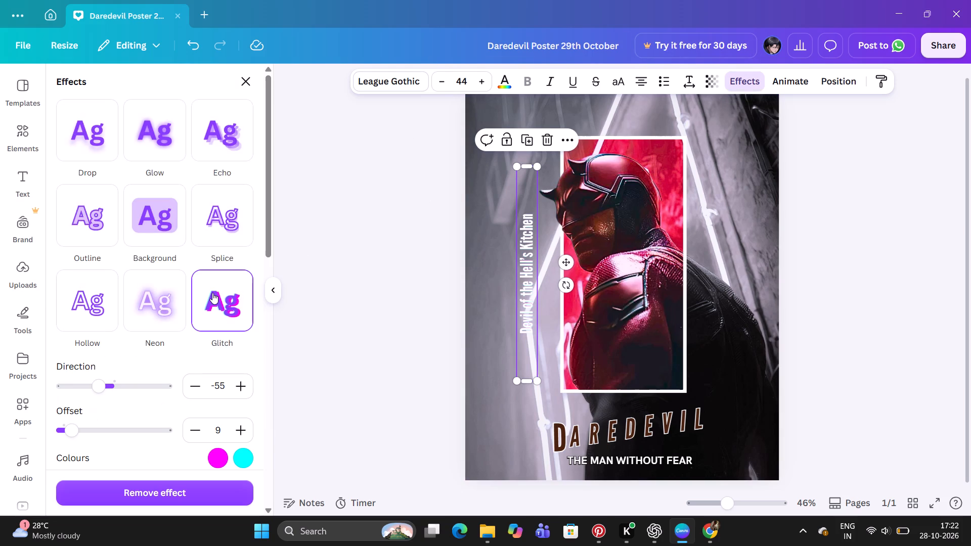
click(139, 141)
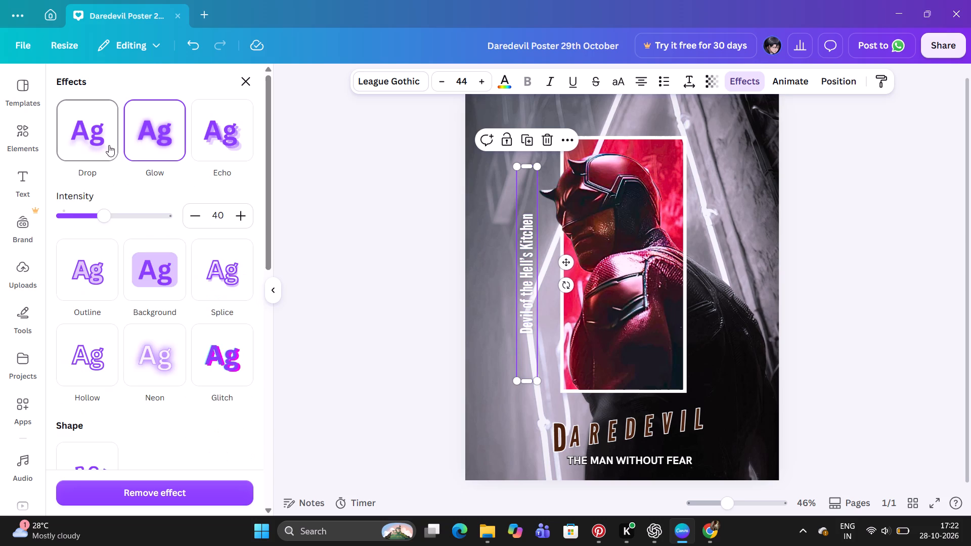
click(98, 135)
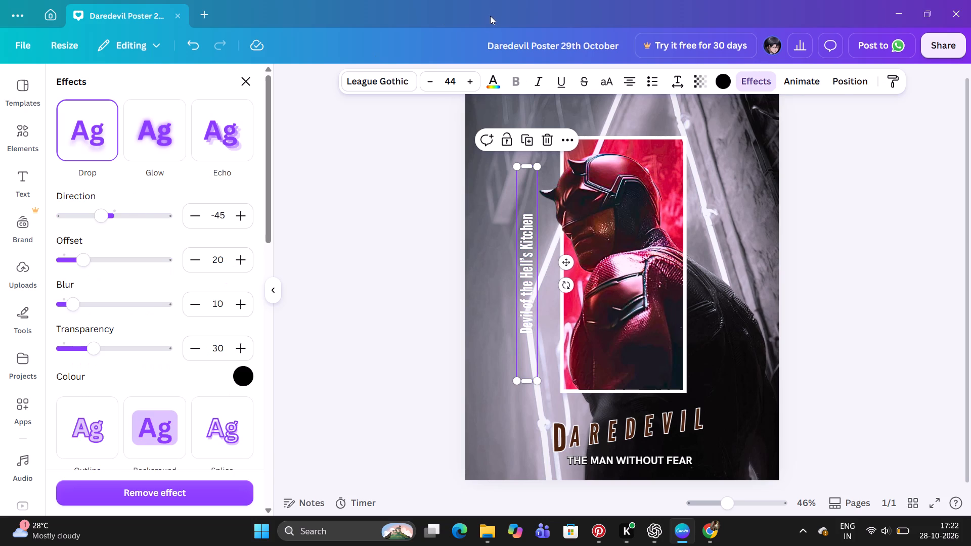
Recolour the vertical text, trying the rust-brown Brand Kit colour before choosing a darker brown from the default solid colours.
click(494, 79)
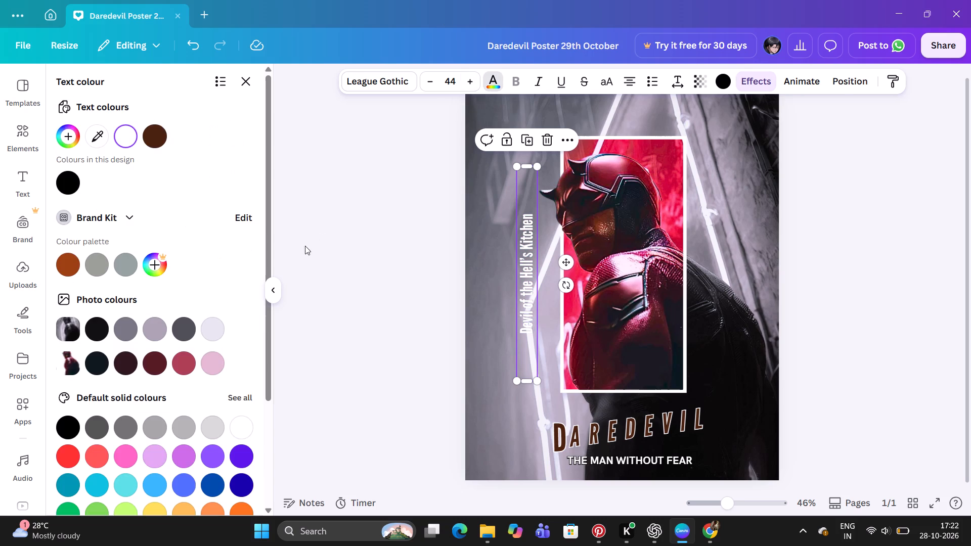
click(69, 259)
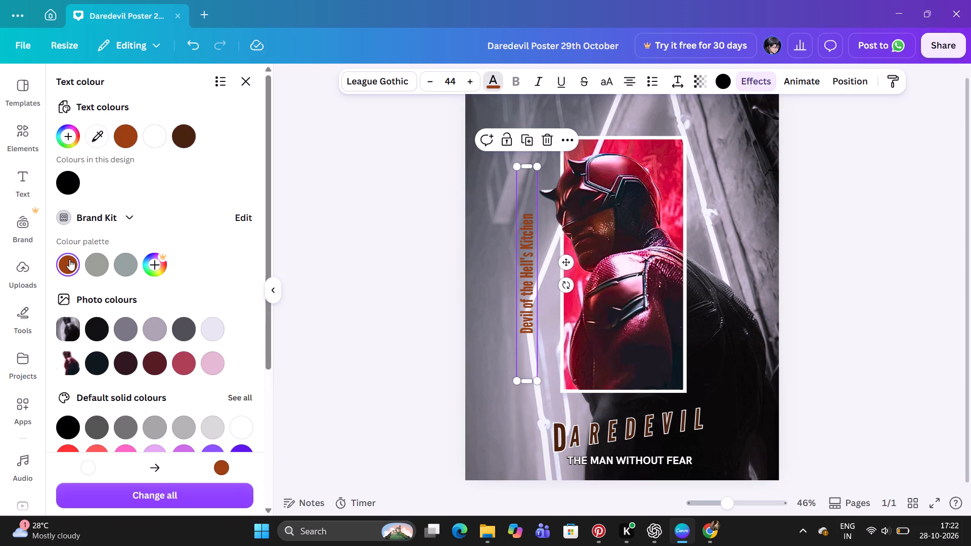
scroll(152, 296, down, 1)
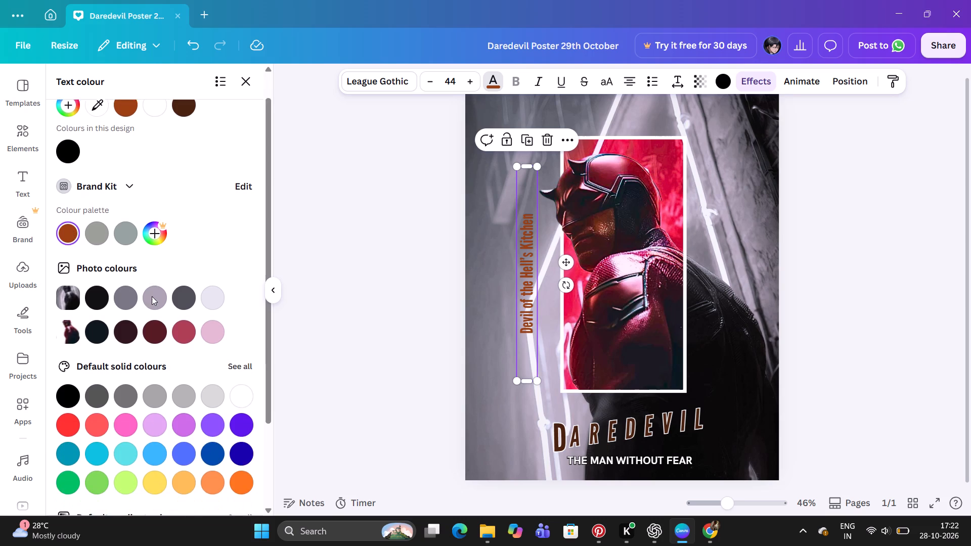
scroll(152, 296, down, 1)
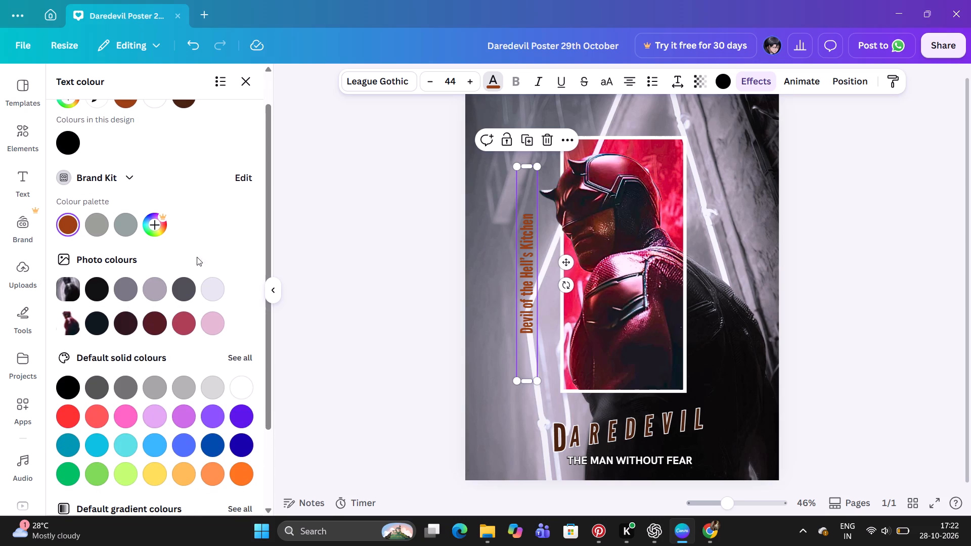
scroll(235, 187, up, 2)
scroll(235, 187, down, 2)
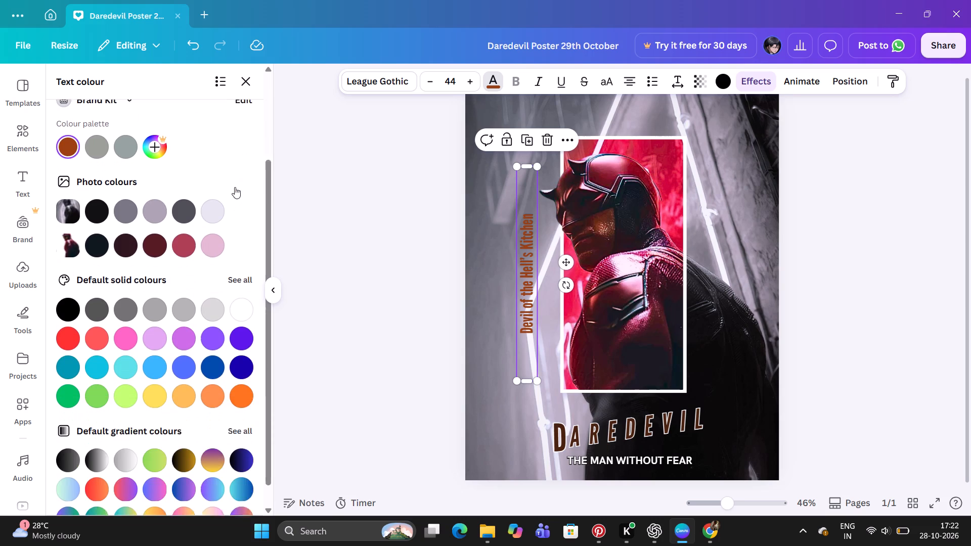
scroll(235, 187, up, 1)
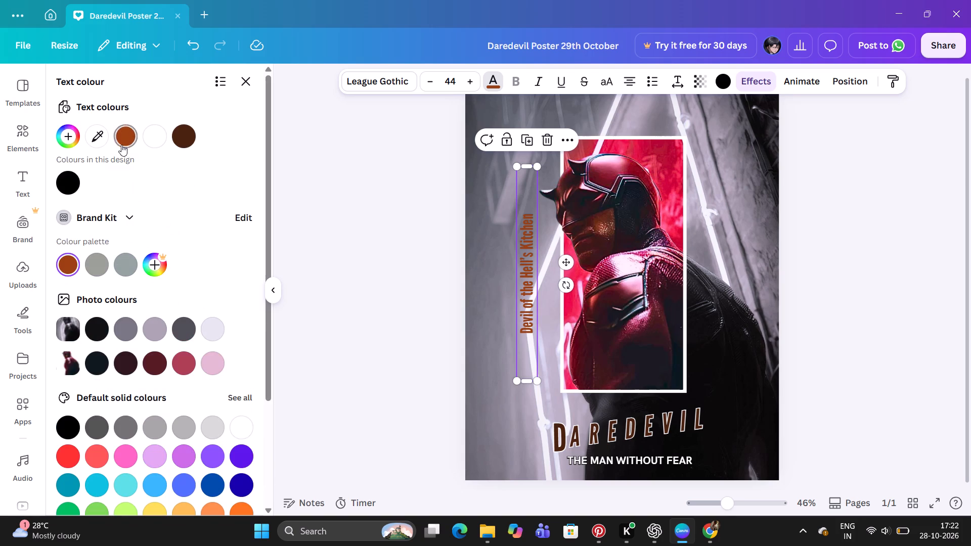
scroll(148, 315, down, 3)
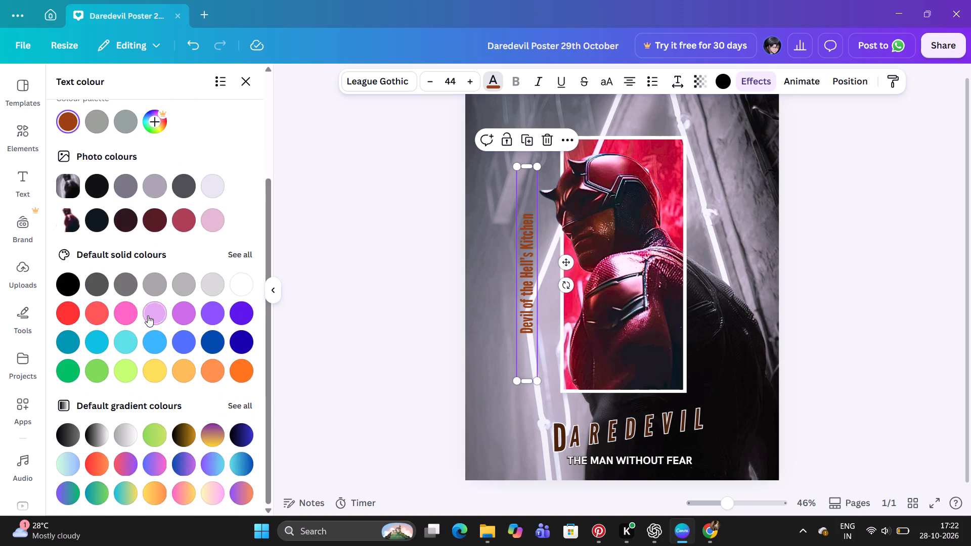
scroll(148, 315, up, 2)
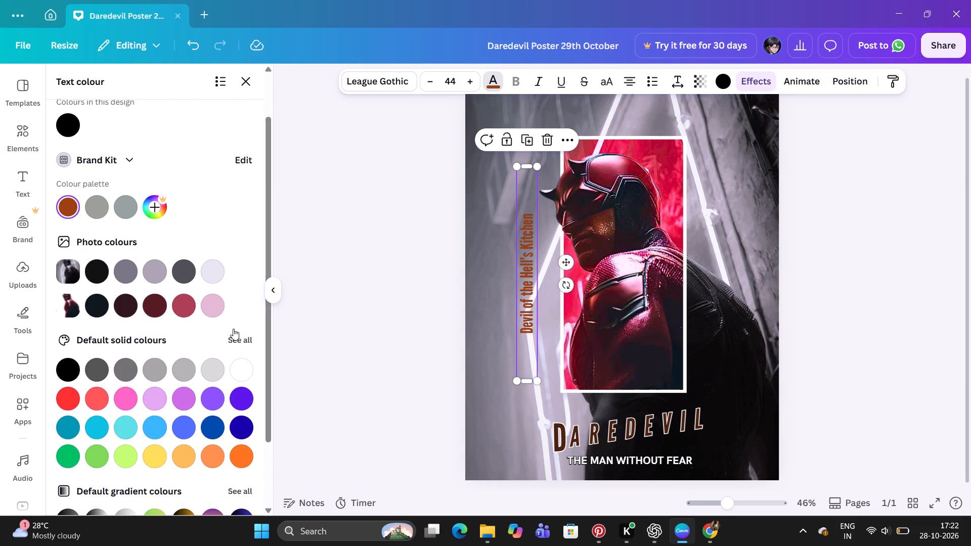
click(243, 336)
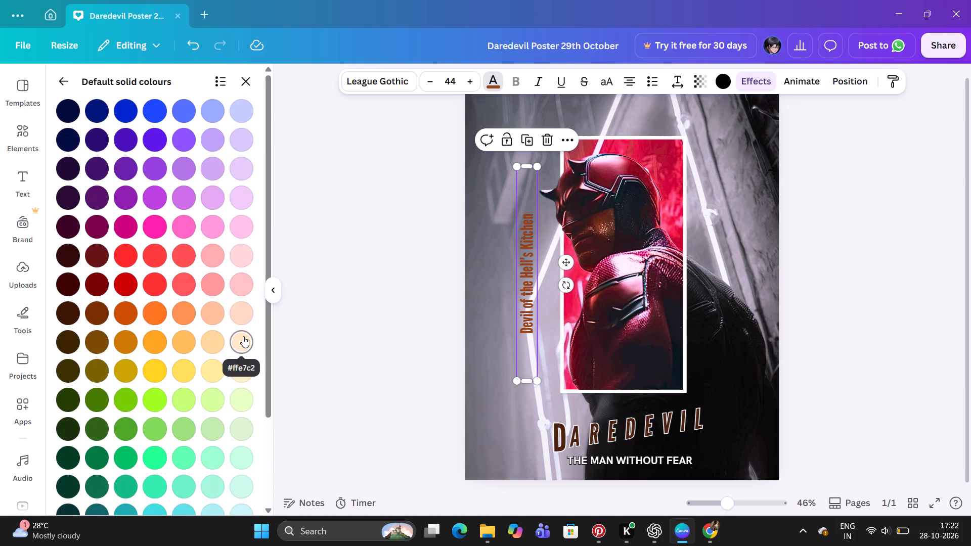
scroll(129, 370, down, 1)
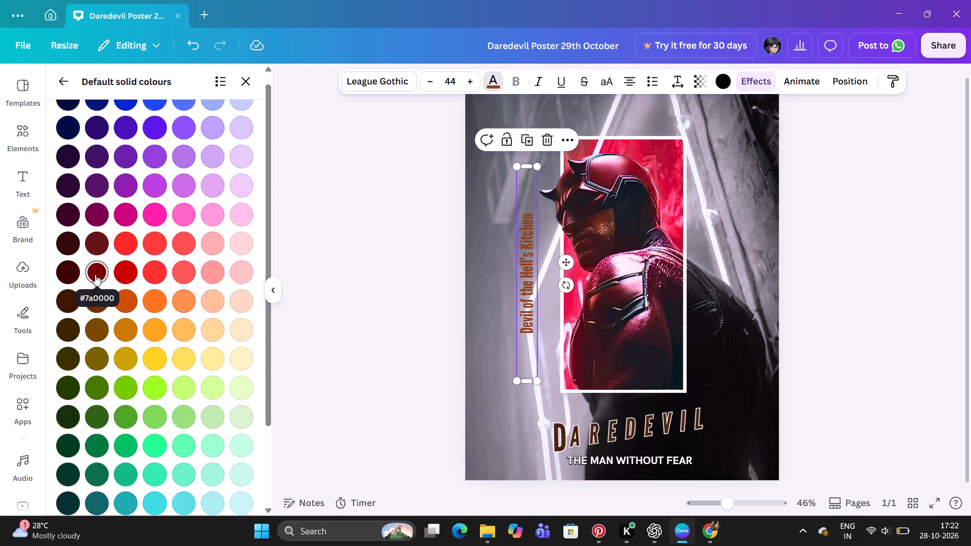
click(97, 306)
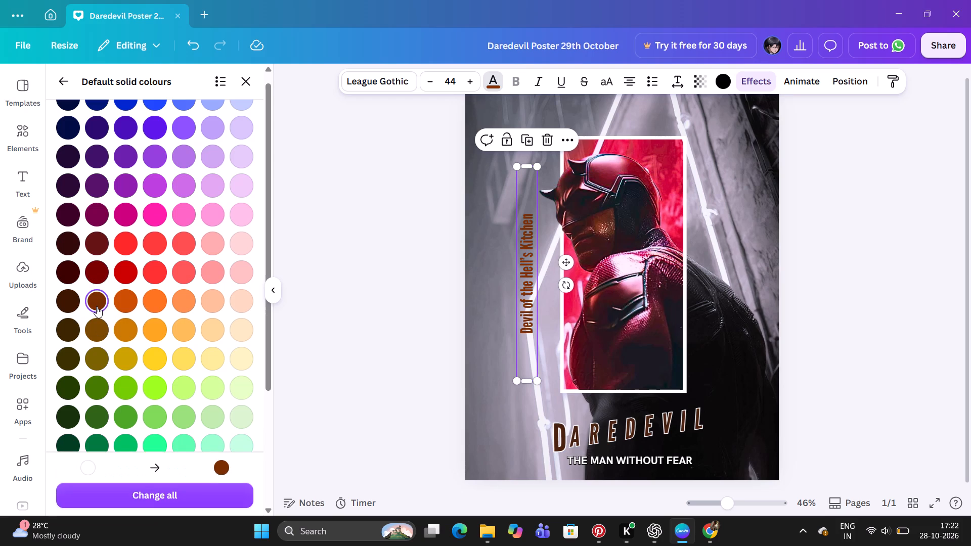
click(60, 80)
Recolour the vertical "Devil of the Hell's Kitchen" text to Dark red from the default solid colours.
scroll(117, 161, up, 3)
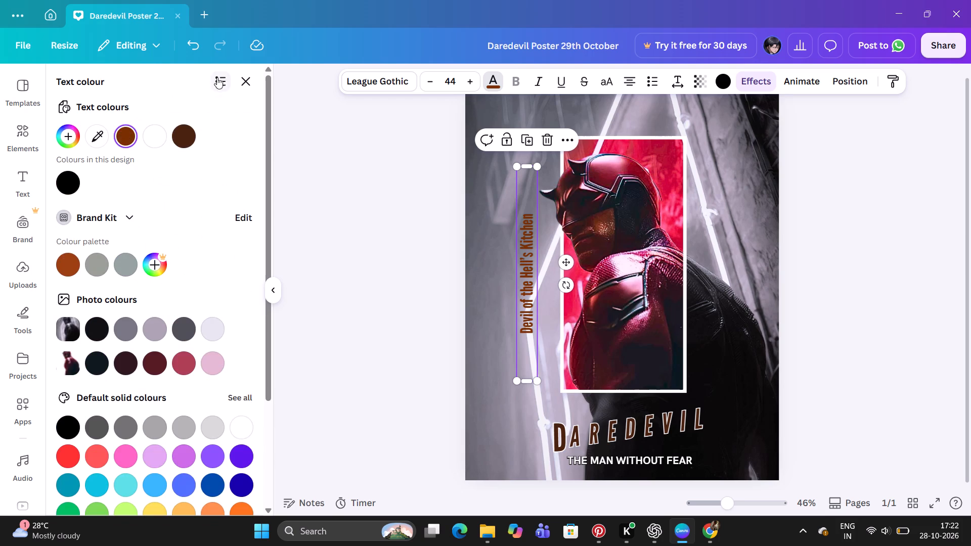
click(222, 81)
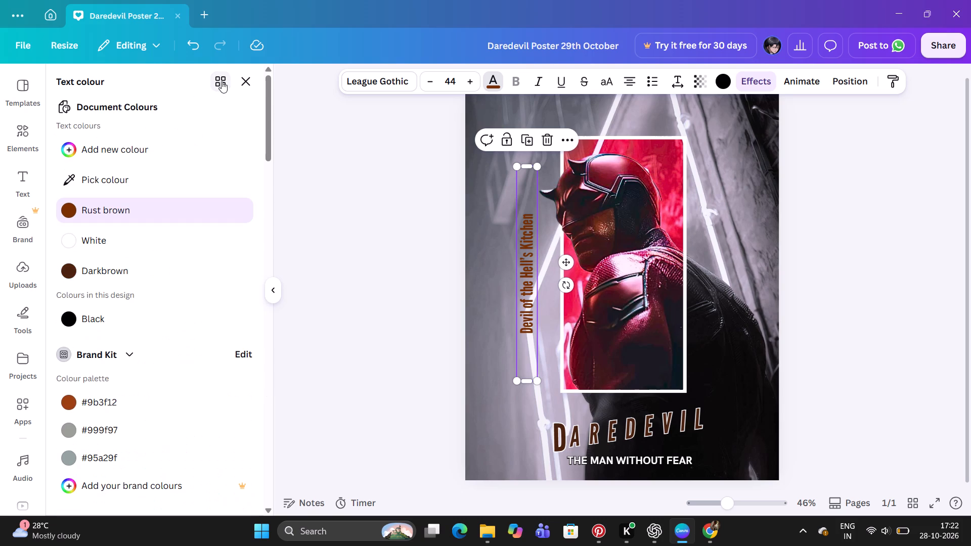
scroll(137, 284, down, 4)
scroll(137, 284, up, 3)
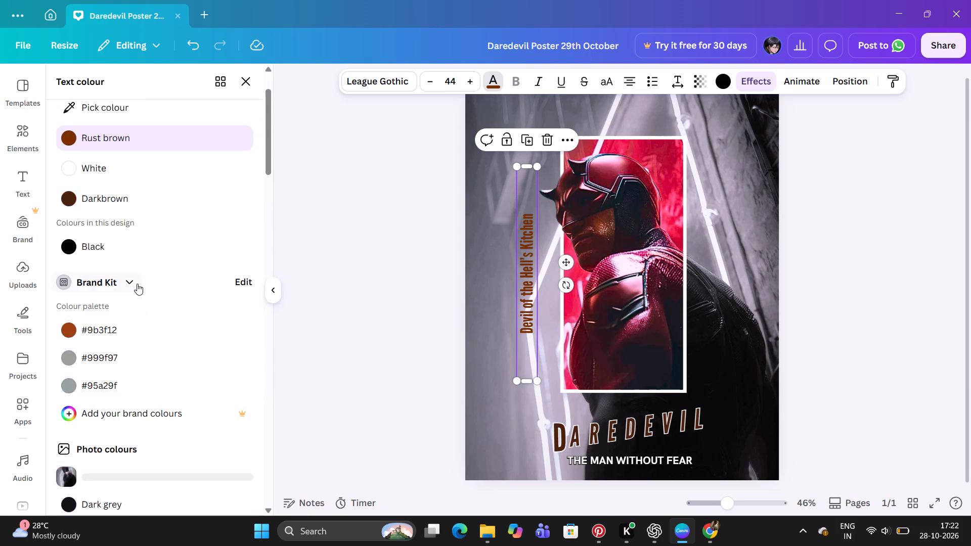
scroll(137, 284, down, 20)
scroll(137, 284, down, 1)
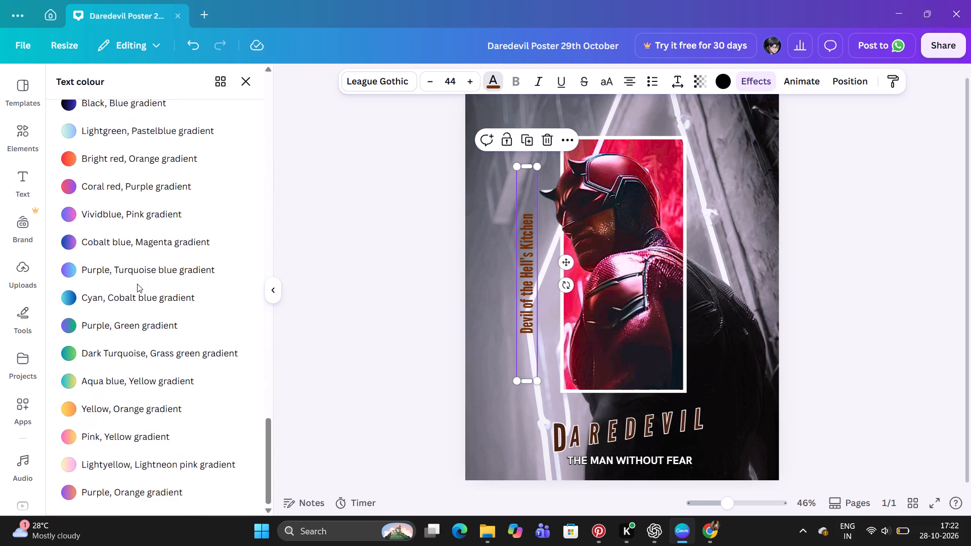
scroll(137, 284, up, 5)
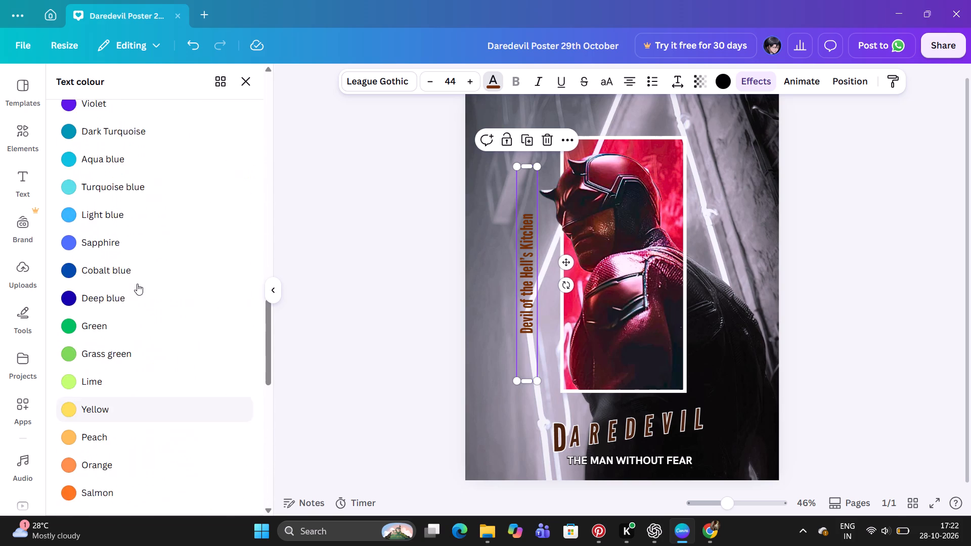
scroll(137, 284, up, 7)
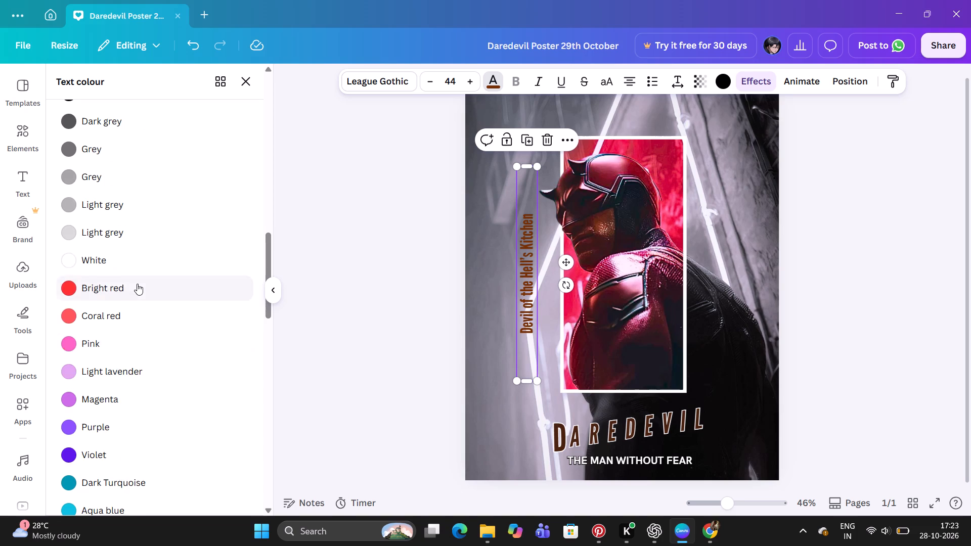
scroll(137, 284, up, 2)
click(244, 192)
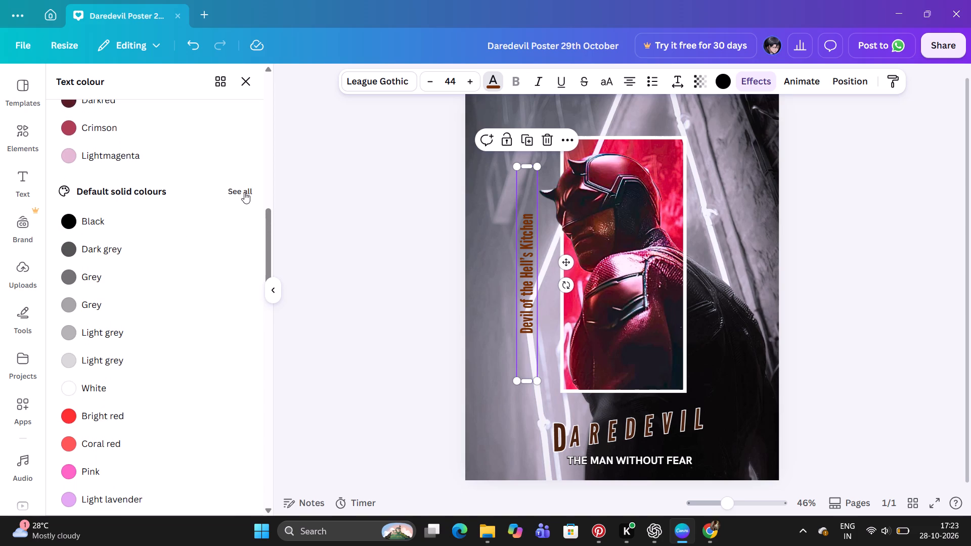
scroll(163, 236, down, 5)
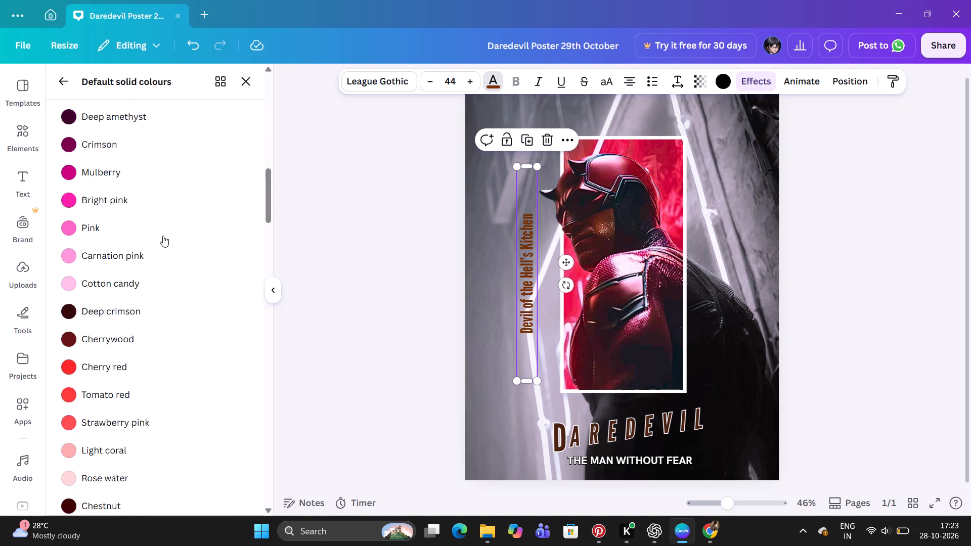
scroll(163, 236, down, 5)
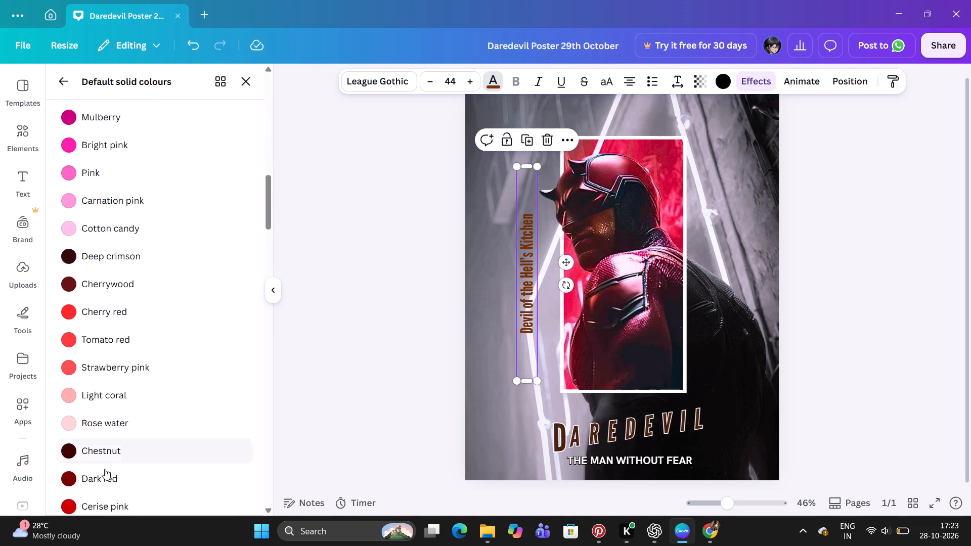
click(105, 473)
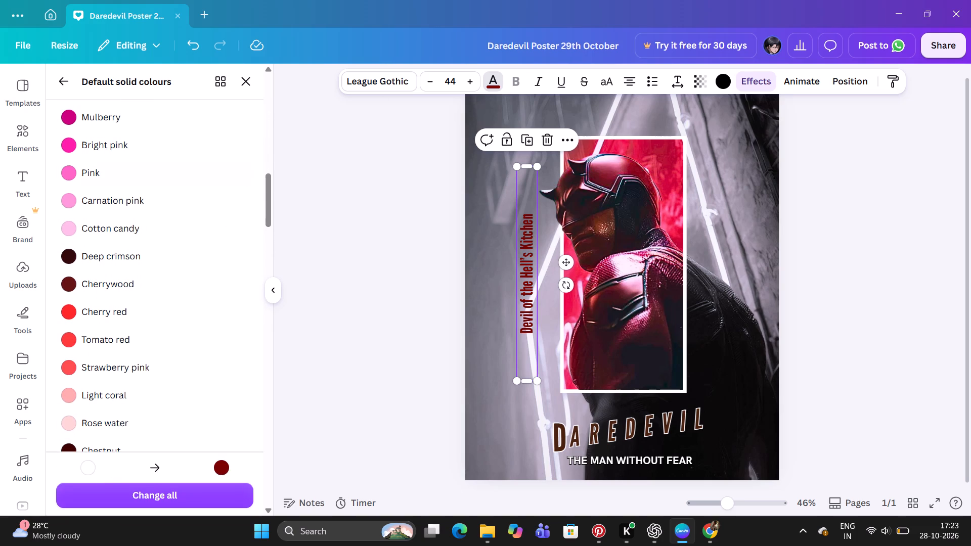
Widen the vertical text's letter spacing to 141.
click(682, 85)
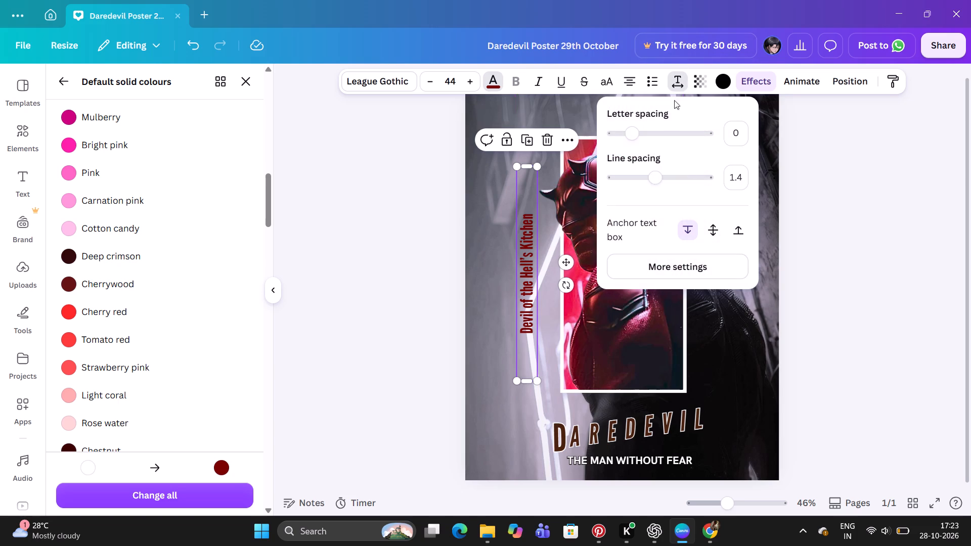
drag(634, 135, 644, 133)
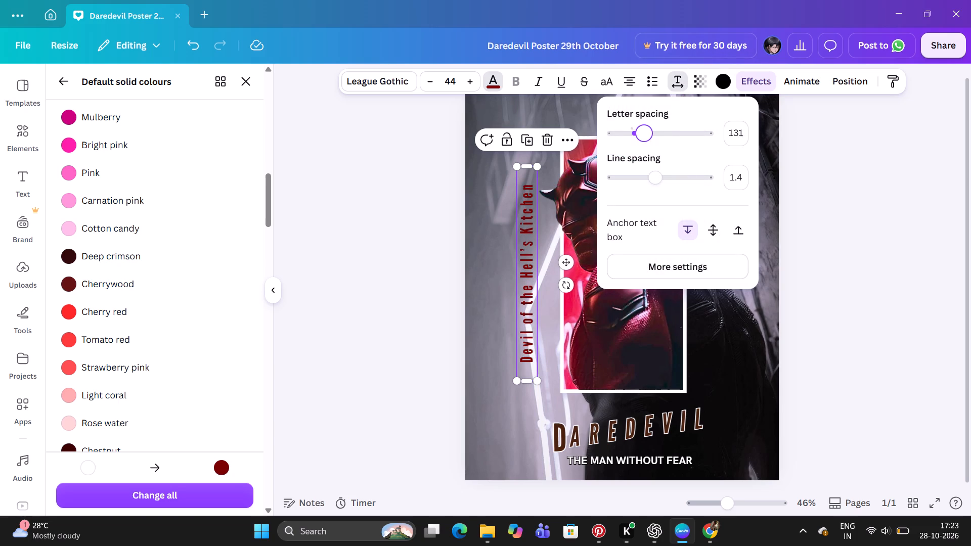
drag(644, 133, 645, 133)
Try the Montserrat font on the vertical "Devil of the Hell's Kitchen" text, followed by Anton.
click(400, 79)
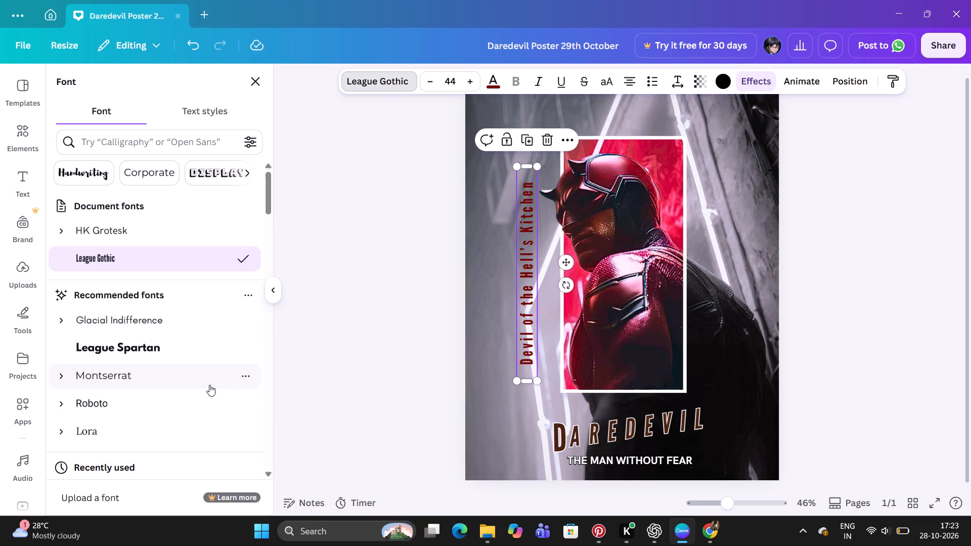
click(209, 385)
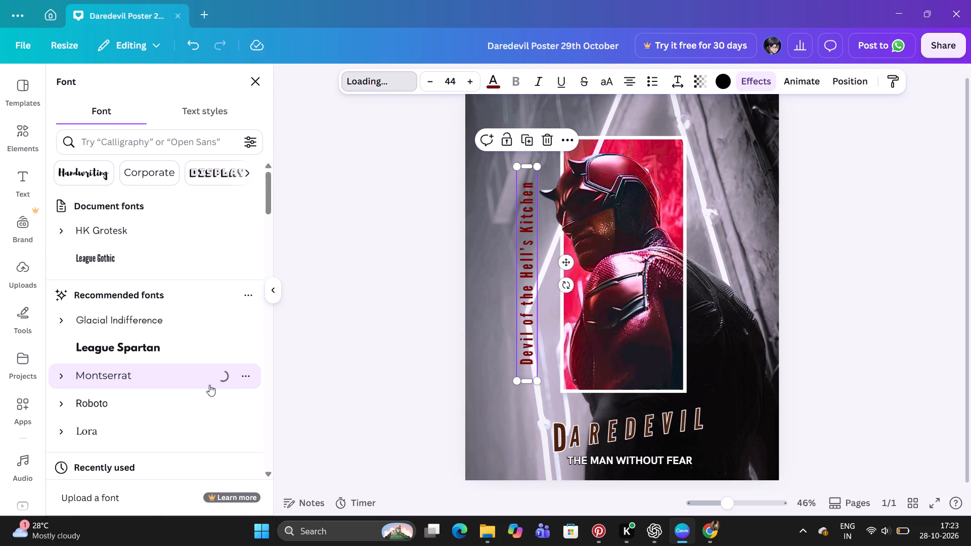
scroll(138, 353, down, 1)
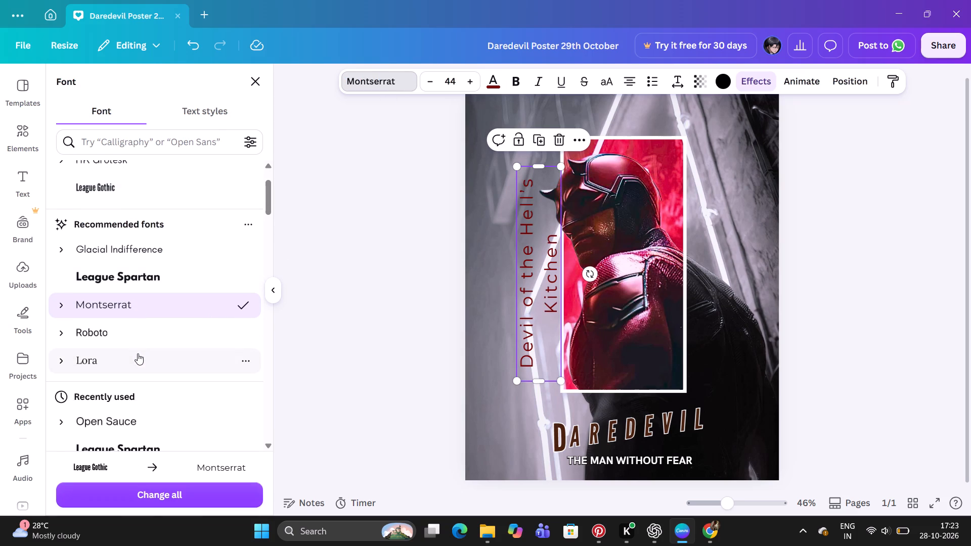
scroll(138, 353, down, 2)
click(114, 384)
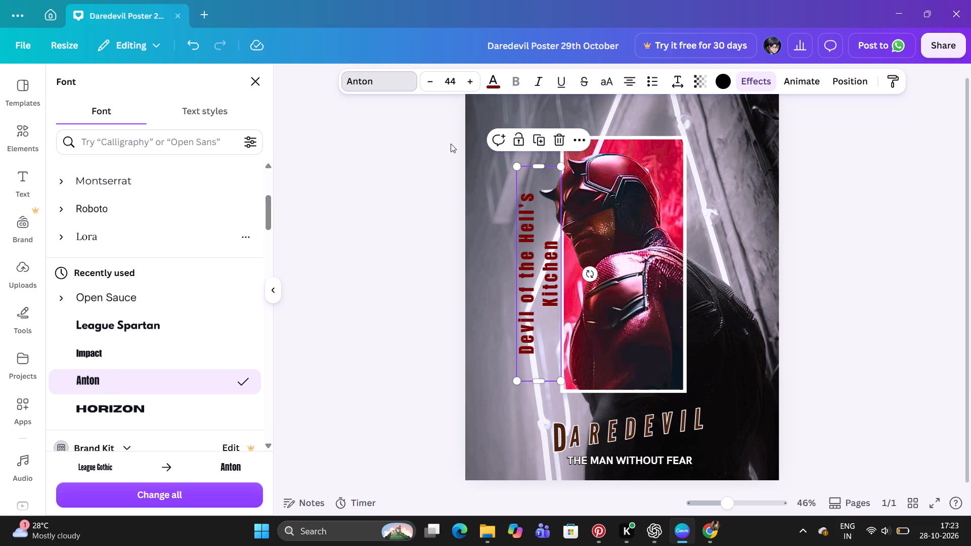
Reduce the vertical text's font size to 36 and set its letter spacing to 157.
triple_click(432, 77)
triple_click(432, 77)
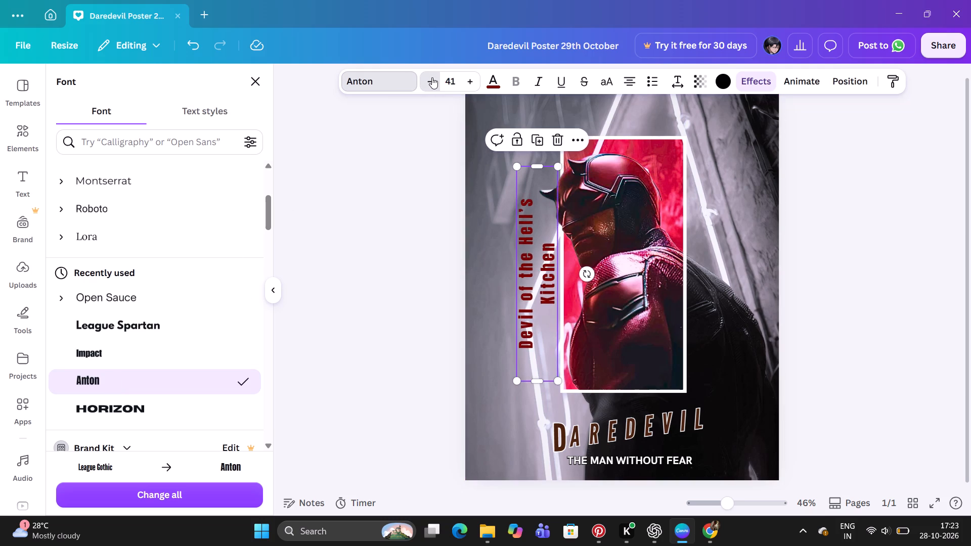
double_click(432, 77)
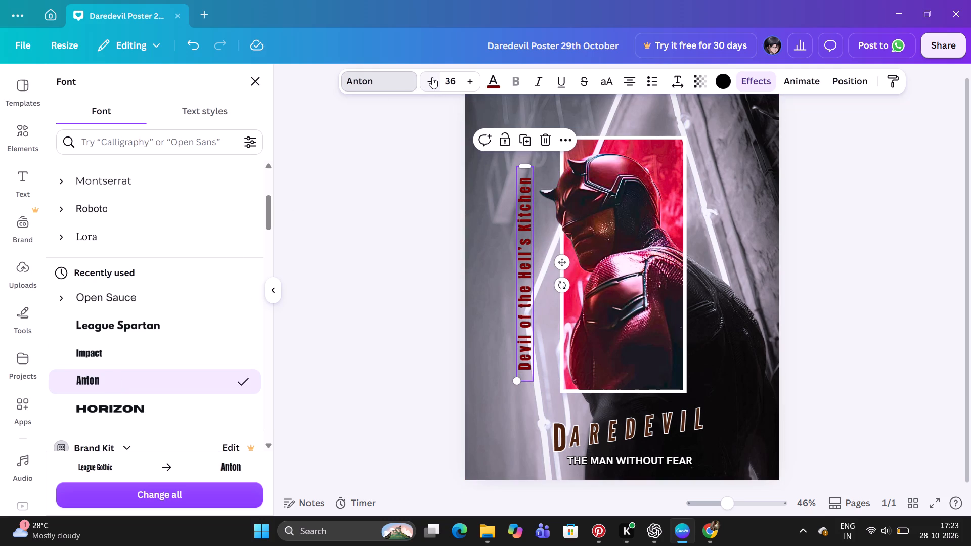
click(674, 80)
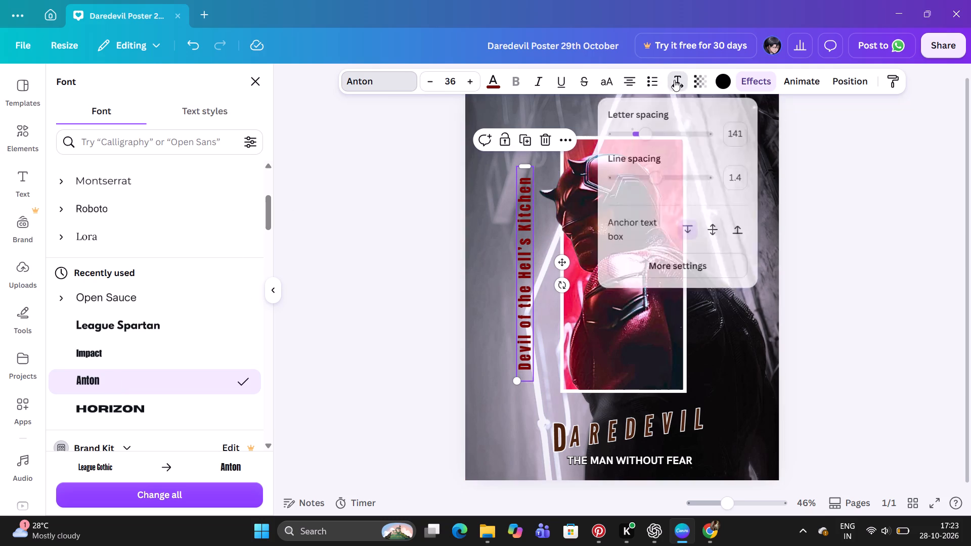
click(648, 131)
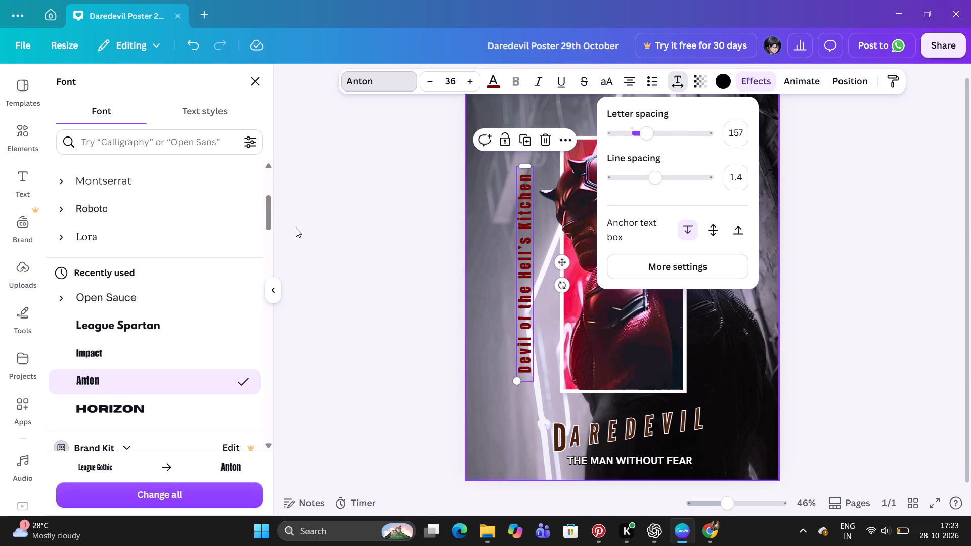
Change the vertical text's font to Impact and increase its size to 39.
scroll(130, 374, down, 1)
click(128, 339)
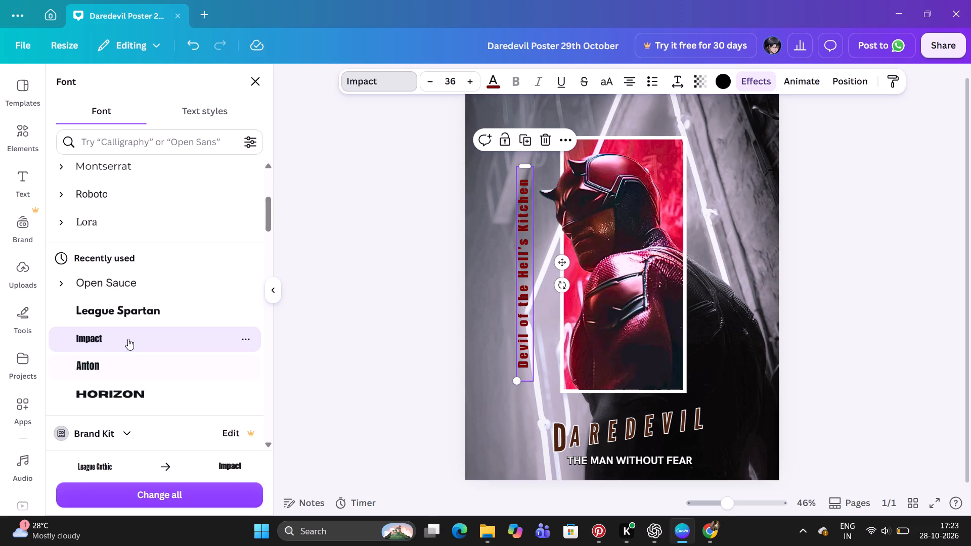
double_click(464, 84)
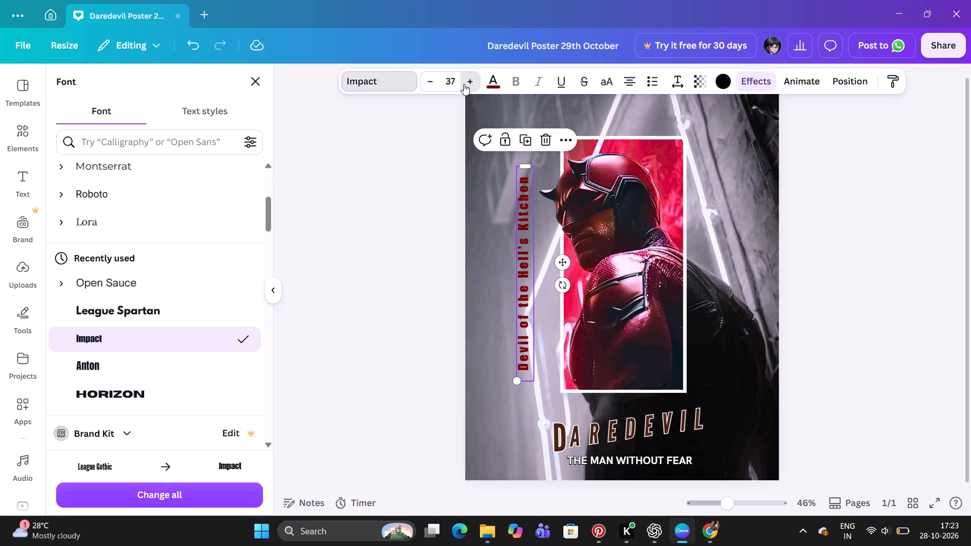
click(464, 84)
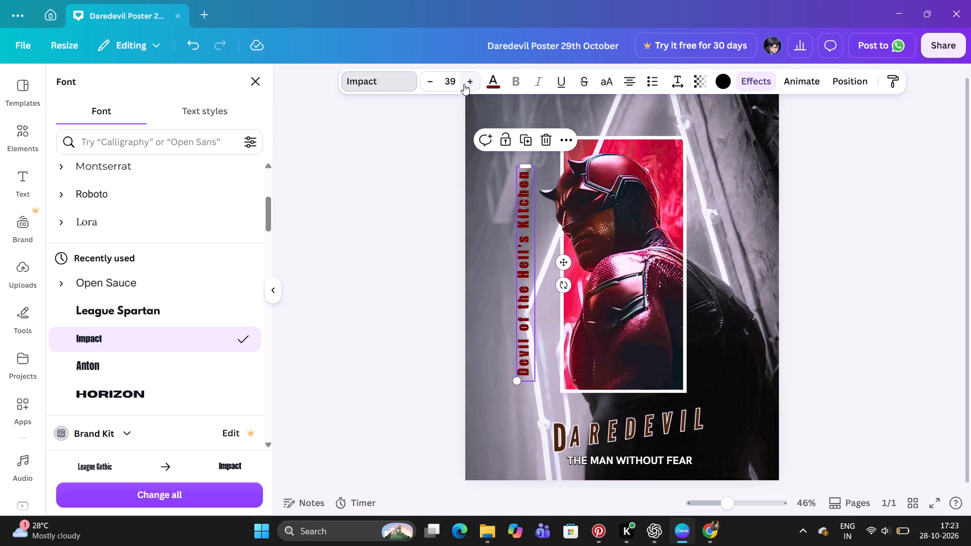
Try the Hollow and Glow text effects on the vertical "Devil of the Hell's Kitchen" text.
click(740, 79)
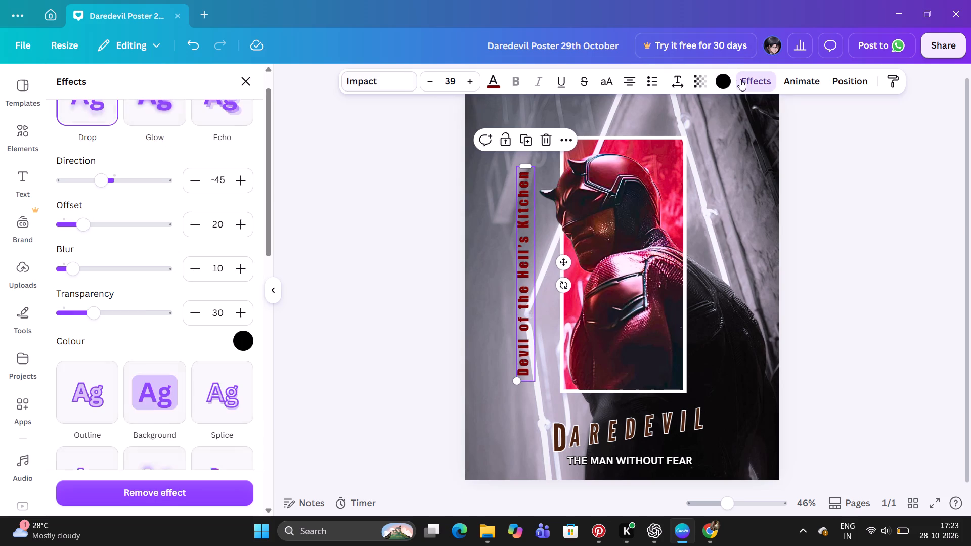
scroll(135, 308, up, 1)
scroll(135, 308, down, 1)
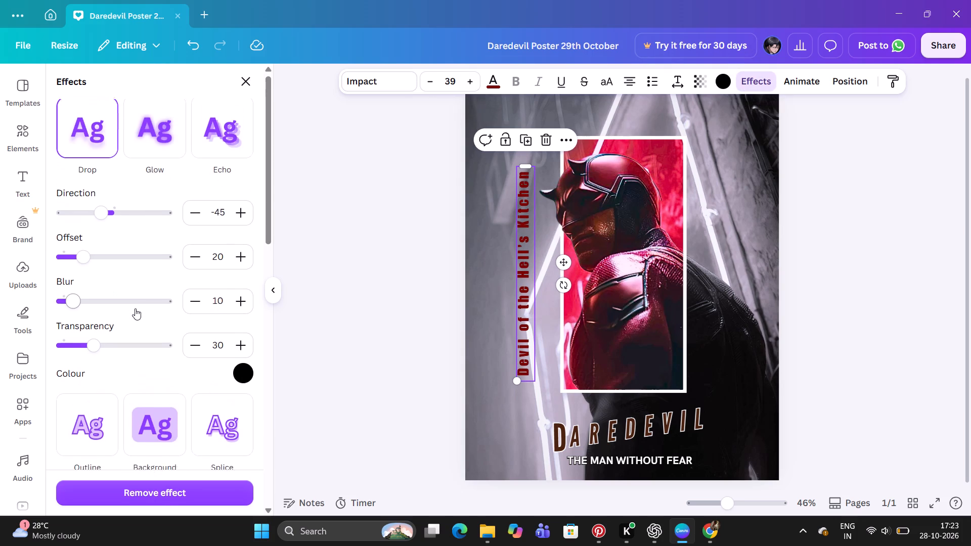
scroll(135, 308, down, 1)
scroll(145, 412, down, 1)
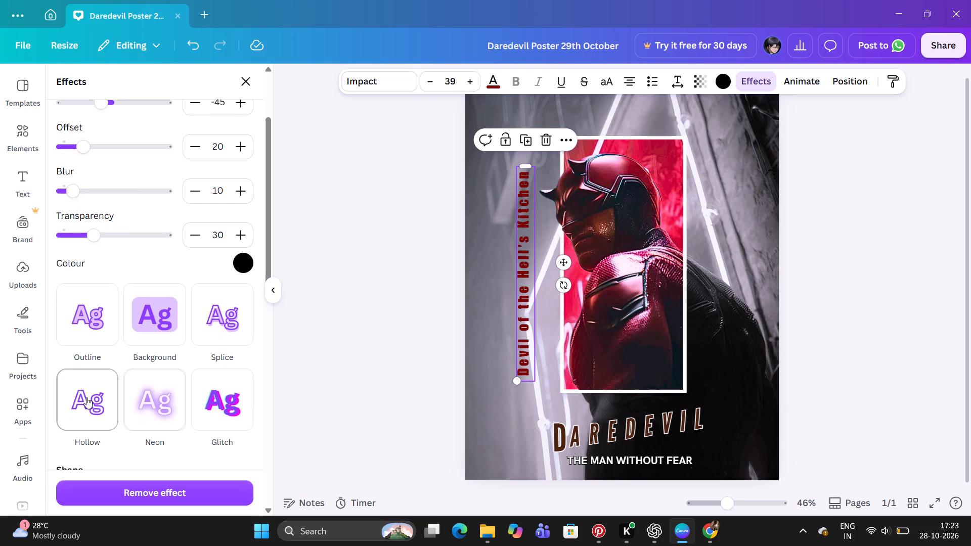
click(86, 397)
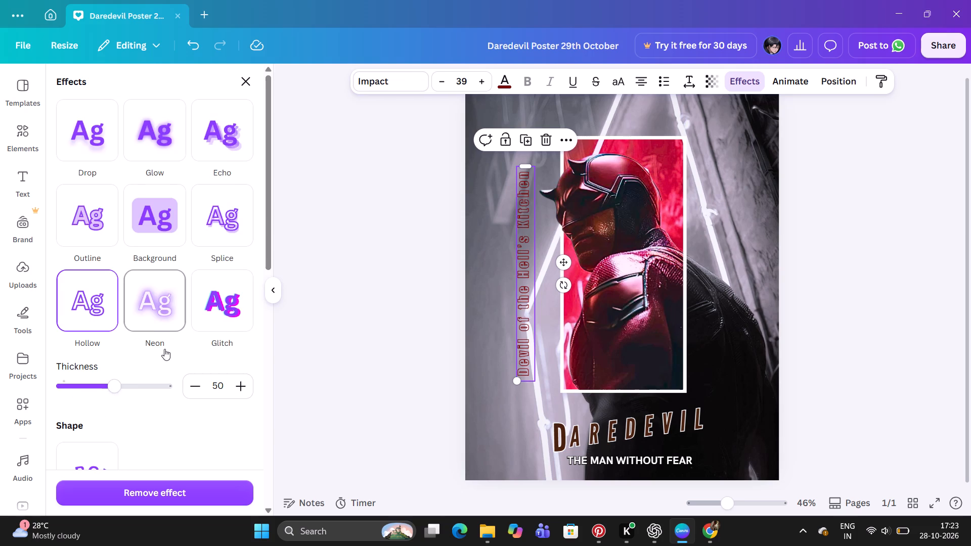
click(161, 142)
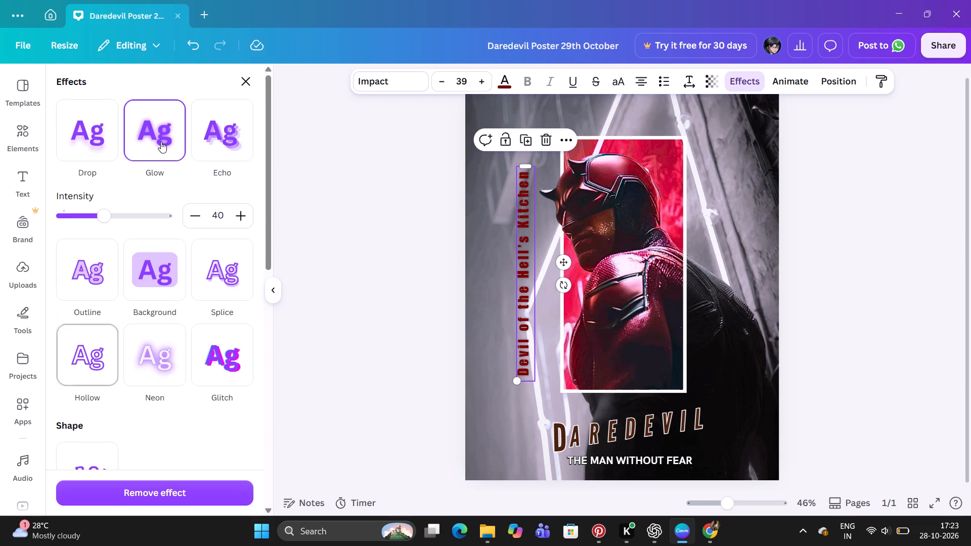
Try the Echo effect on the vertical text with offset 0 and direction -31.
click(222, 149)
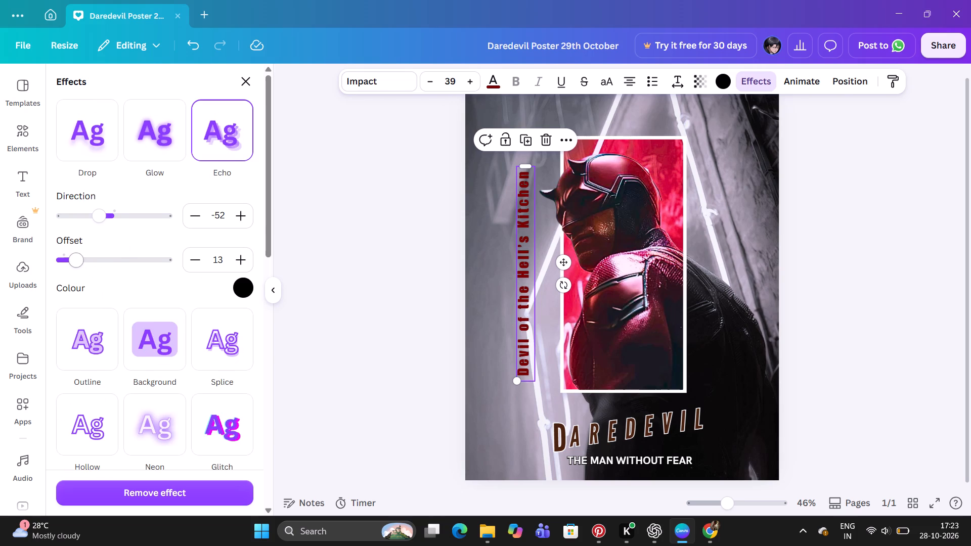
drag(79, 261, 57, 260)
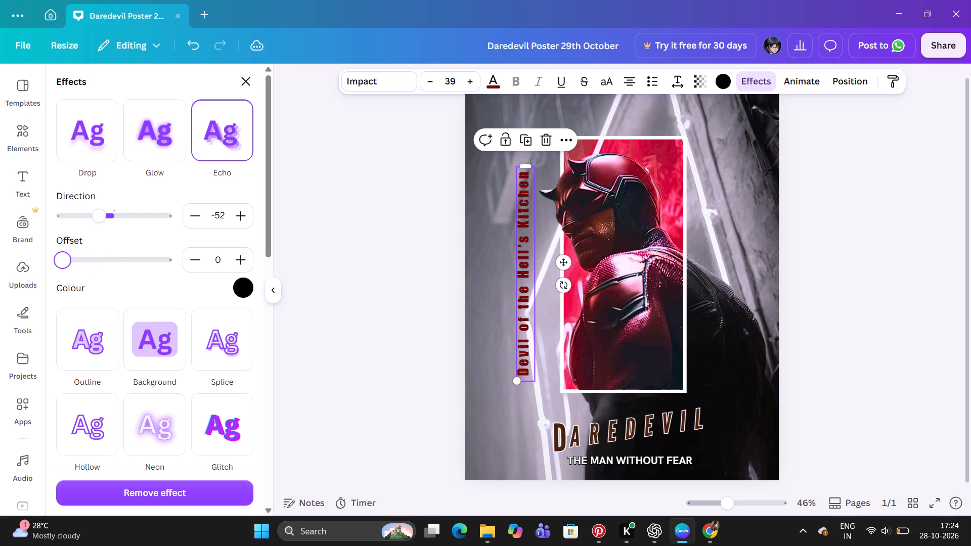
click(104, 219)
Apply the Glitch effect to the vertical text with direction -86 and offset 24.
scroll(105, 215, down, 1)
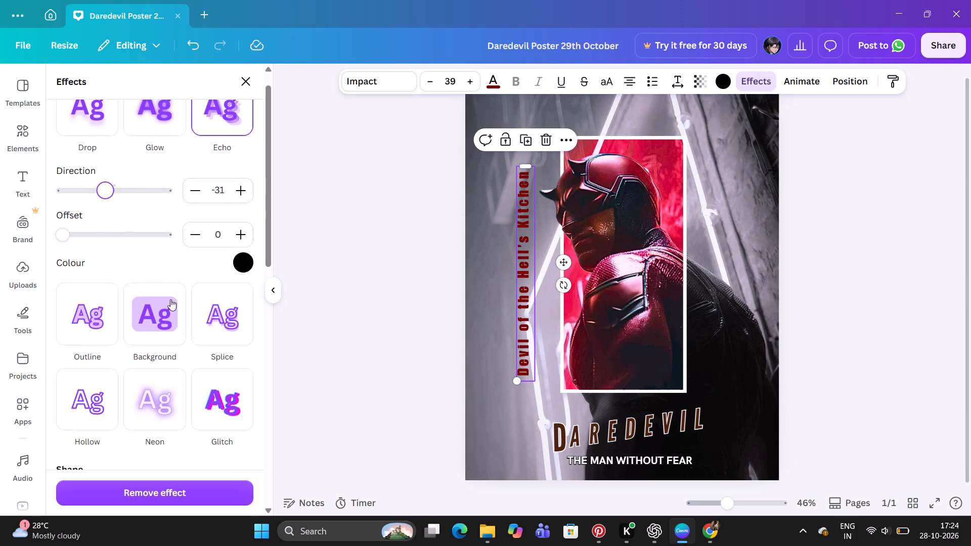
click(229, 408)
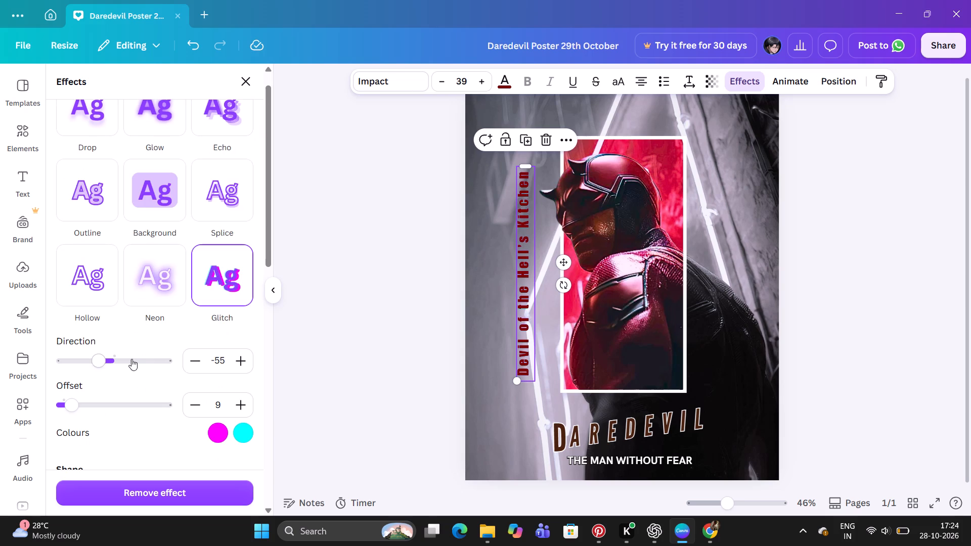
drag(105, 361, 90, 358)
drag(90, 358, 89, 358)
drag(71, 406, 87, 400)
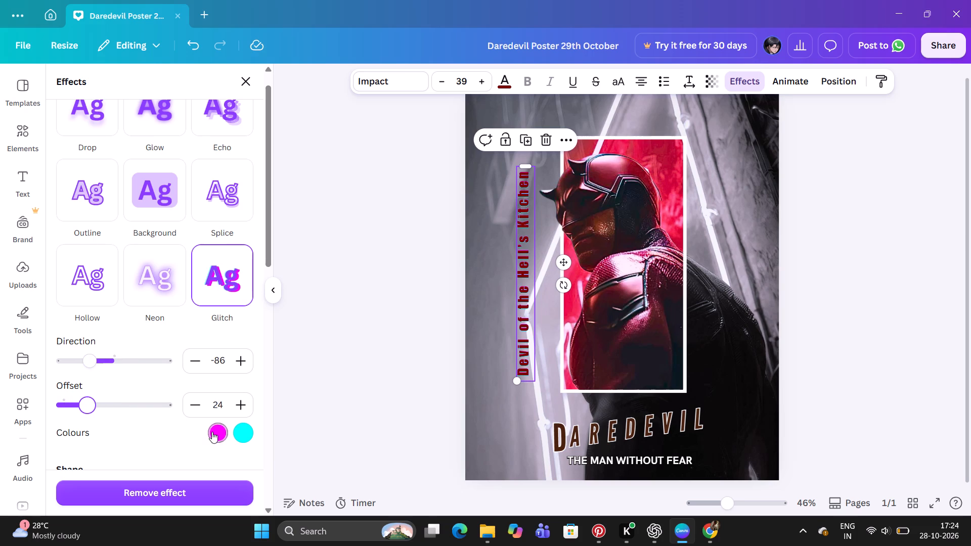
Change the vertical text's first Glitch colour to black, with direction 24 and offset 28.
click(212, 432)
click(171, 264)
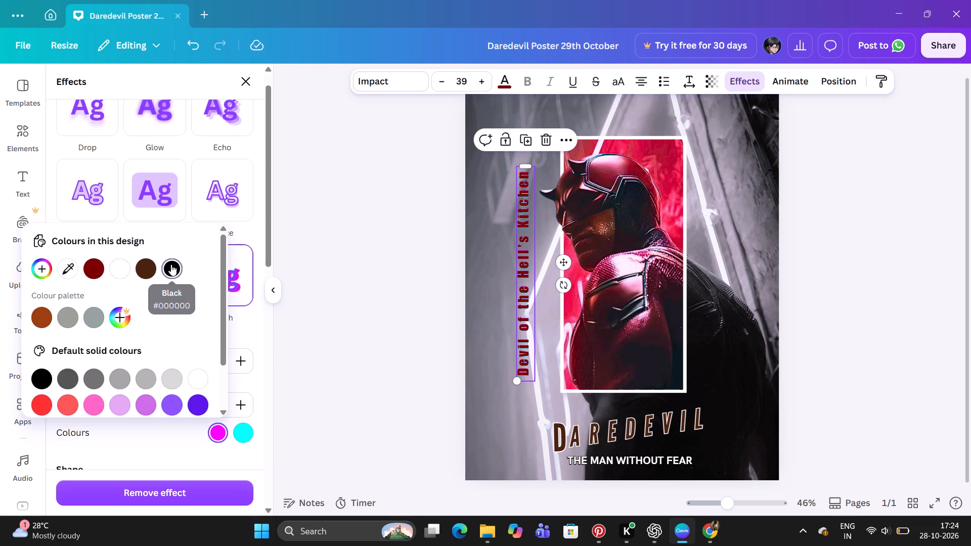
click(236, 431)
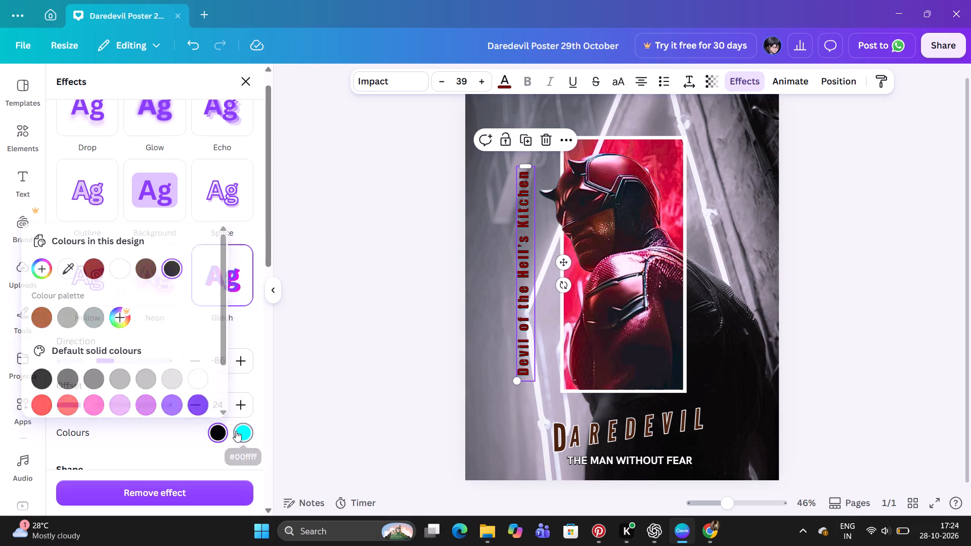
click(153, 448)
click(88, 403)
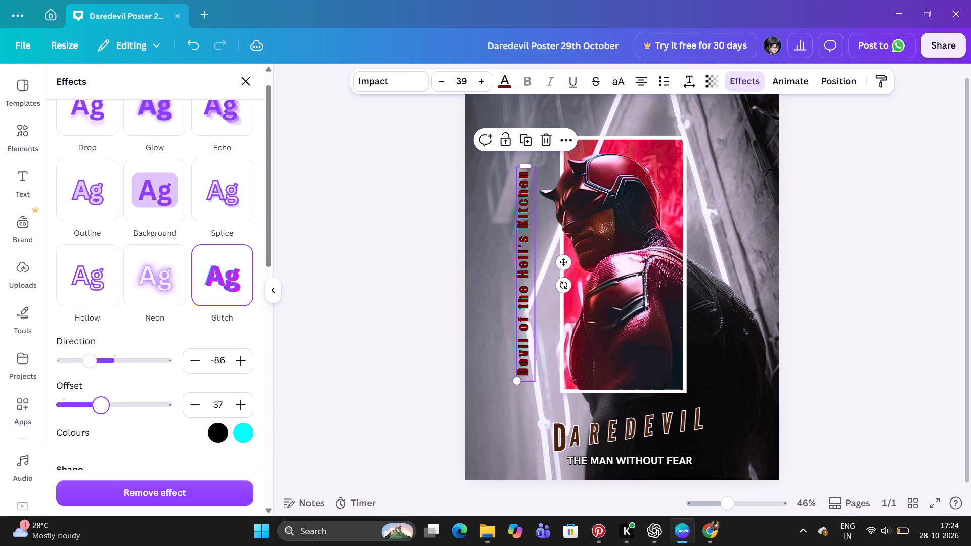
drag(91, 362, 137, 359)
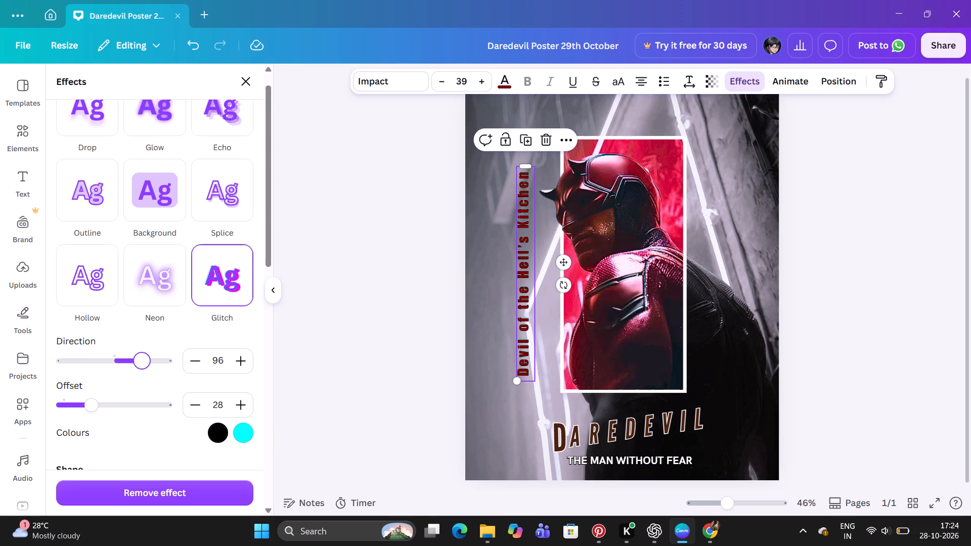
drag(137, 359, 121, 360)
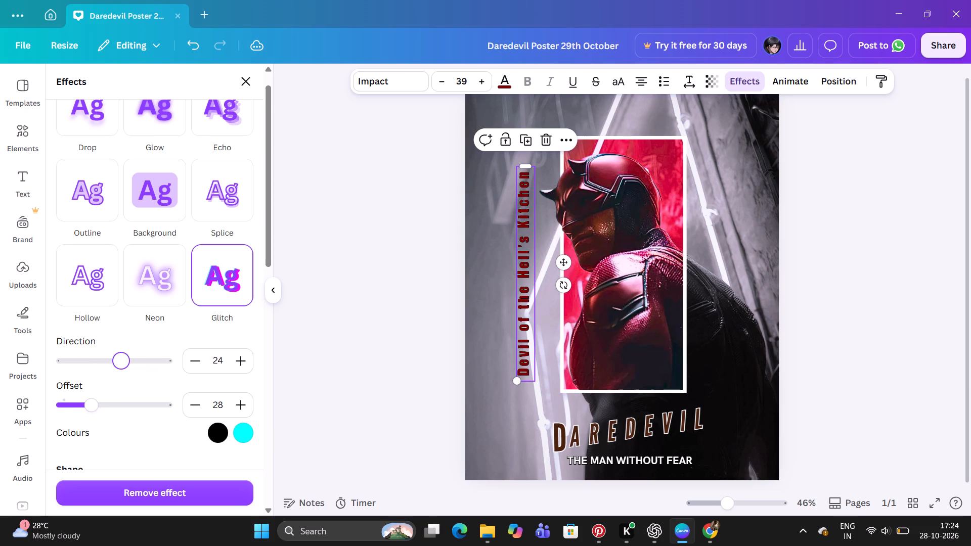
Increase the vertical text's size to 43 and lengthen its text box to fit the phrase on one line.
triple_click(482, 83)
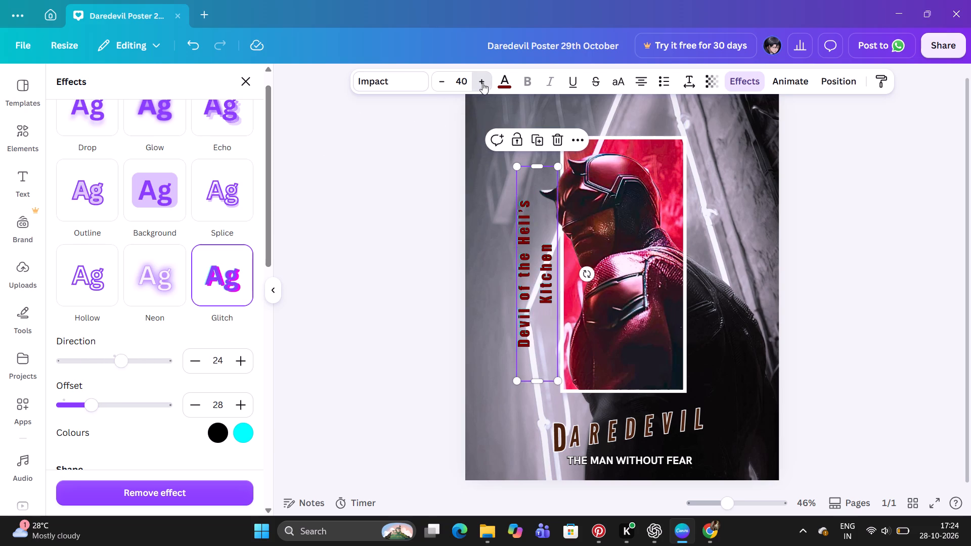
click(482, 83)
drag(540, 162, 543, 147)
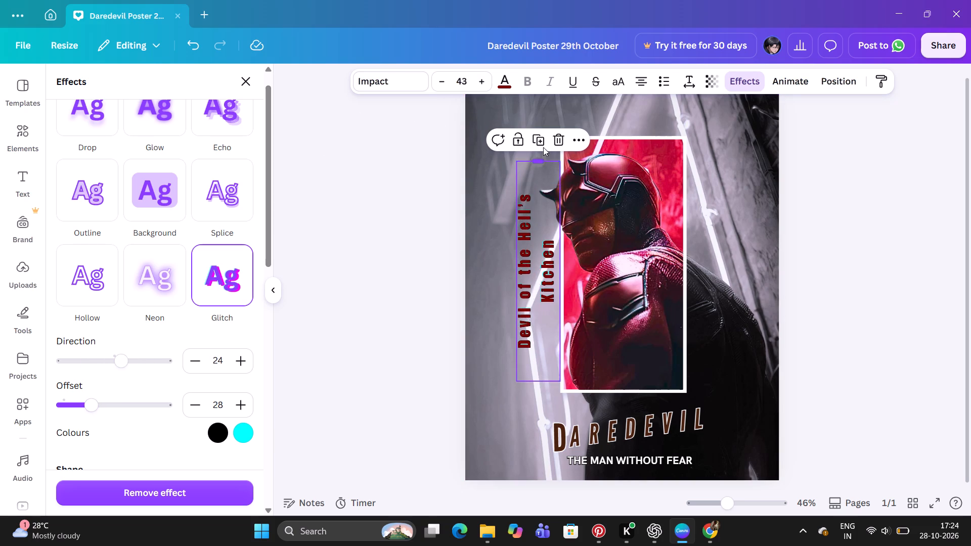
drag(543, 147, 545, 144)
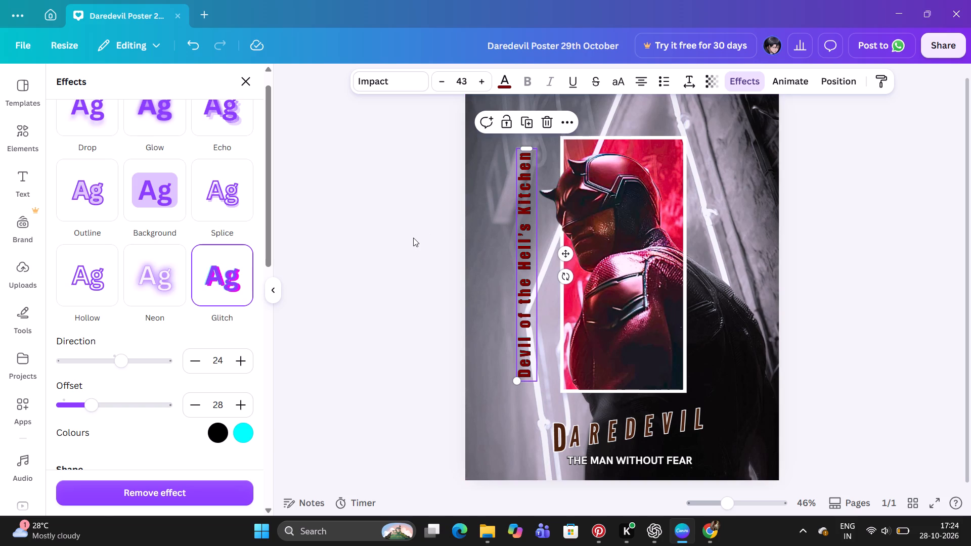
click(413, 238)
click(420, 236)
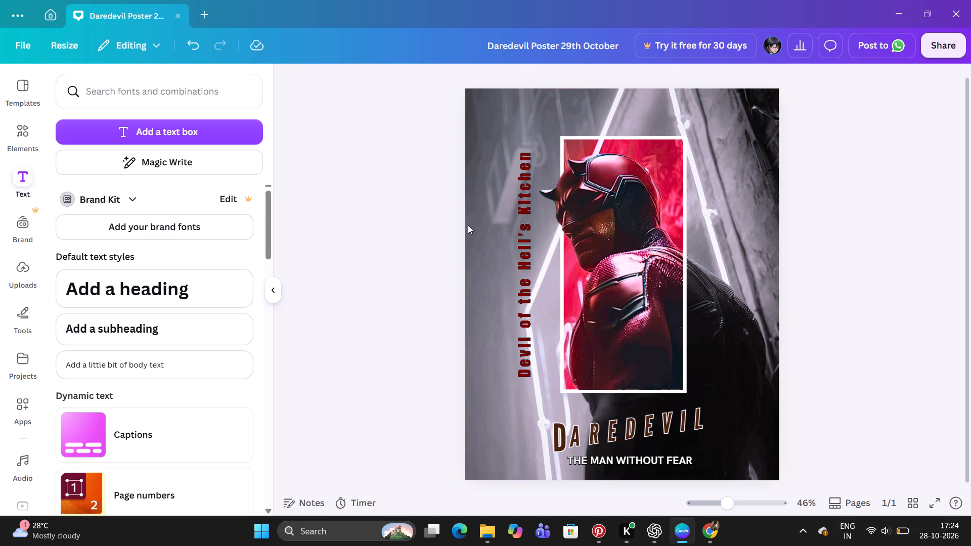
Nudge the vertical text slightly up and back down to fine-tune its height beside the framed picture.
click(537, 204)
key(Up)
key(Up)
key(Up)
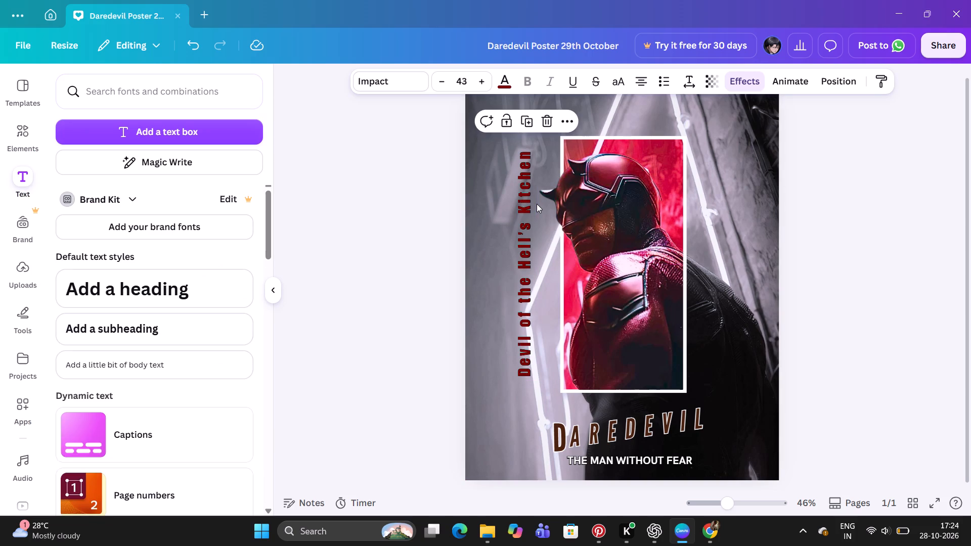
key(Up)
key(Down)
key(Down)
key(Down)
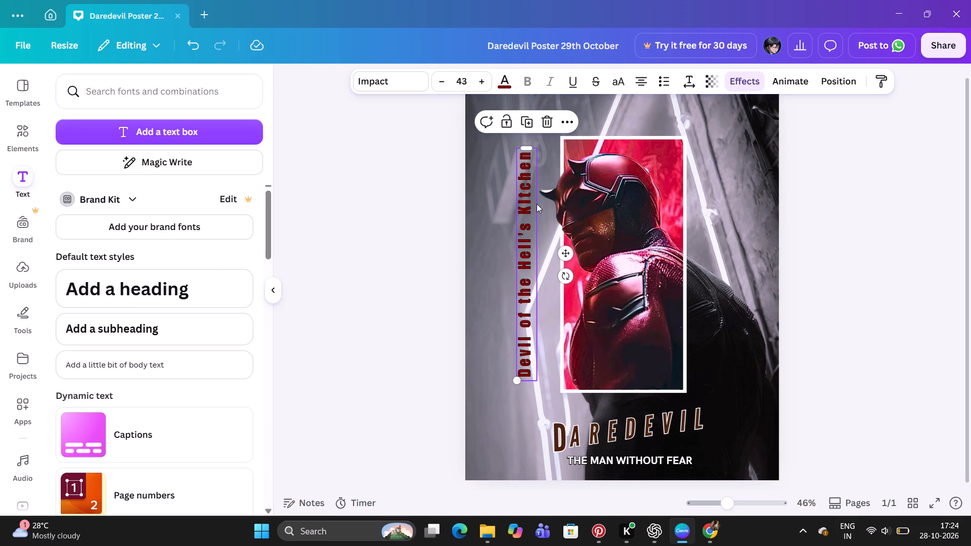
Reduce the vertical text's size to 41 and nudge it slightly sideways and upward beside the frame.
click(446, 82)
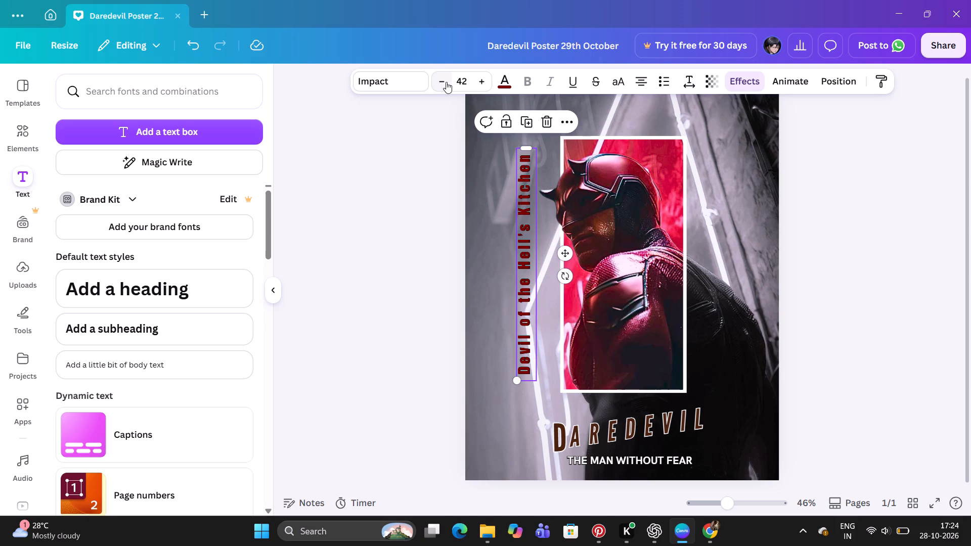
click(446, 82)
key(Right)
key(Right)
key(Up)
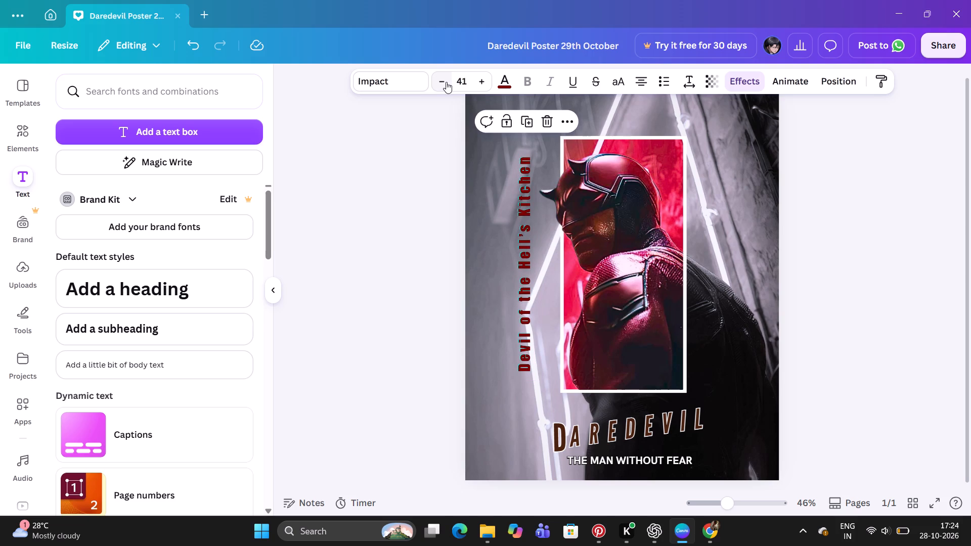
key(Left)
key(Right)
key(Left)
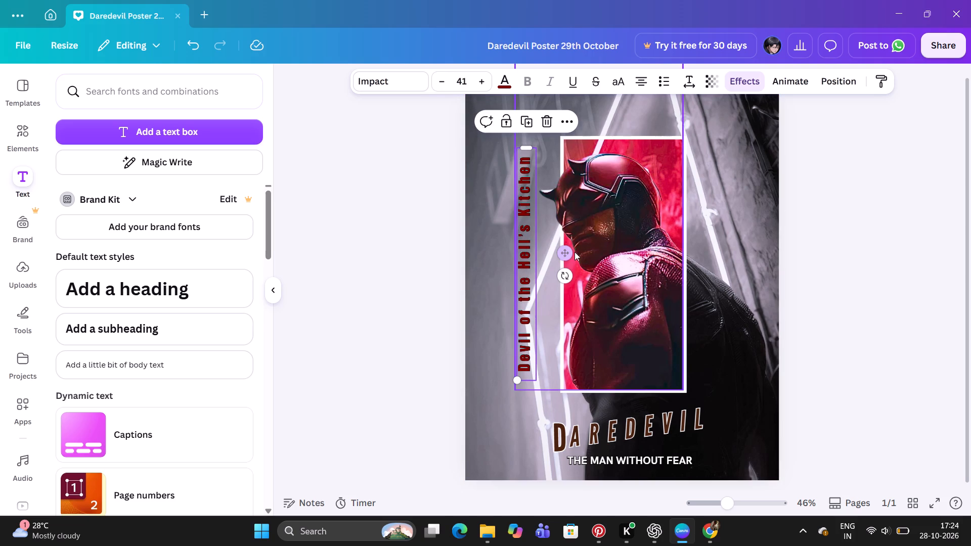
click(389, 272)
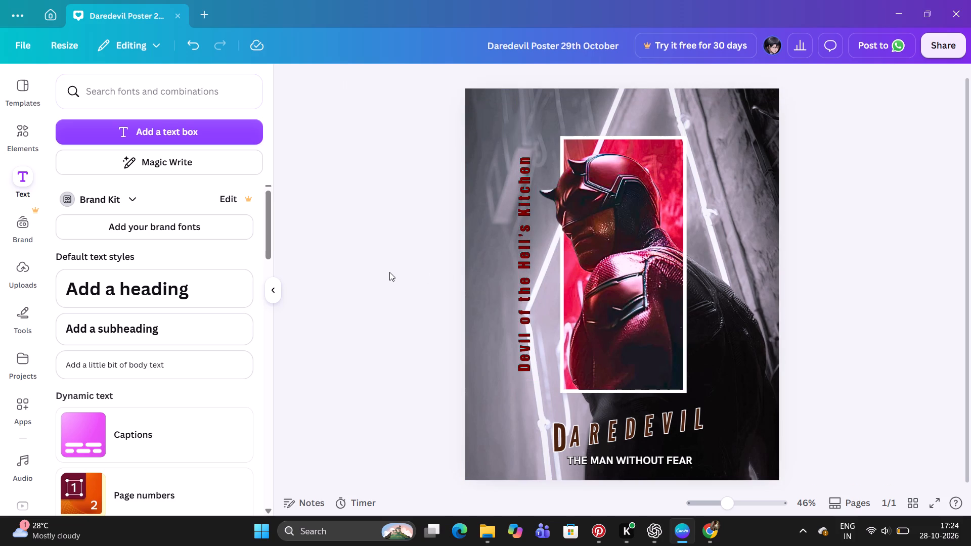
scroll(389, 272, down, 1)
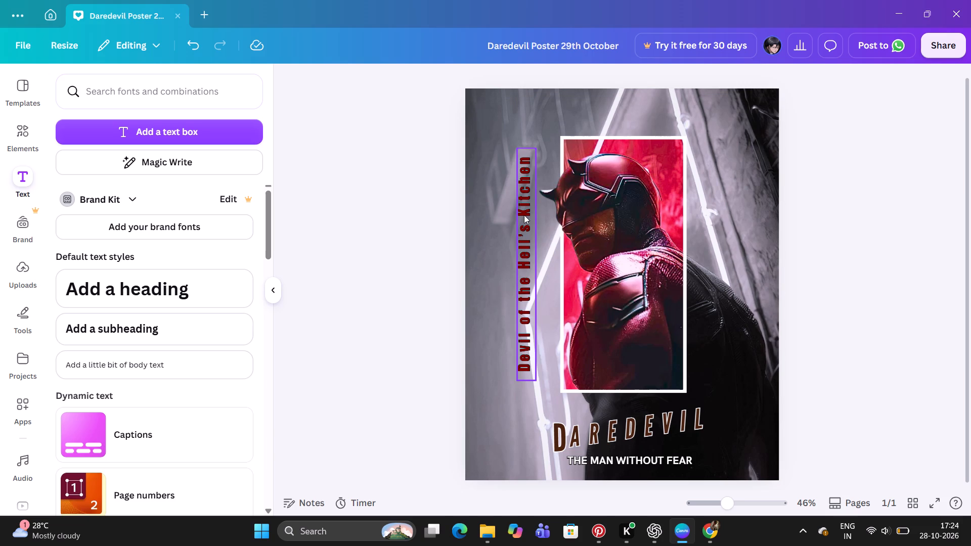
click(524, 215)
key(Up)
key(Up)
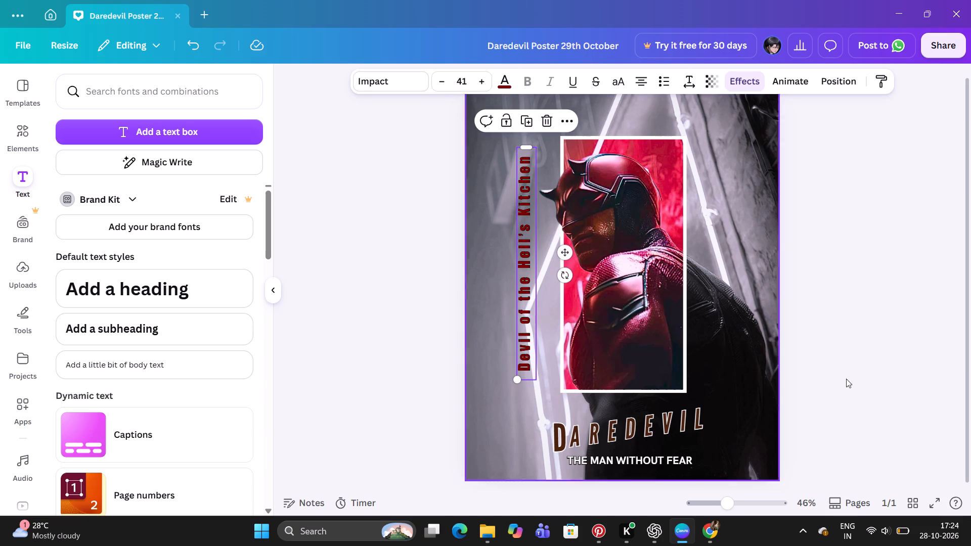
Preview the poster in full screen and return to the editor.
click(937, 502)
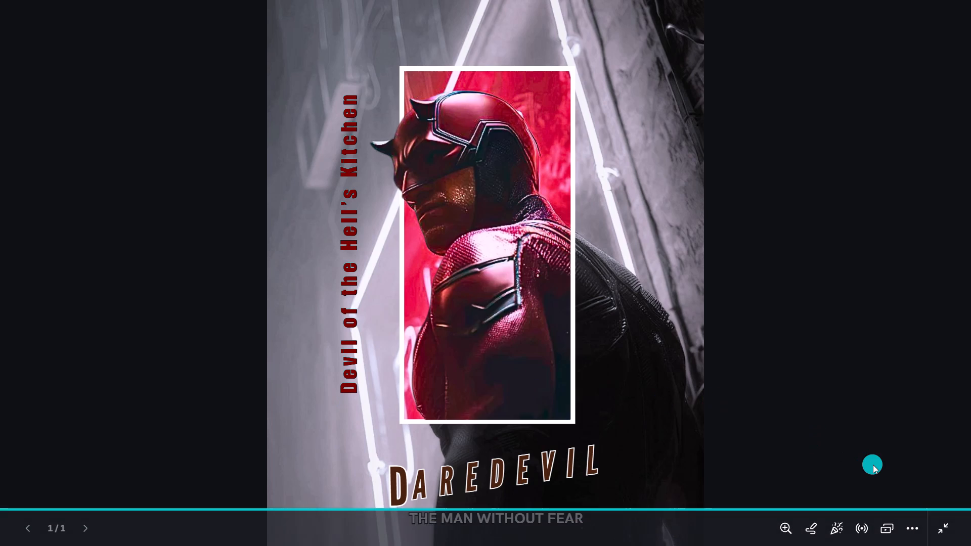
click(948, 536)
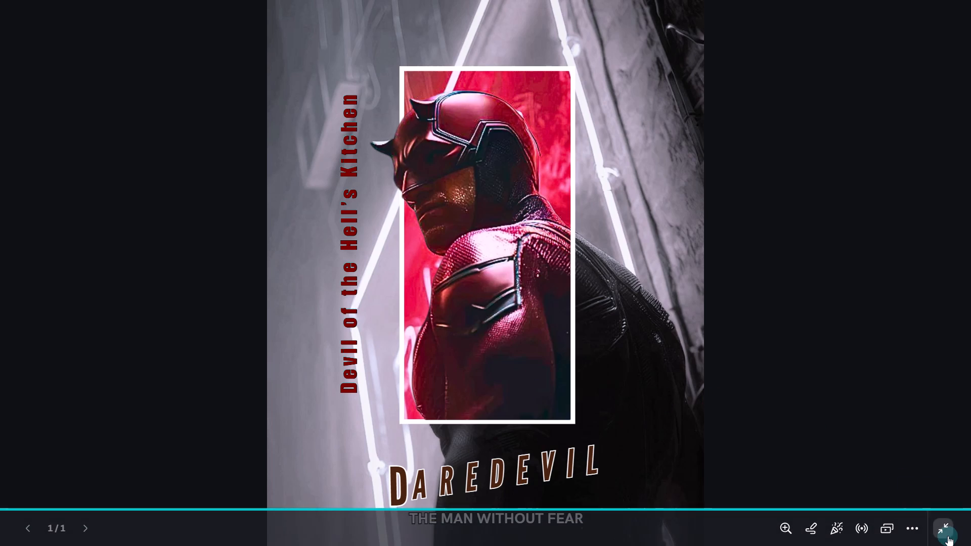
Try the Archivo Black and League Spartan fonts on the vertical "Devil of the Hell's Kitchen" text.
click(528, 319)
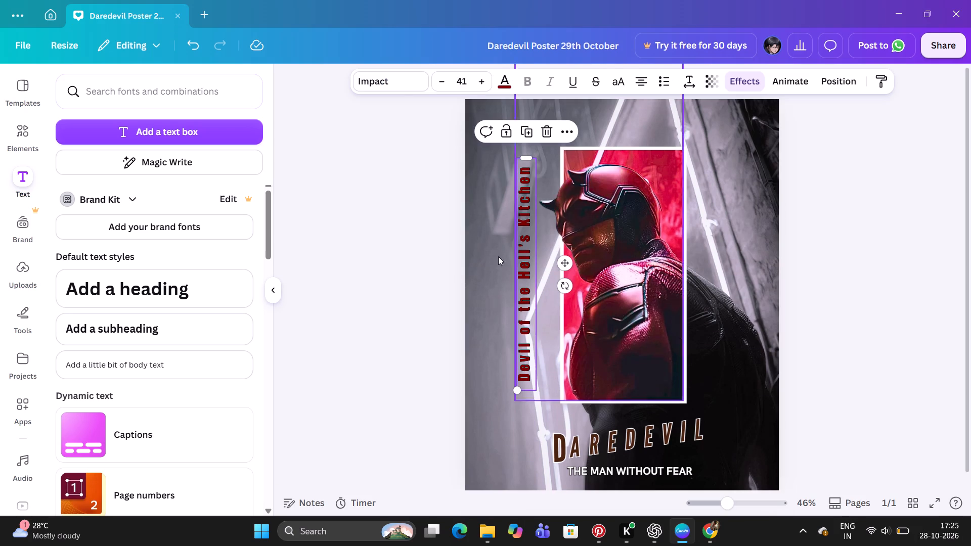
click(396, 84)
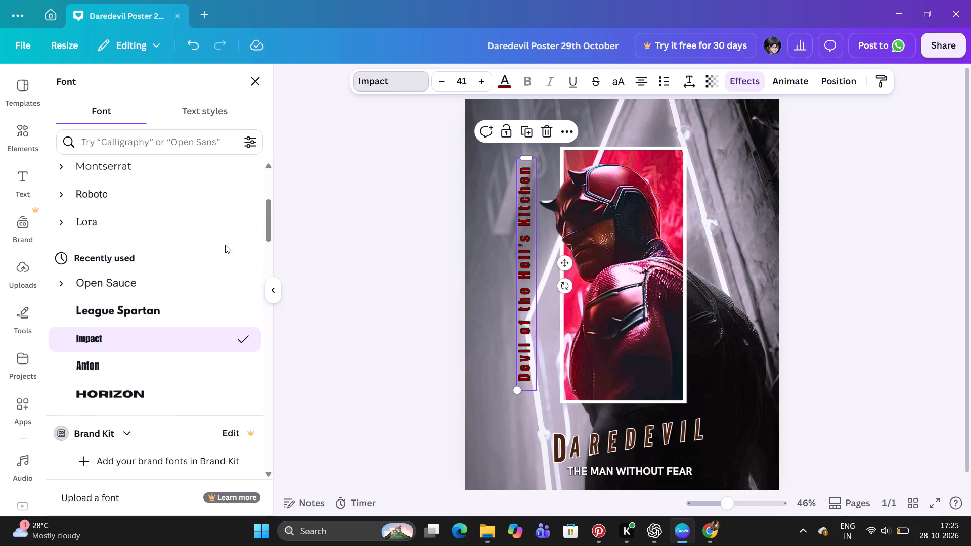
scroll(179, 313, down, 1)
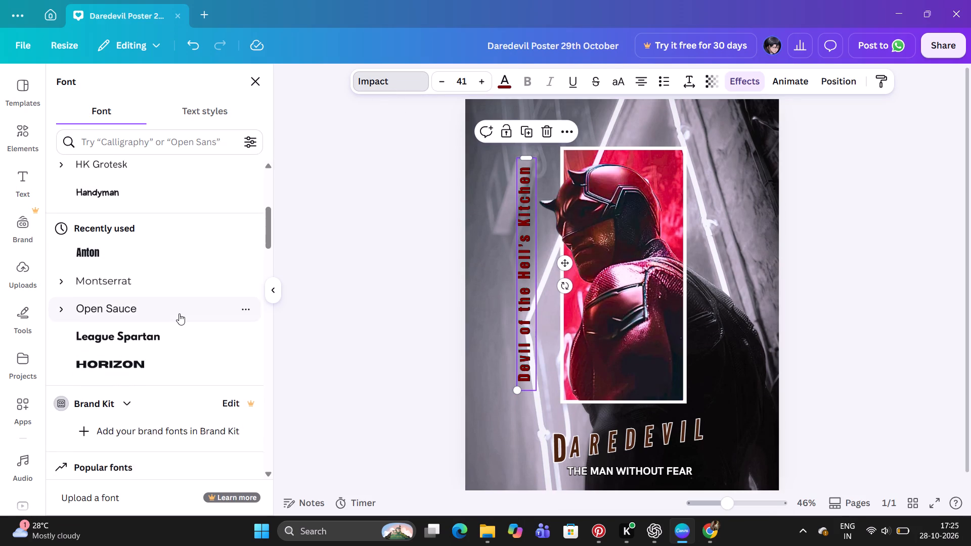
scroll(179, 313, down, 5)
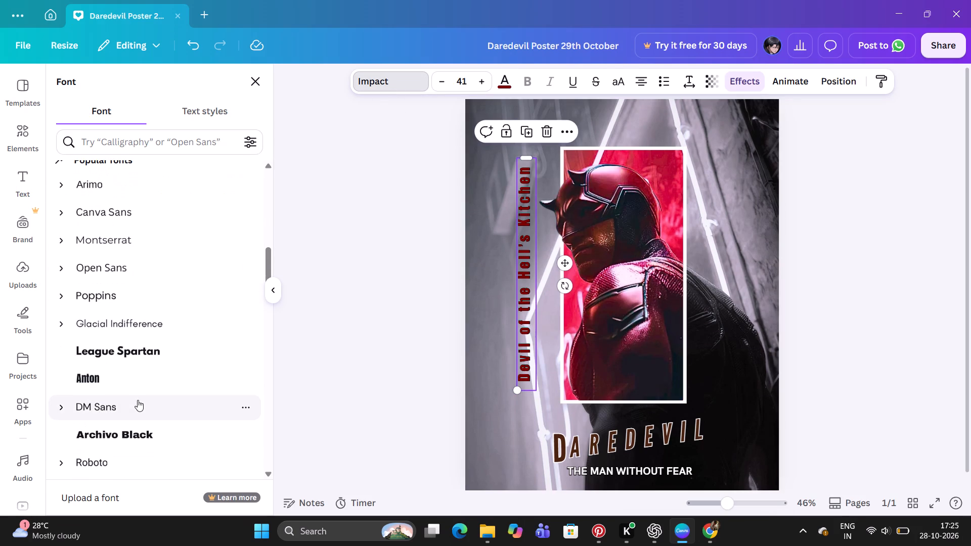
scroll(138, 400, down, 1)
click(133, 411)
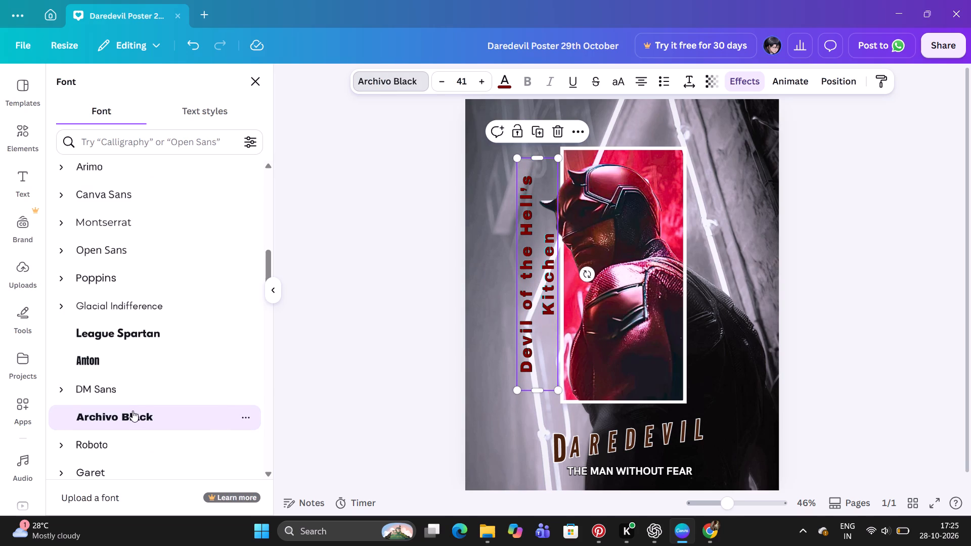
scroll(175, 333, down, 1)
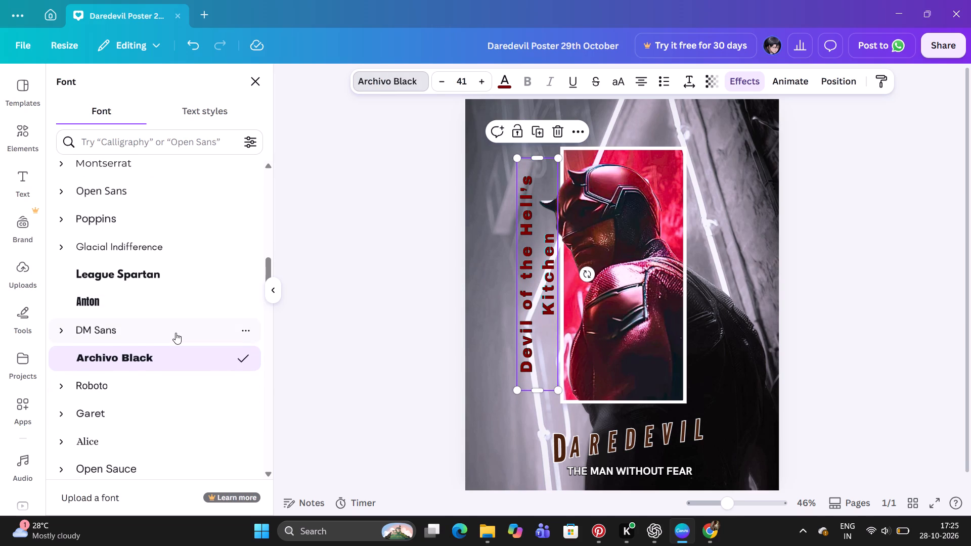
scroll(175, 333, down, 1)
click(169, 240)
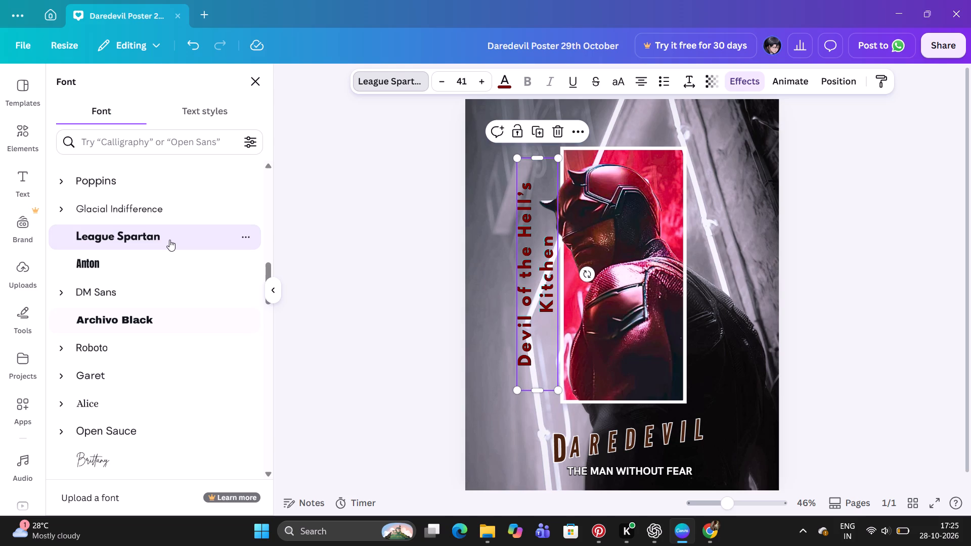
Change the vertical text's font to Horizon and set its size to 36.
scroll(169, 240, down, 4)
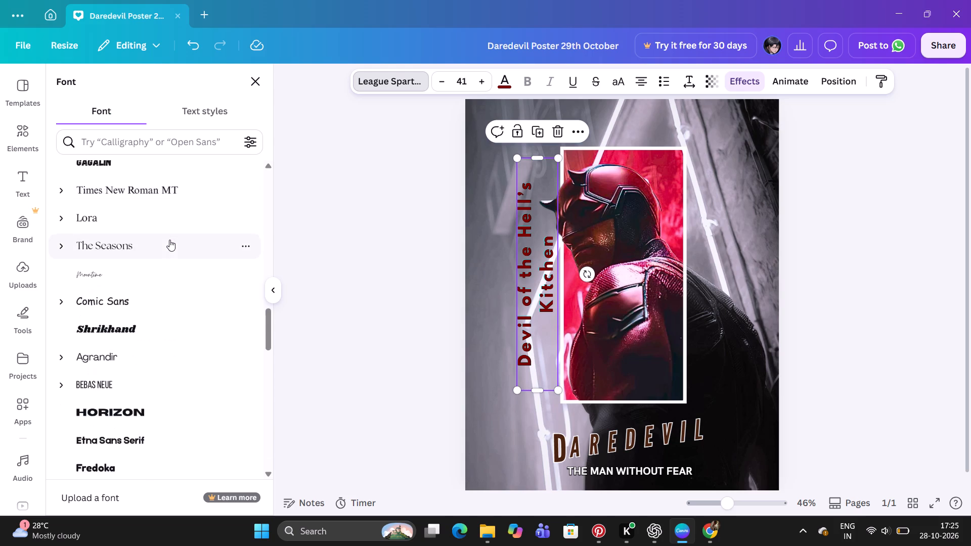
scroll(169, 240, down, 2)
click(135, 370)
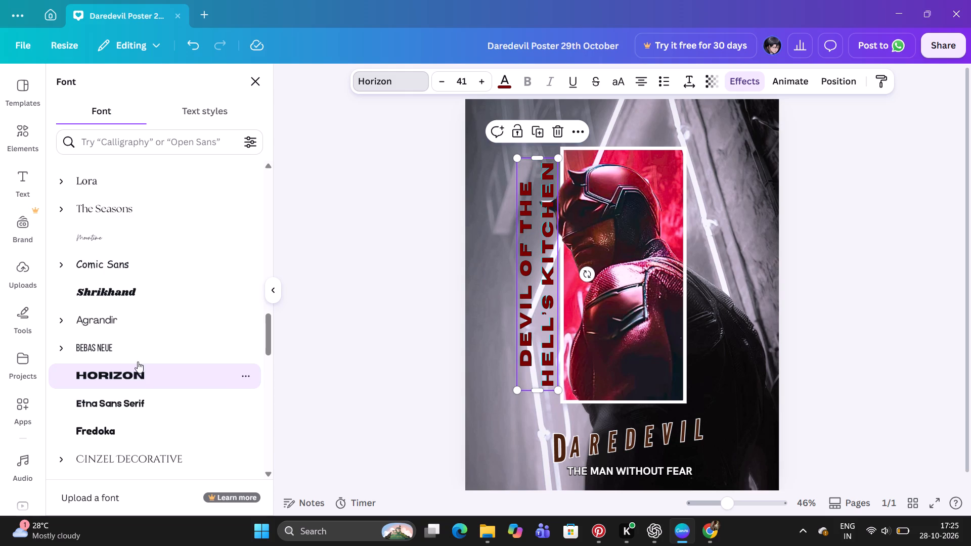
double_click(443, 83)
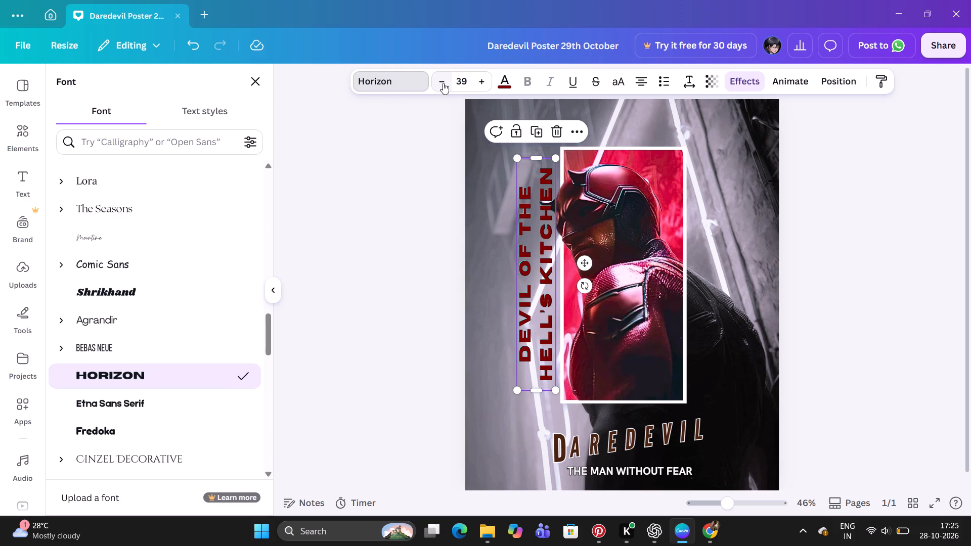
click(443, 83)
click(443, 83)
click(443, 83)
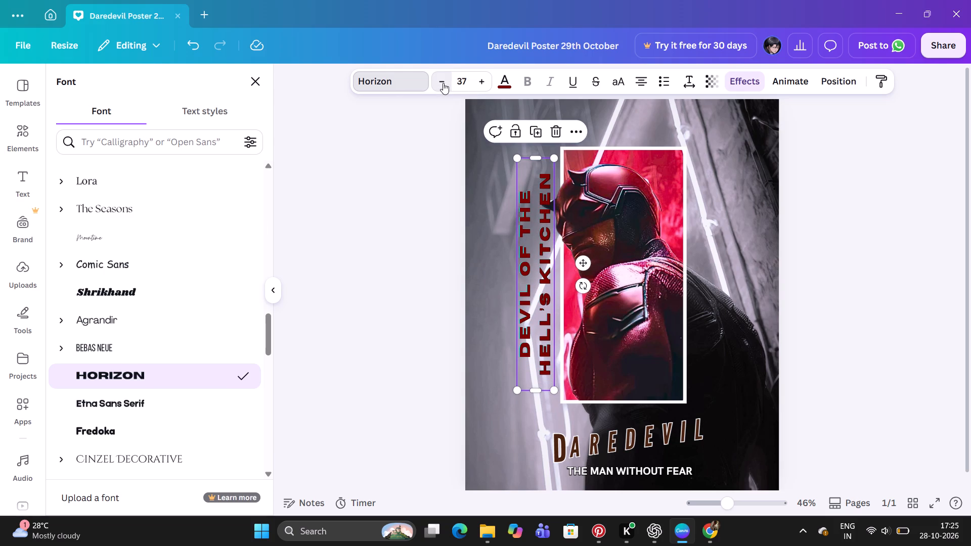
click(443, 83)
click(443, 83)
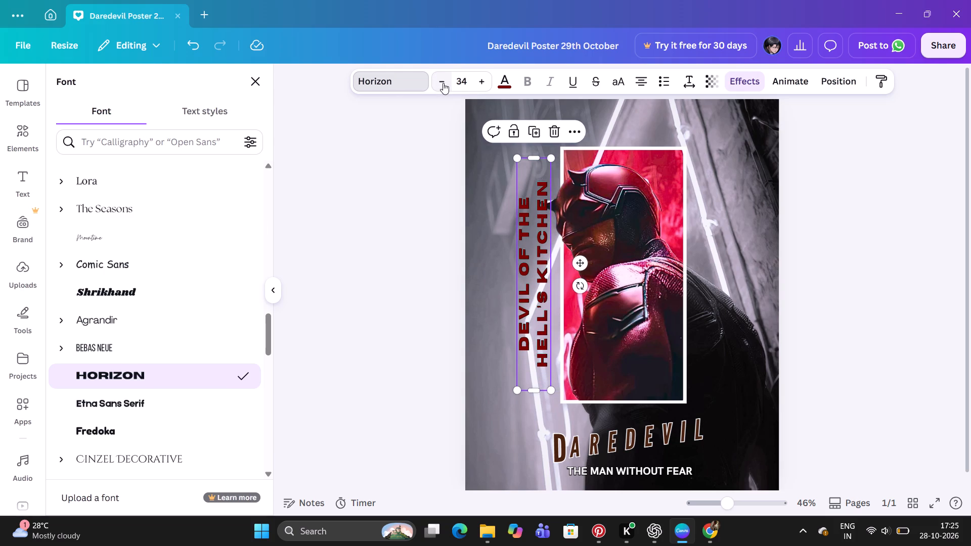
double_click(485, 80)
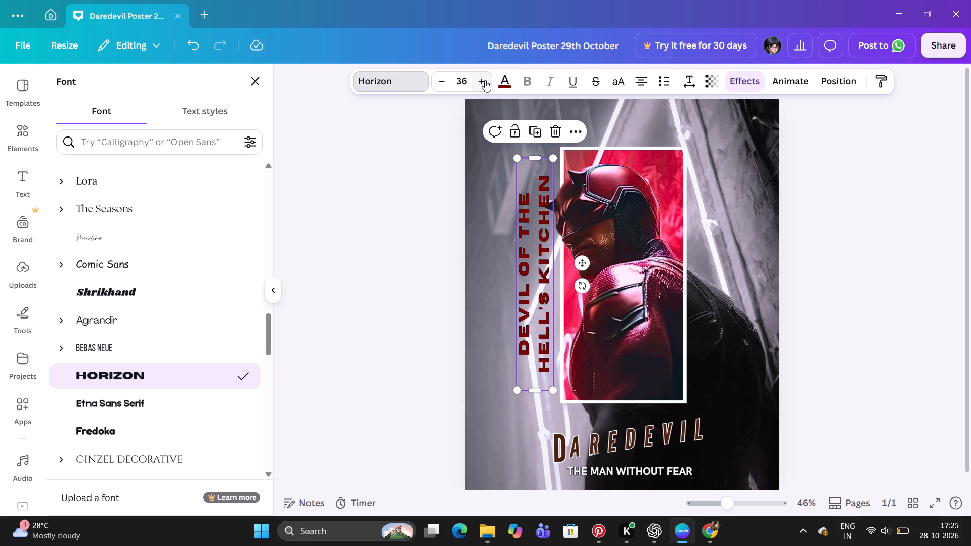
Move the vertical text's layer directly beneath the locked Daredevil cutout layer.
key(alt+1)
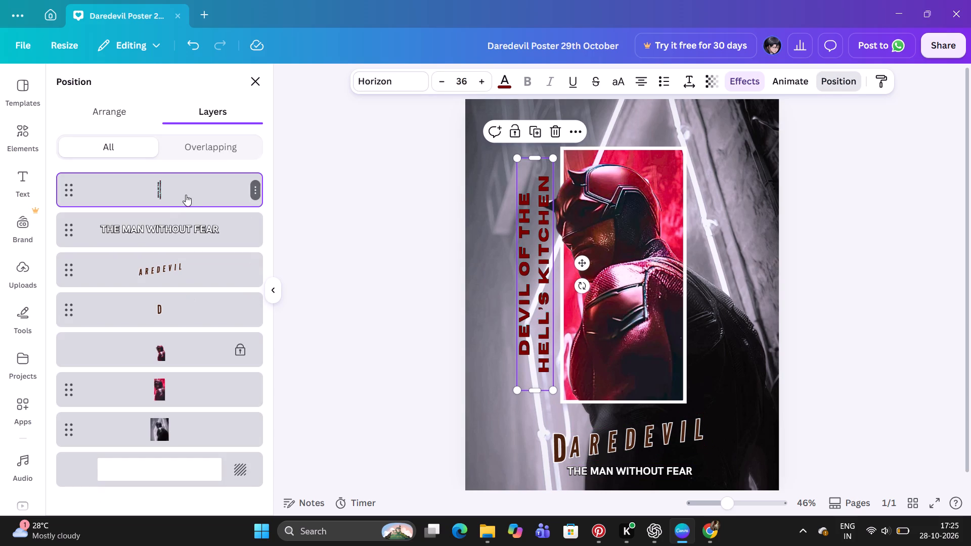
drag(186, 195, 190, 377)
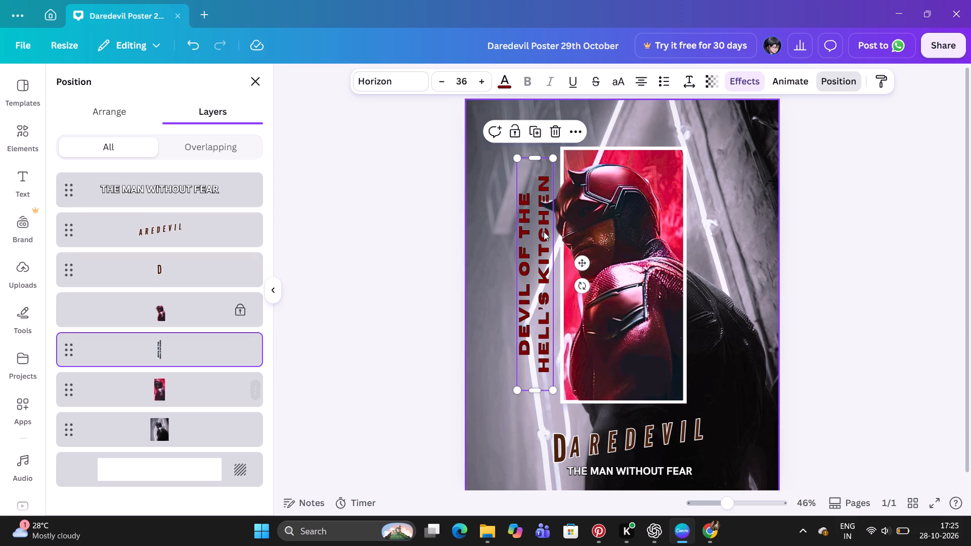
Move the vertical "Devil of the Hell's Kitchen" text right, close against the picture frame's left edge and behind the figure's horn.
drag(544, 232, 555, 229)
drag(555, 229, 560, 235)
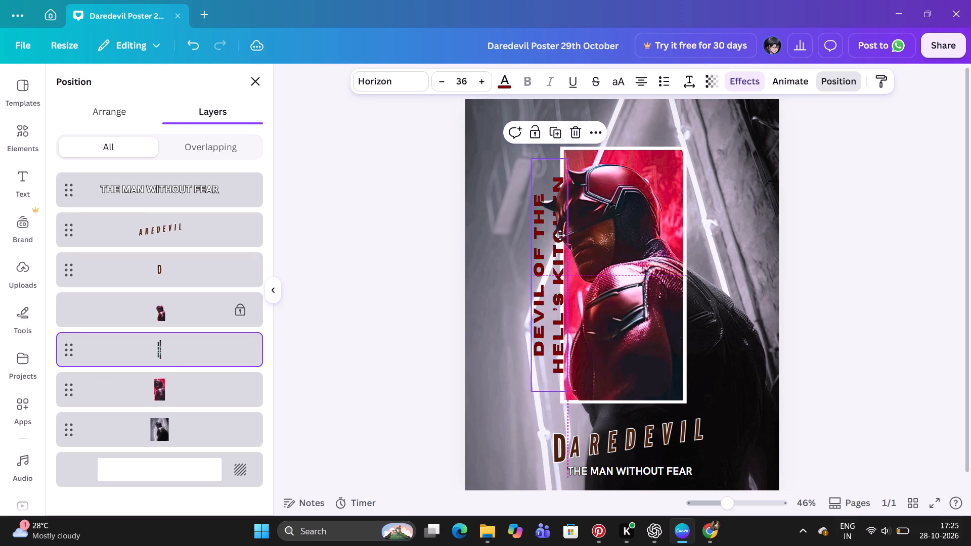
drag(560, 235, 553, 234)
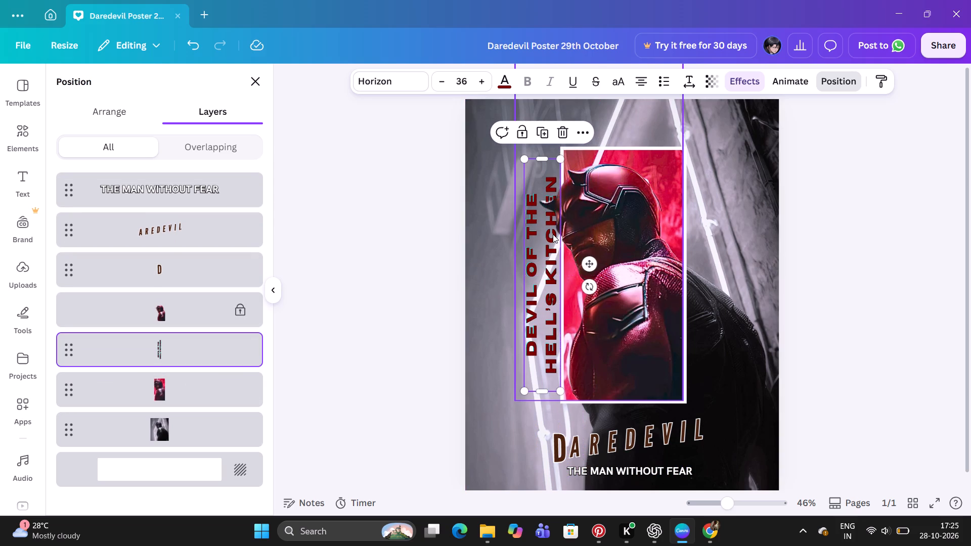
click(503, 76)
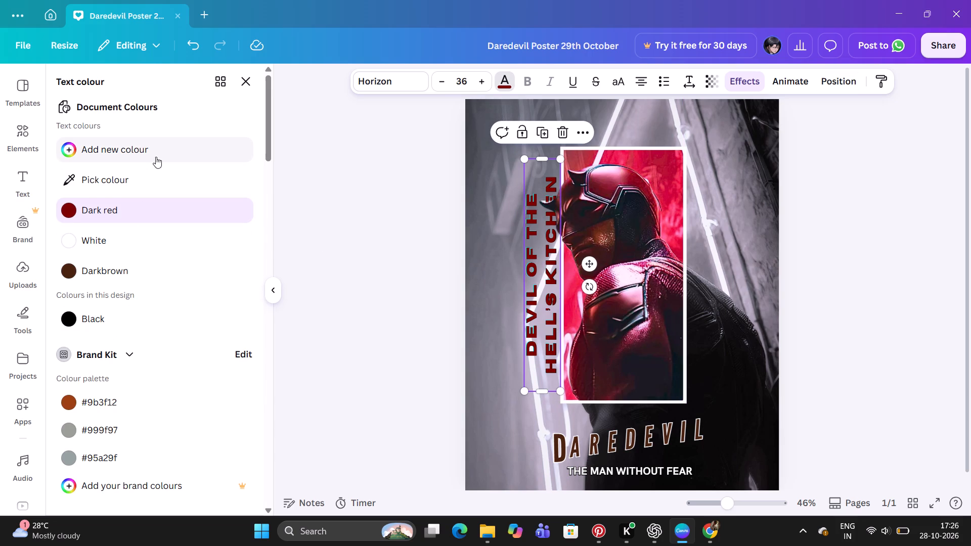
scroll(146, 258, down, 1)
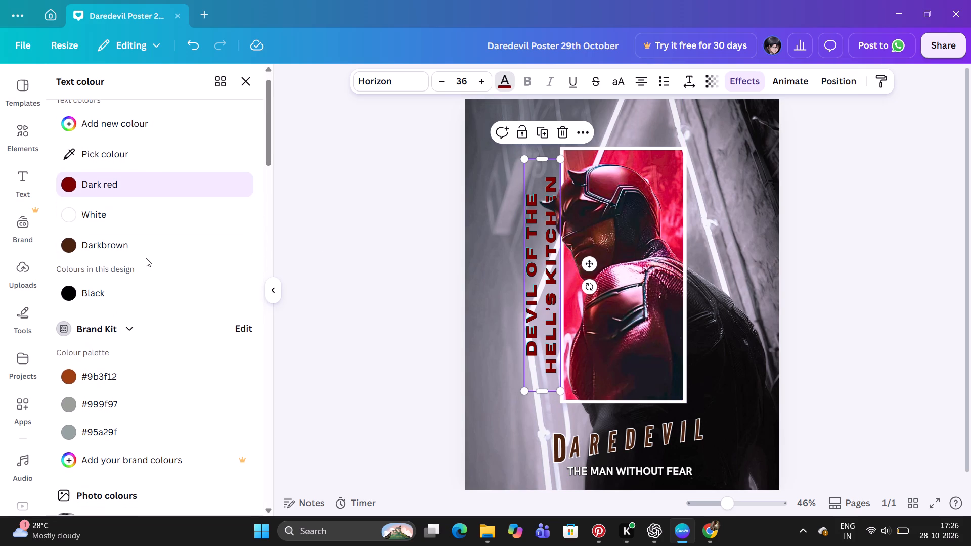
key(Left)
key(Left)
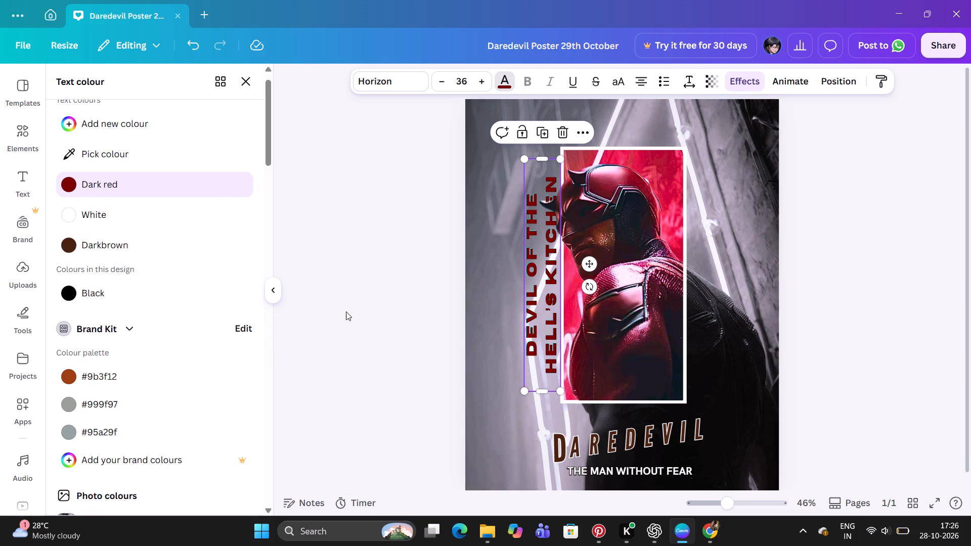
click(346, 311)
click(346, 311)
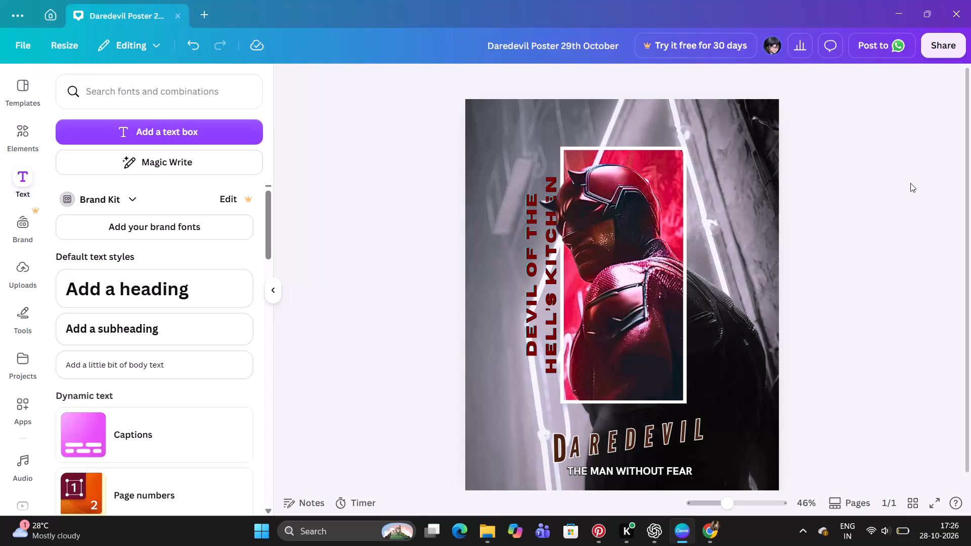
Shift the vertical text slightly left, leaving a small gap beside the picture frame.
key(alt+1)
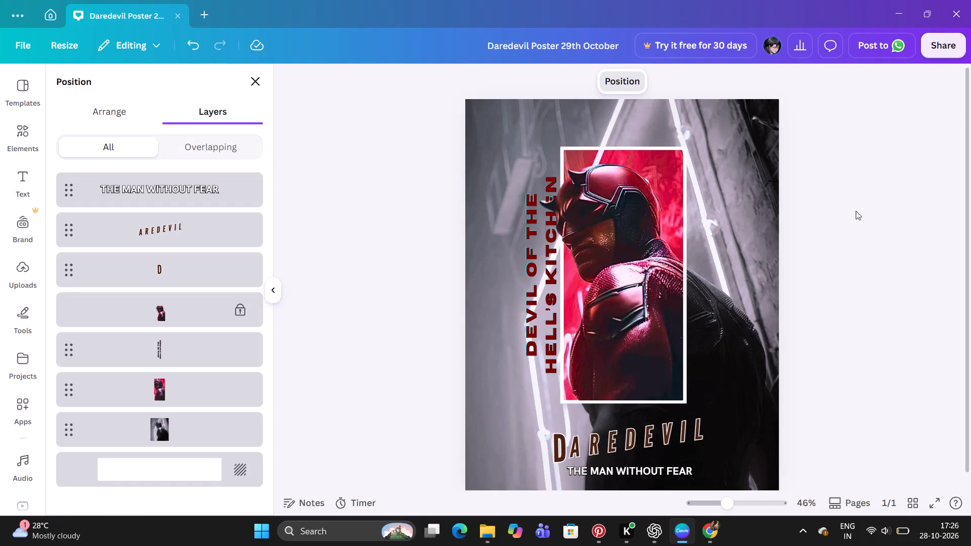
click(207, 358)
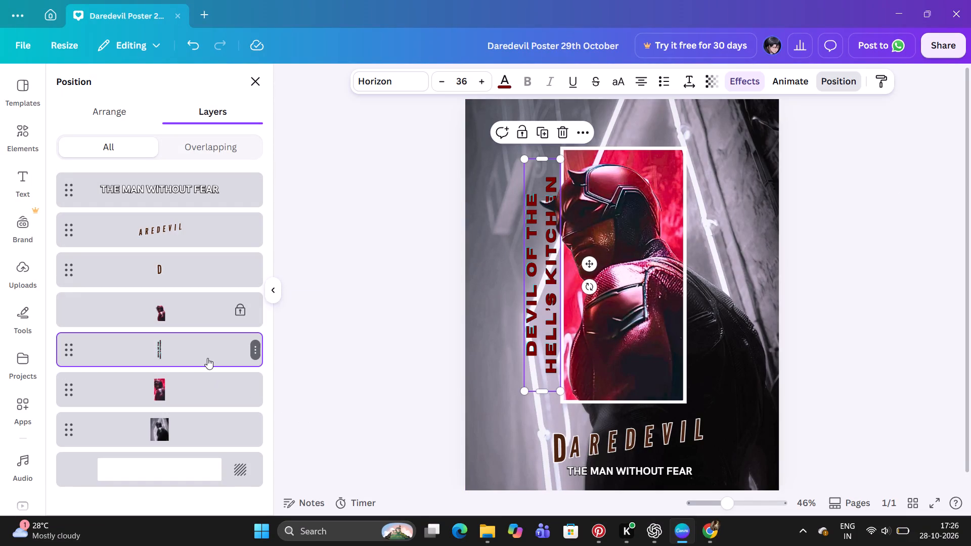
drag(586, 268, 581, 267)
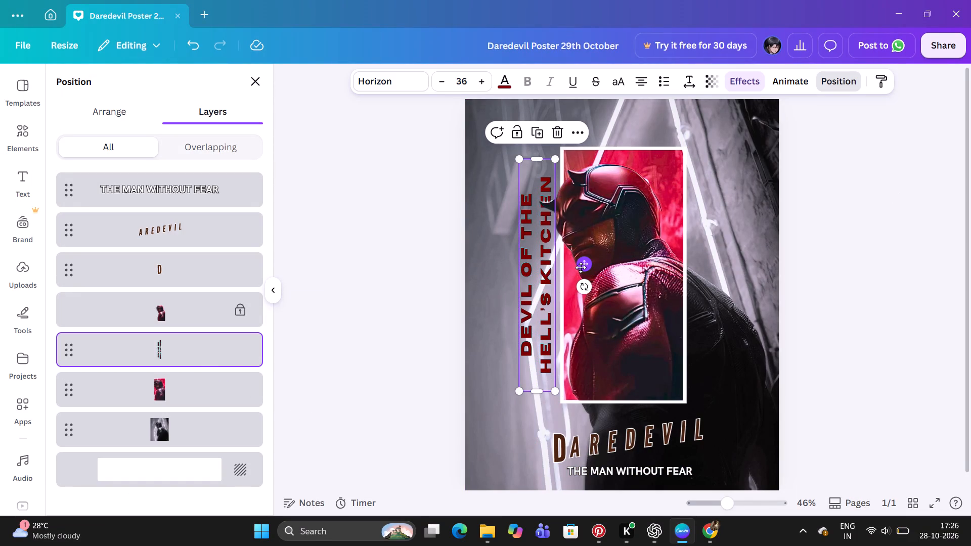
key(Right)
key(Up)
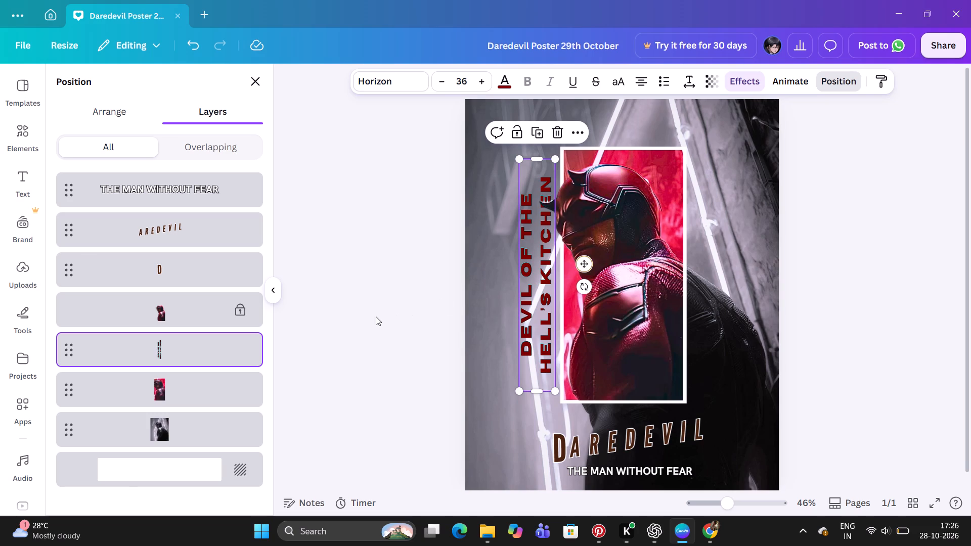
click(376, 316)
Set the vertical text's size to 35 and nudge it slightly upward beside the picture frame.
click(446, 86)
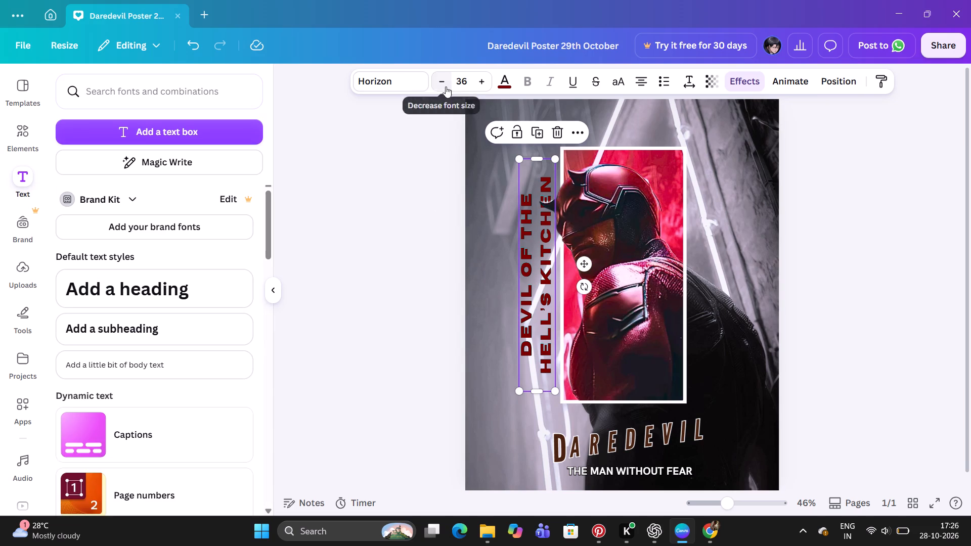
key(Up)
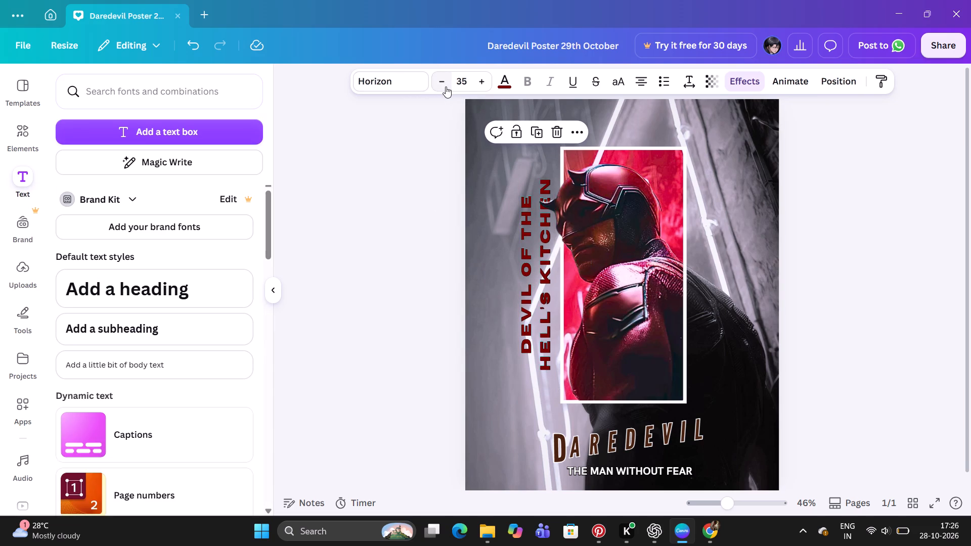
key(Up)
key(Up)
key(Up)
key(Up)
key(Up)
key(Up)
key(Right)
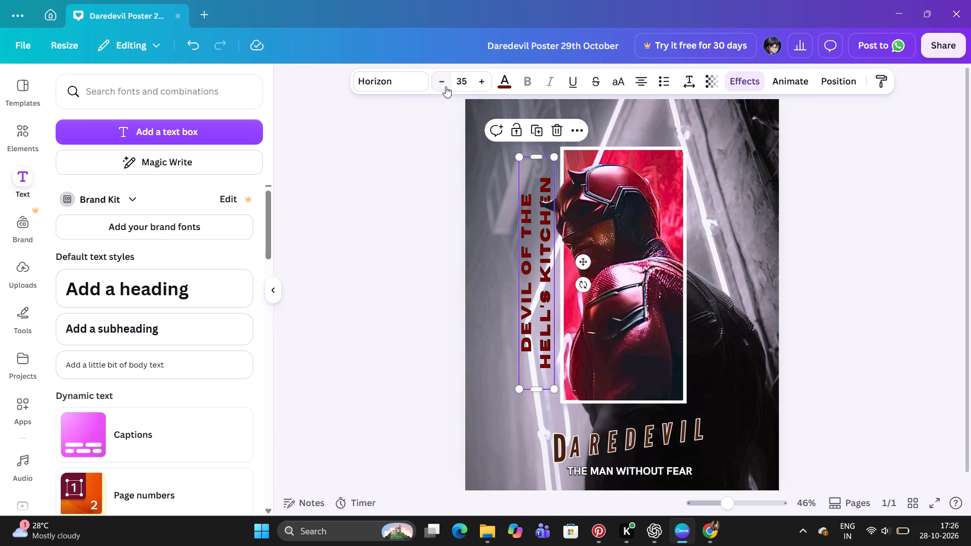
key(Left)
key(Left)
key(Right)
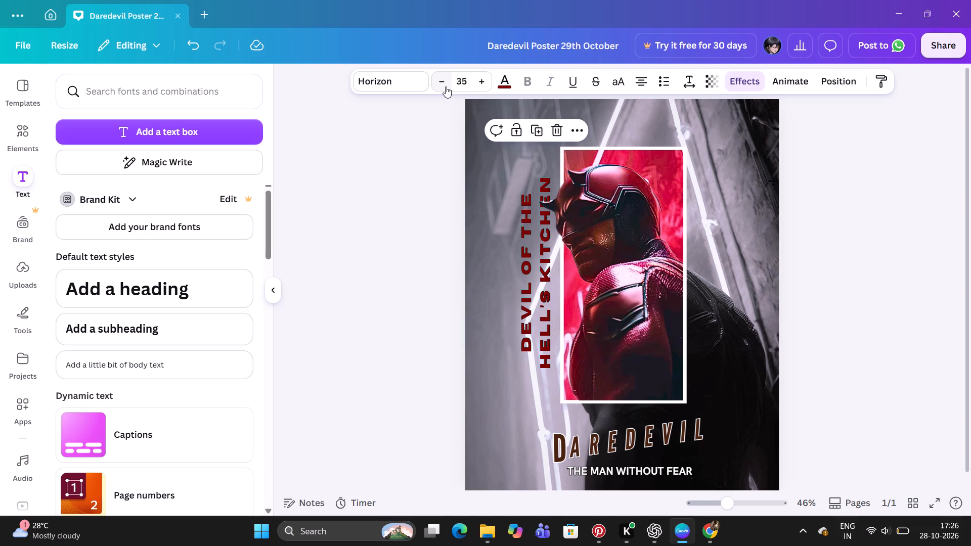
click(380, 147)
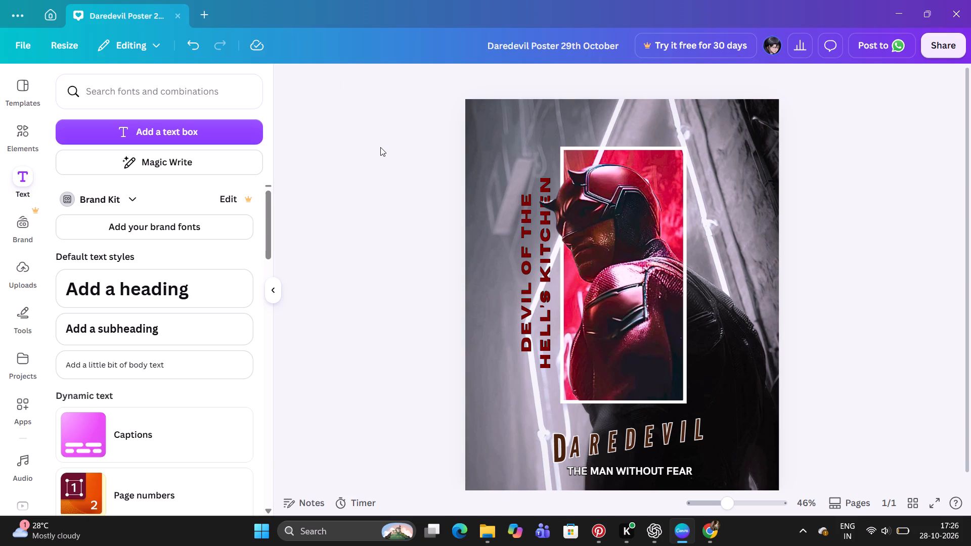
Preview the poster in full screen and return to the editor.
scroll(380, 147, down, 1)
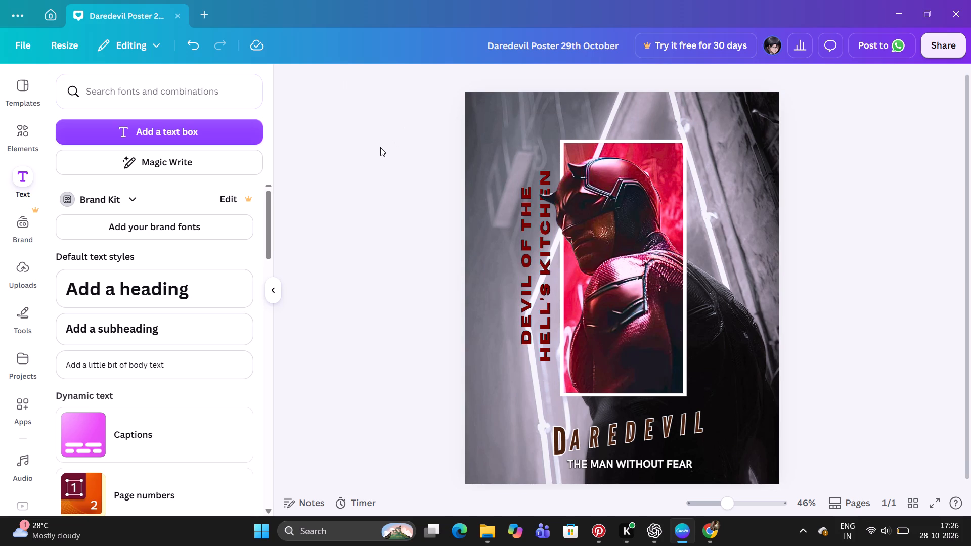
scroll(380, 147, down, 1)
click(934, 496)
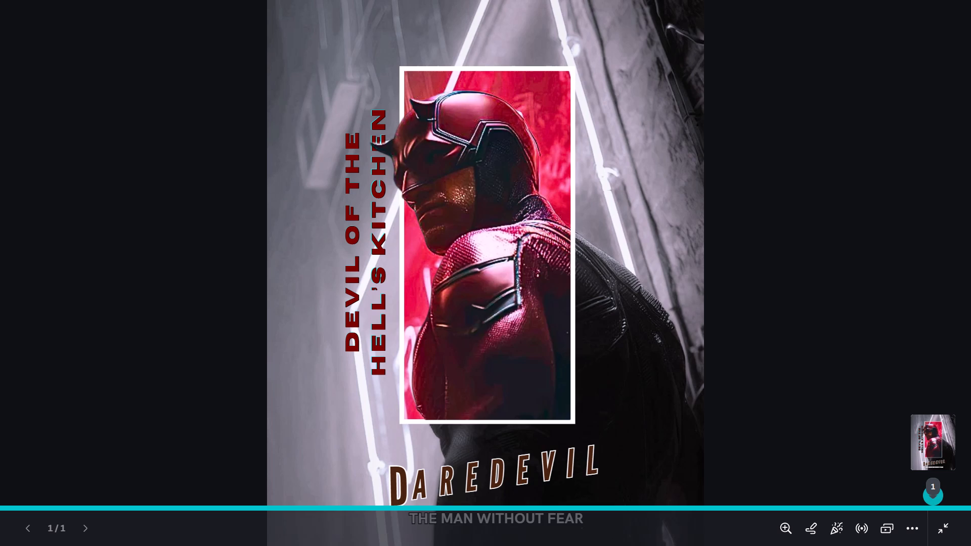
key(Escape)
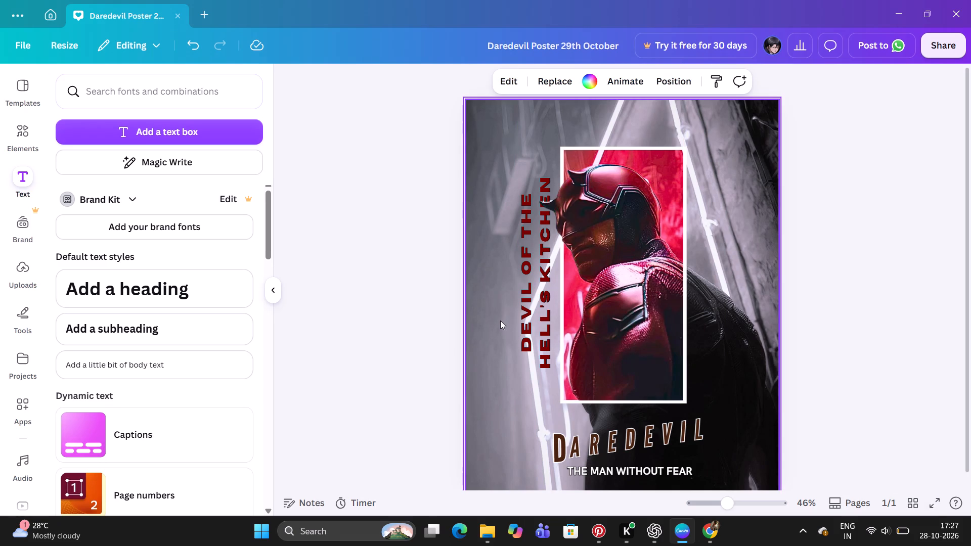
Change the vertical "Devil of the Hell's Kitchen" text's font to League Gothic and set its size to 45.
key(1)
click(434, 242)
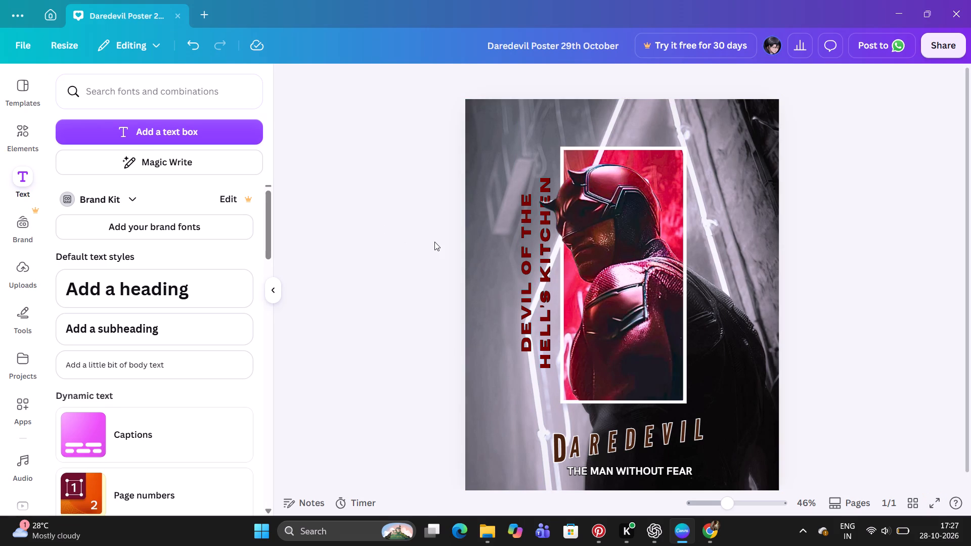
key(alt+1)
click(174, 356)
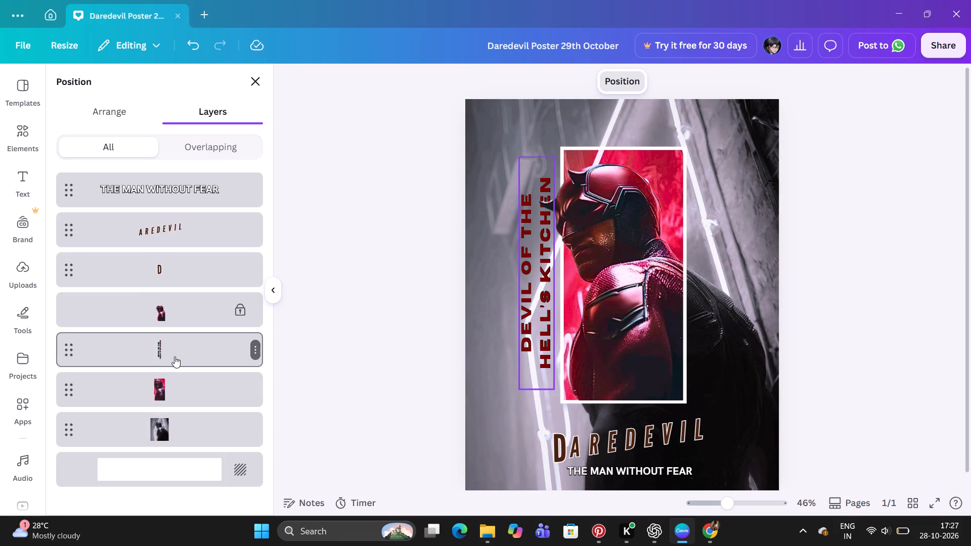
click(403, 73)
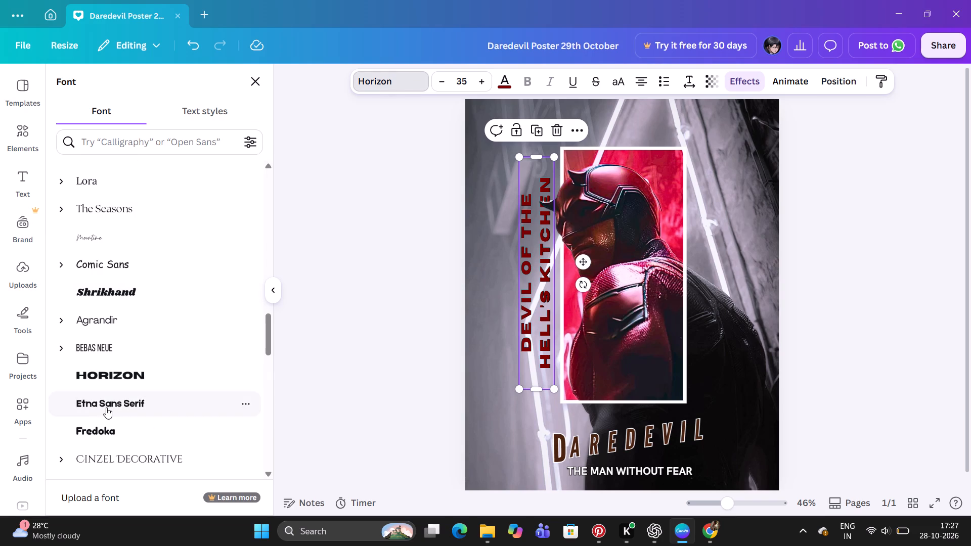
scroll(154, 365, up, 17)
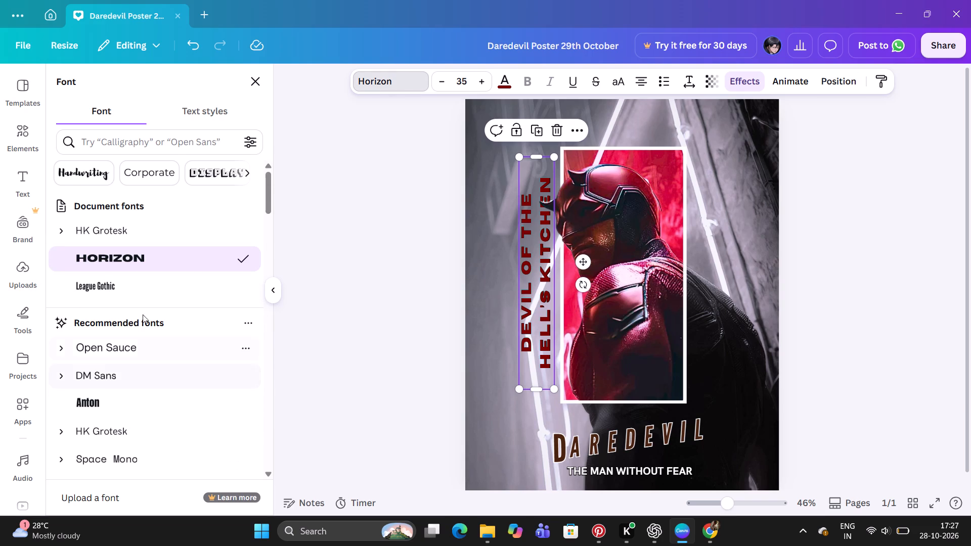
click(135, 285)
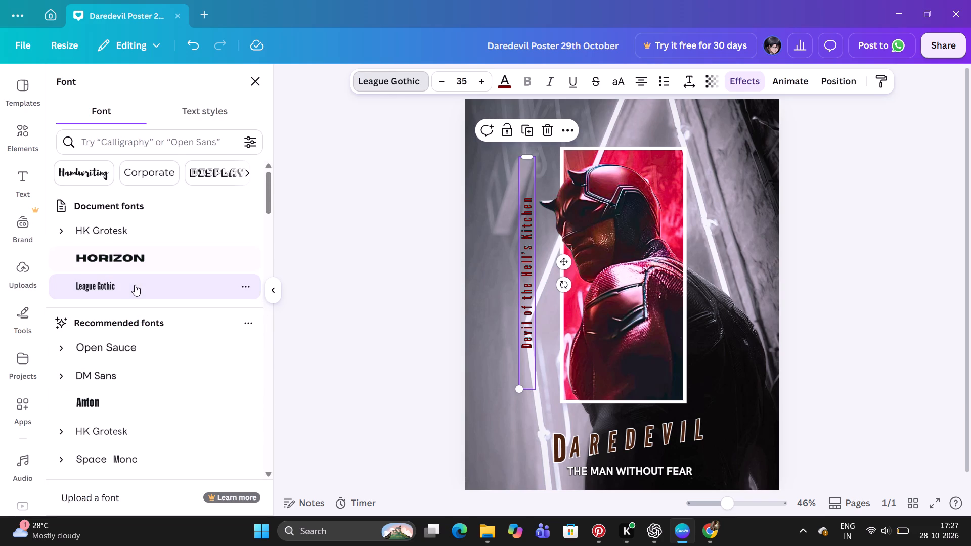
triple_click(485, 80)
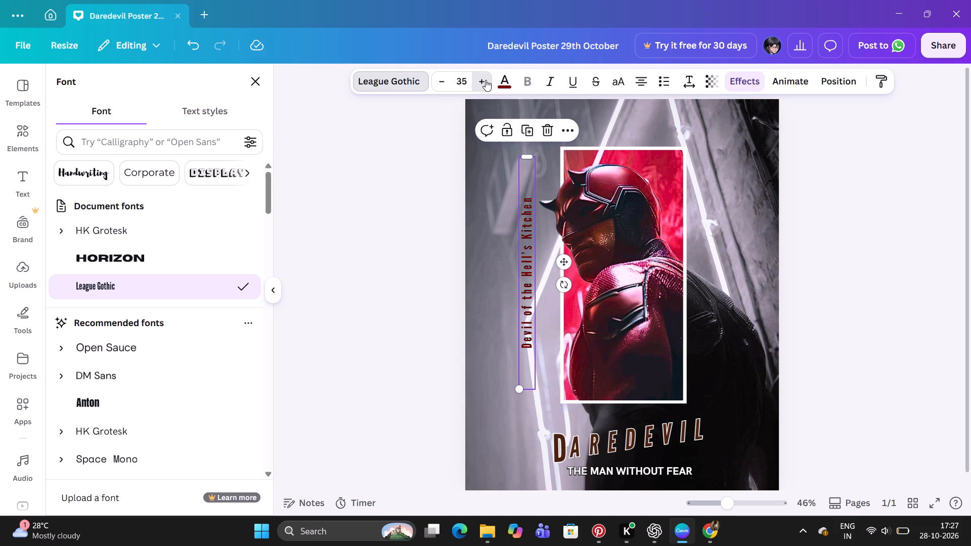
triple_click(485, 80)
triple_click(485, 80)
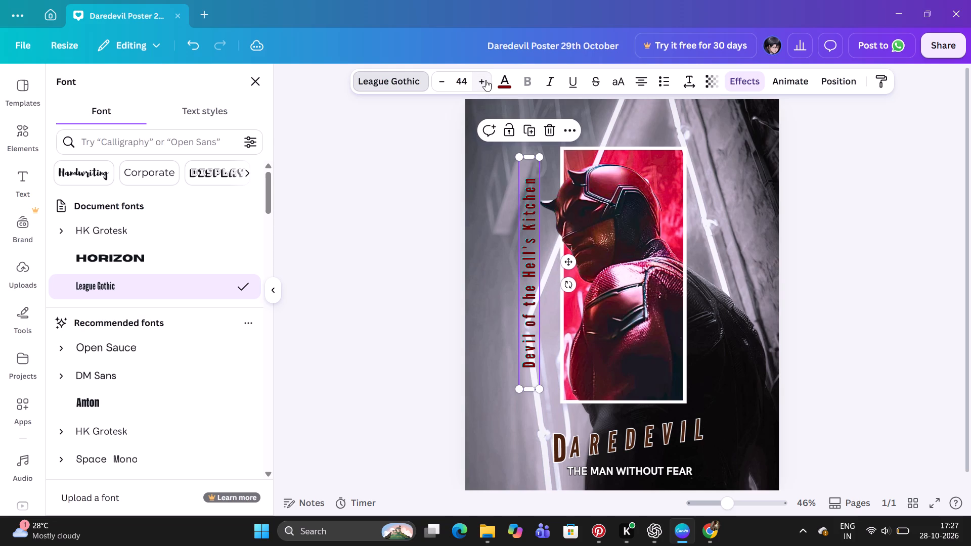
click(485, 80)
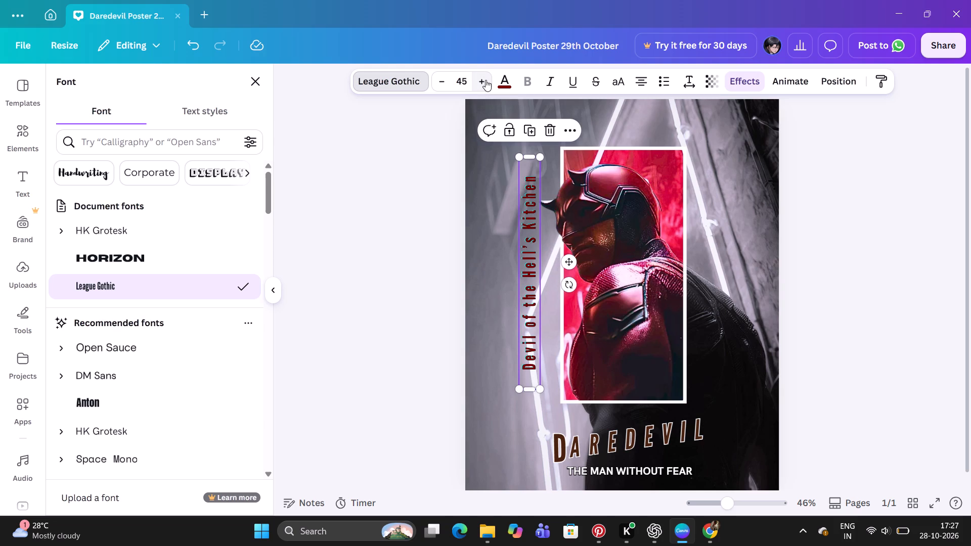
Nudge the single-line vertical text right toward the picture frame so it passes behind the figure's horn.
key(Right)
key(Right)
key(Right)
key(Right)
key(Right)
key(Right)
key(Right)
key(Right)
key(Right)
key(Right)
key(Right)
key(Right)
key(Right)
key(Right)
key(Right)
key(Right)
key(Right)
key(Right)
key(Right)
key(Right)
key(Right)
key(Right)
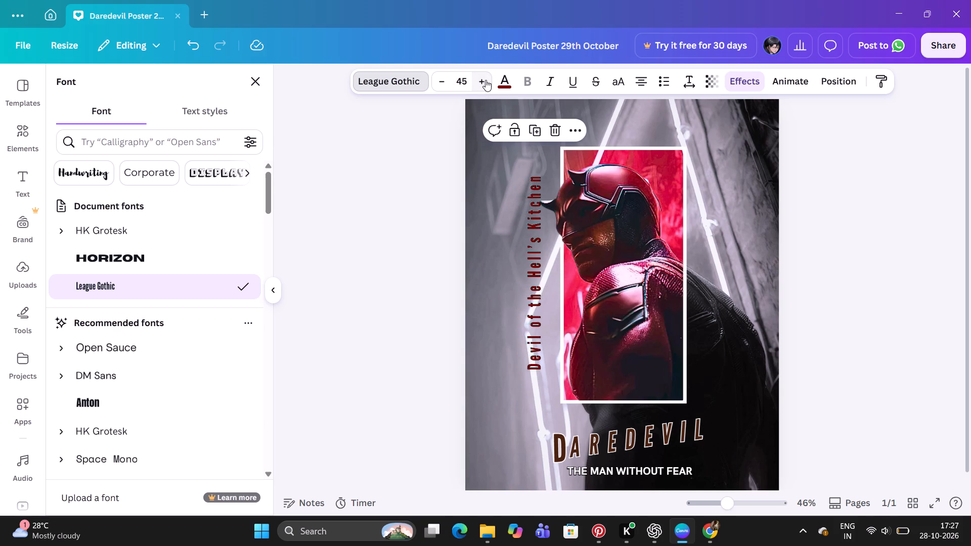
key(Right)
key(Right)
key(Right)
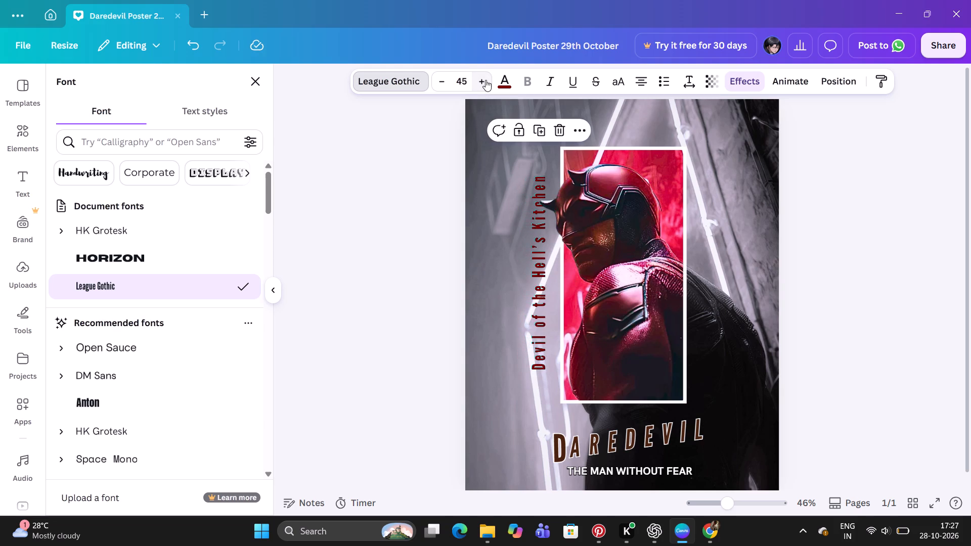
key(Right)
key(Right)
key(Right)
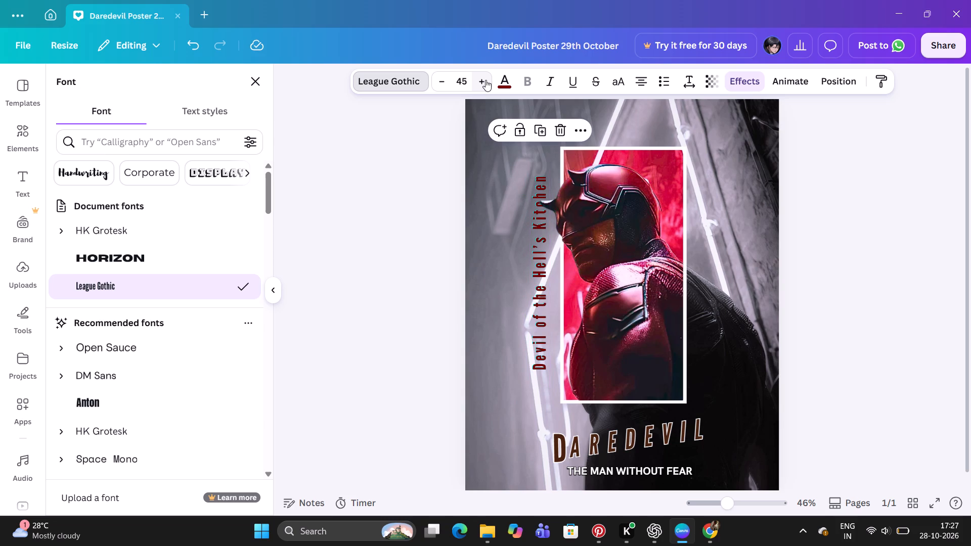
Change the cyan colour of the vertical text's Glitch effect to white (#ffffff).
click(755, 89)
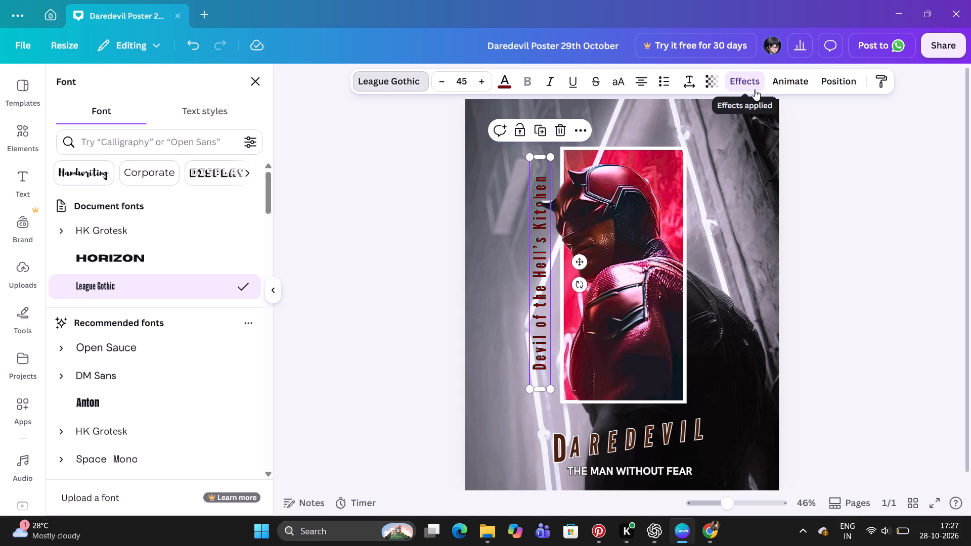
scroll(102, 304, up, 1)
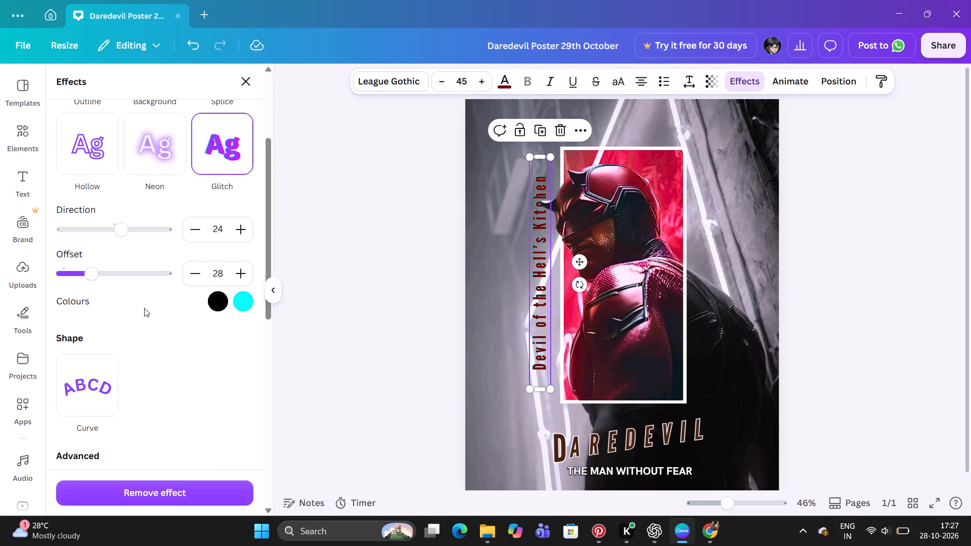
click(249, 306)
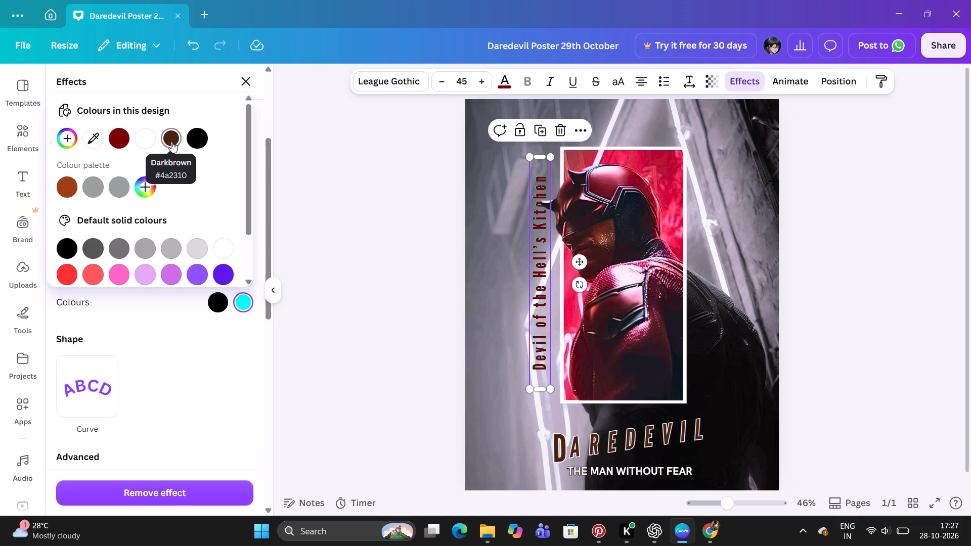
click(147, 135)
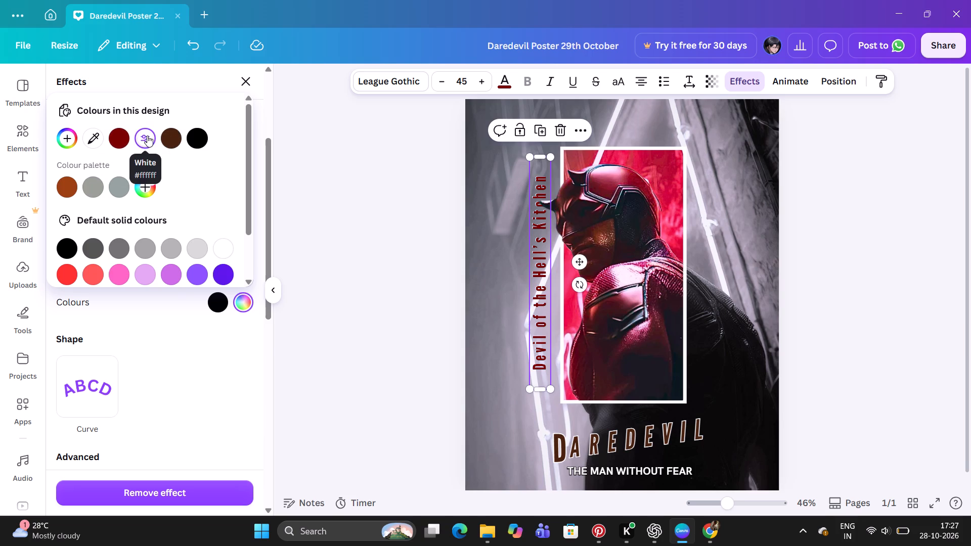
Set the vertical "Devil of the Hell's Kitchen" text's Glitch effect to offset 47 and direction 72.
click(178, 358)
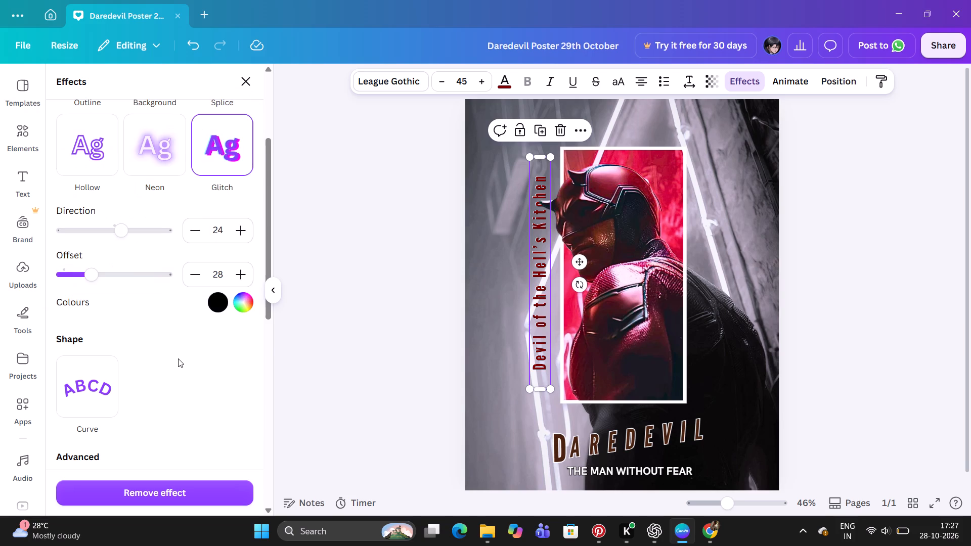
scroll(178, 358, up, 1)
drag(94, 330, 111, 328)
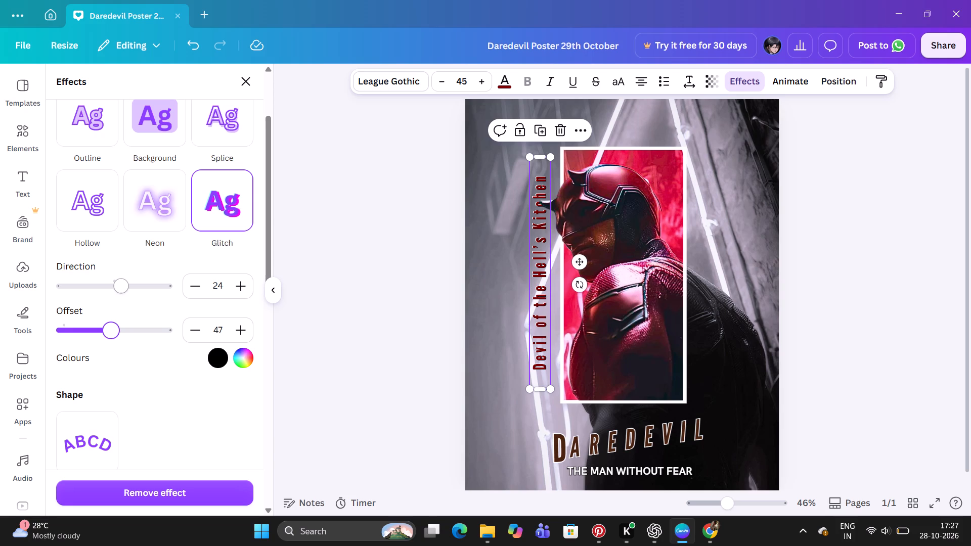
drag(121, 287, 135, 283)
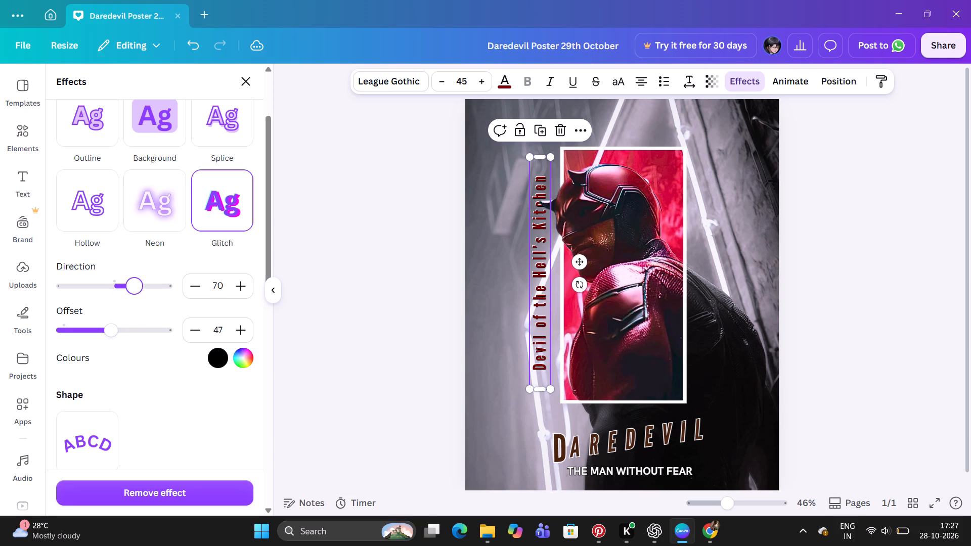
drag(135, 283, 136, 283)
click(791, 309)
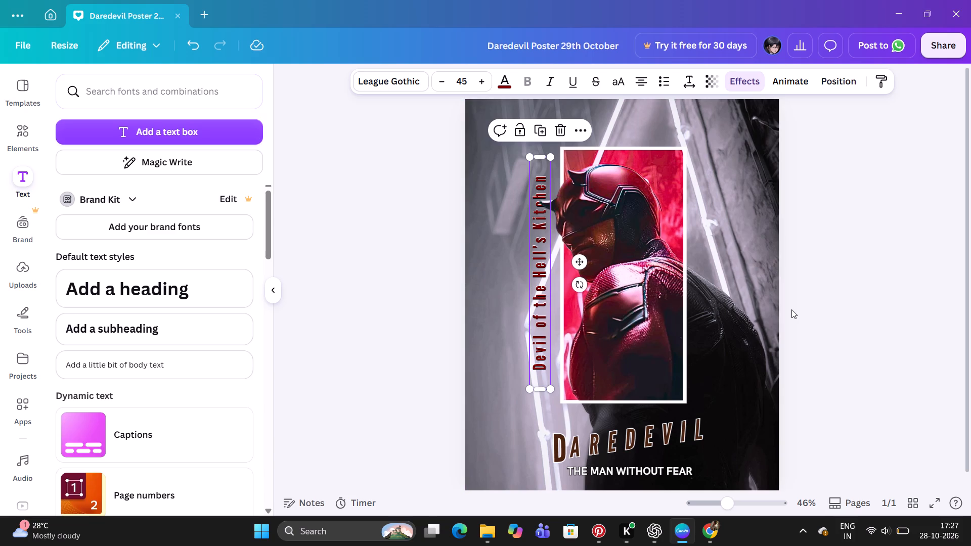
click(791, 309)
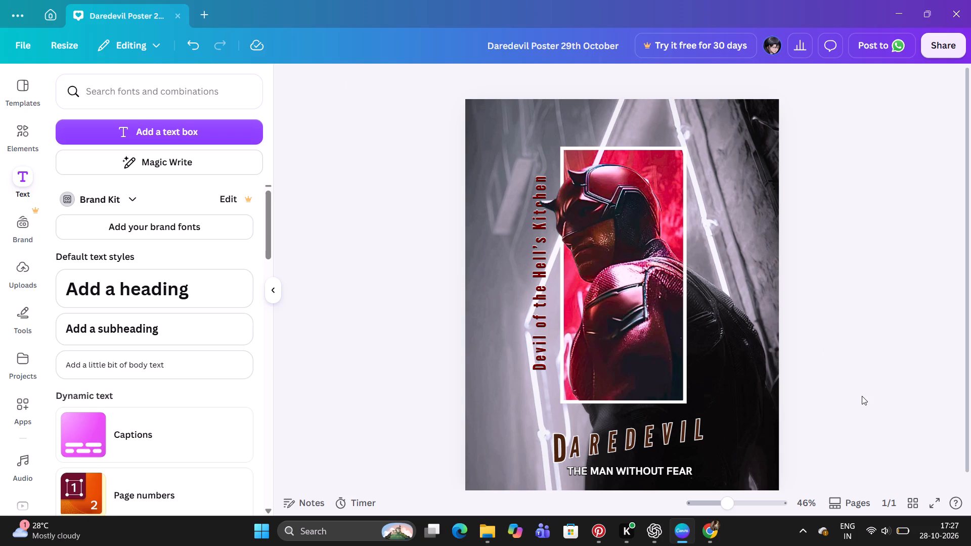
Preview the poster in full screen to check the vertical text's Glitch effect, and return to the editor.
click(934, 507)
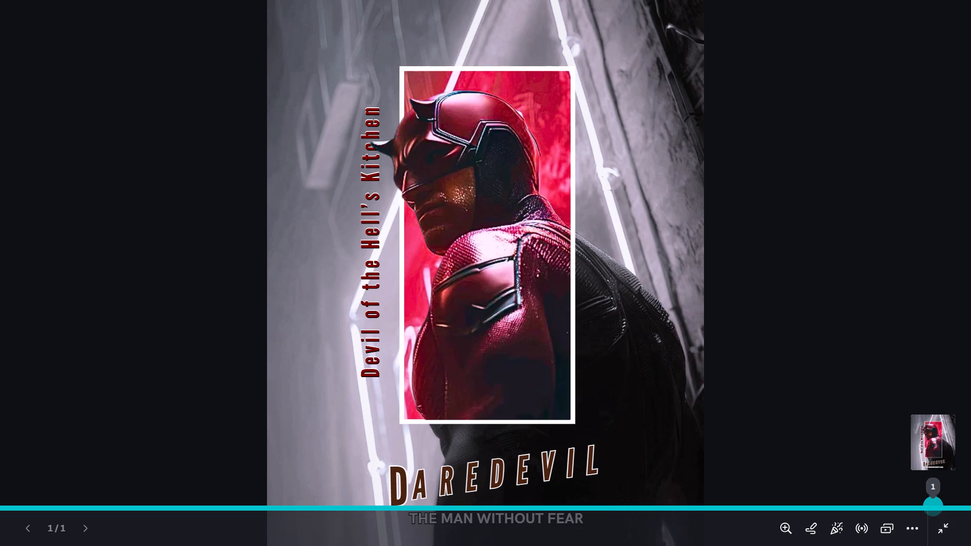
click(944, 529)
click(912, 330)
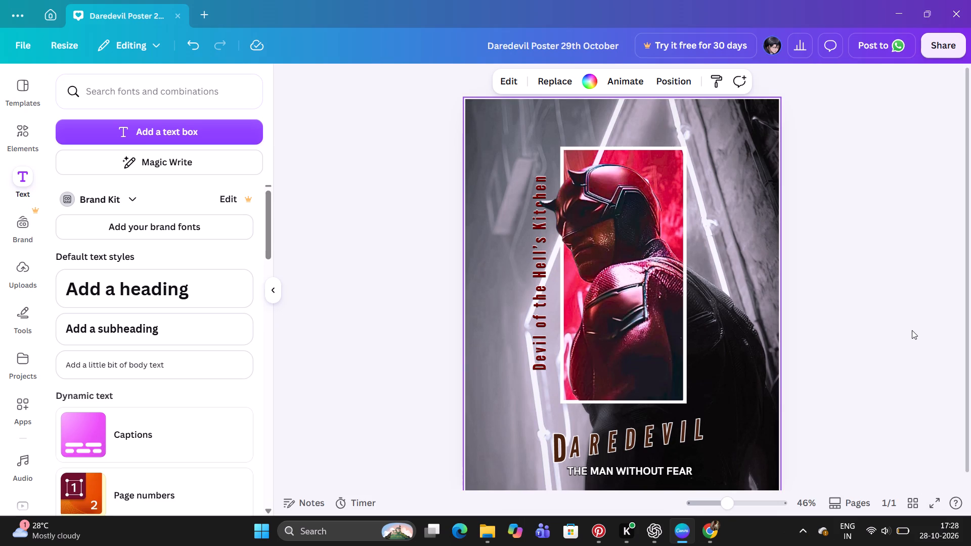
Unlock the Daredevil figure picture over the white frame and enhance it with the Upscale tool.
click(611, 270)
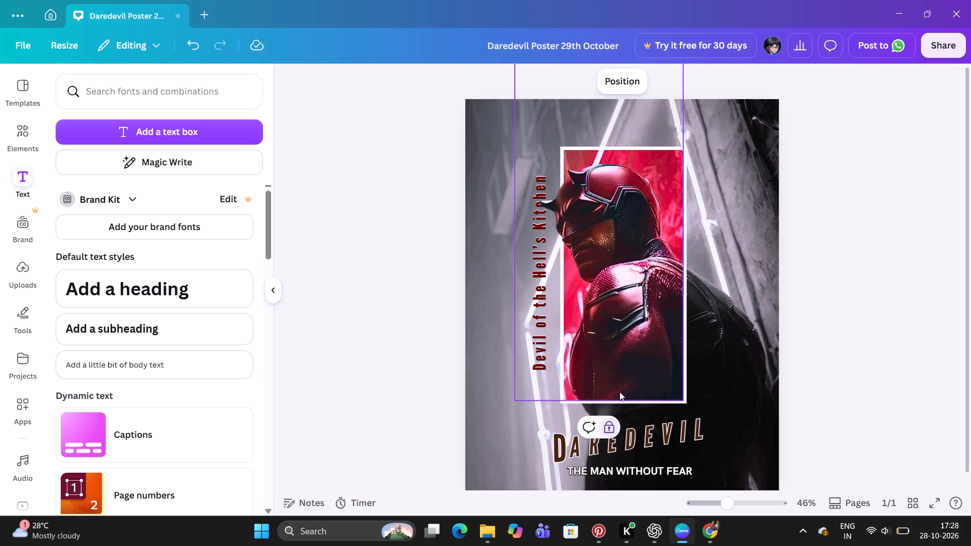
click(606, 424)
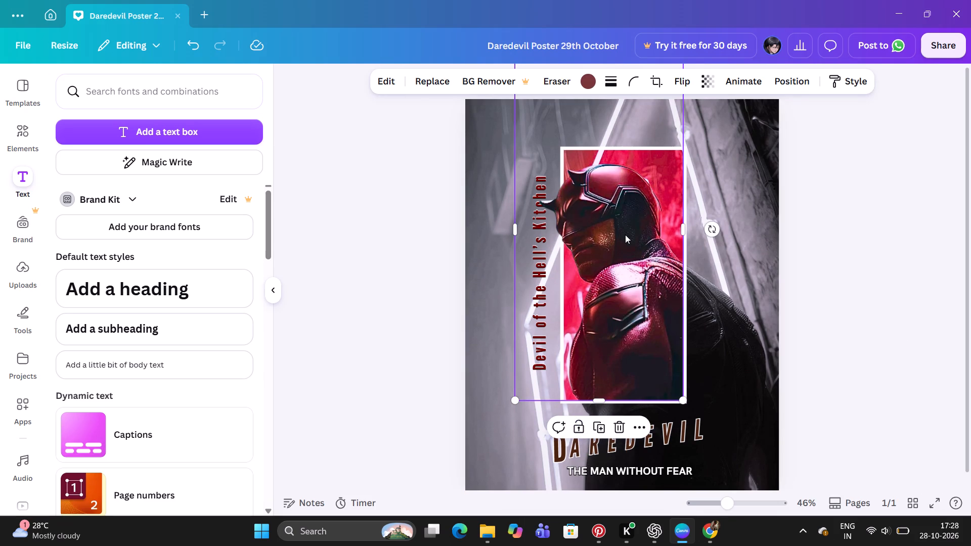
click(392, 88)
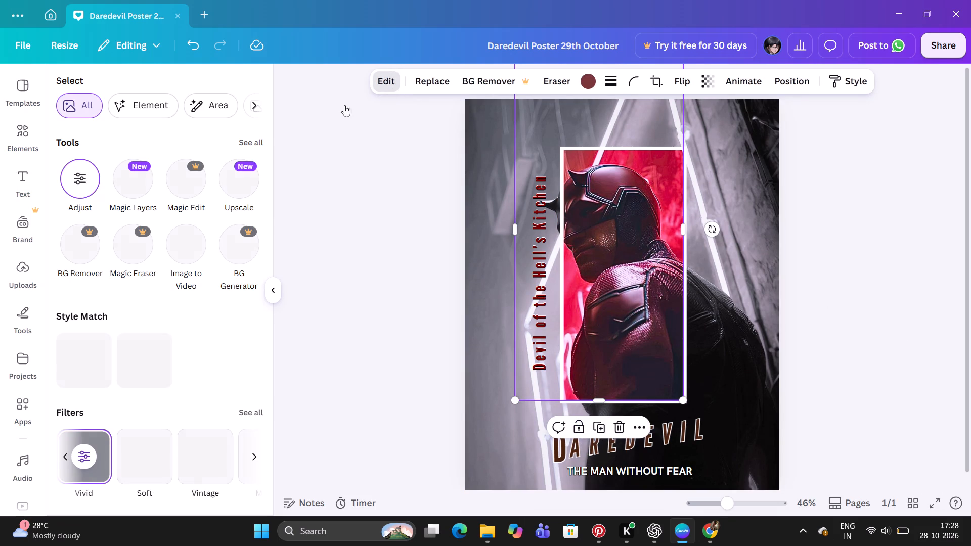
click(241, 183)
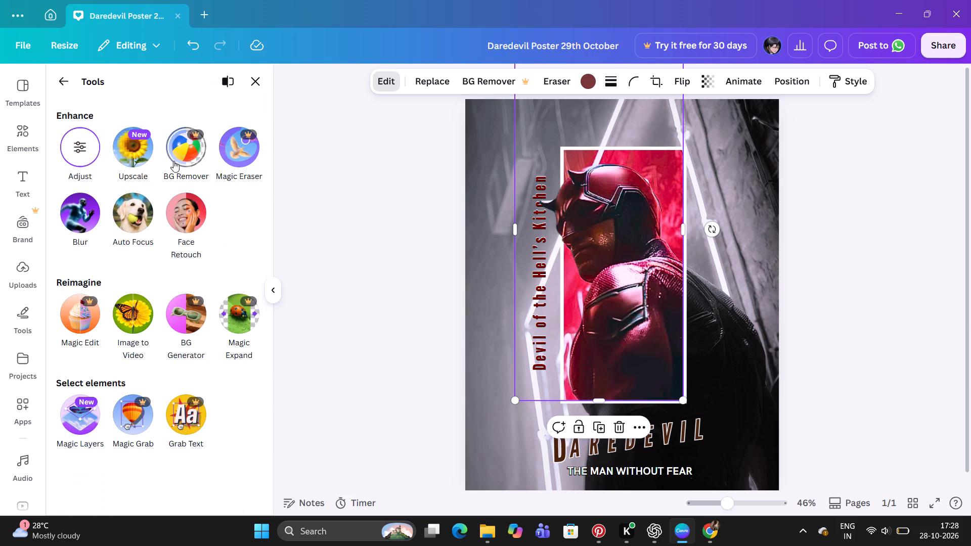
click(139, 152)
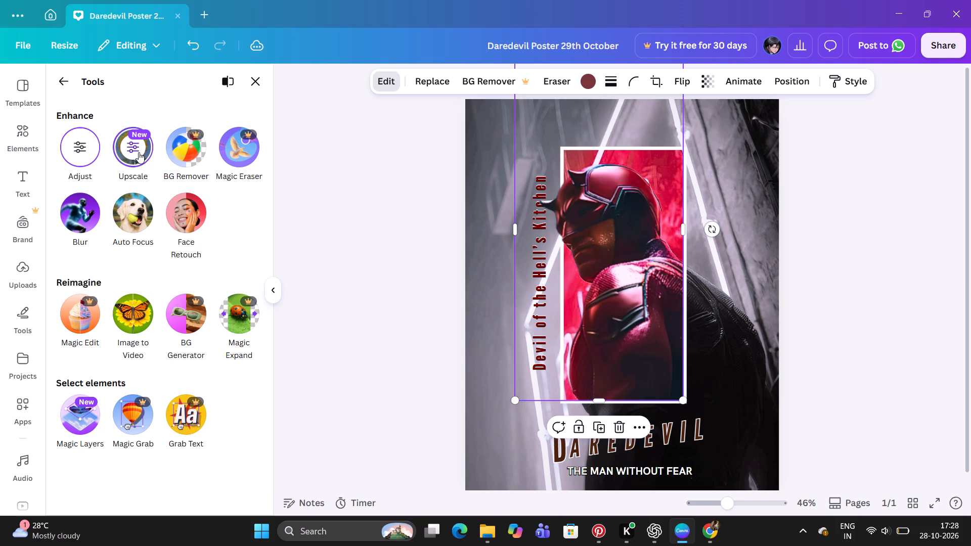
click(370, 212)
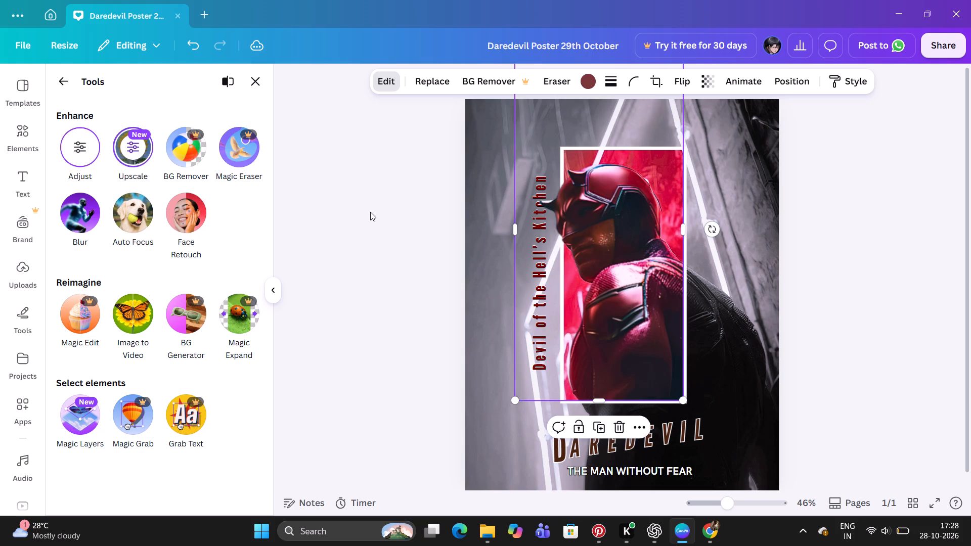
click(370, 212)
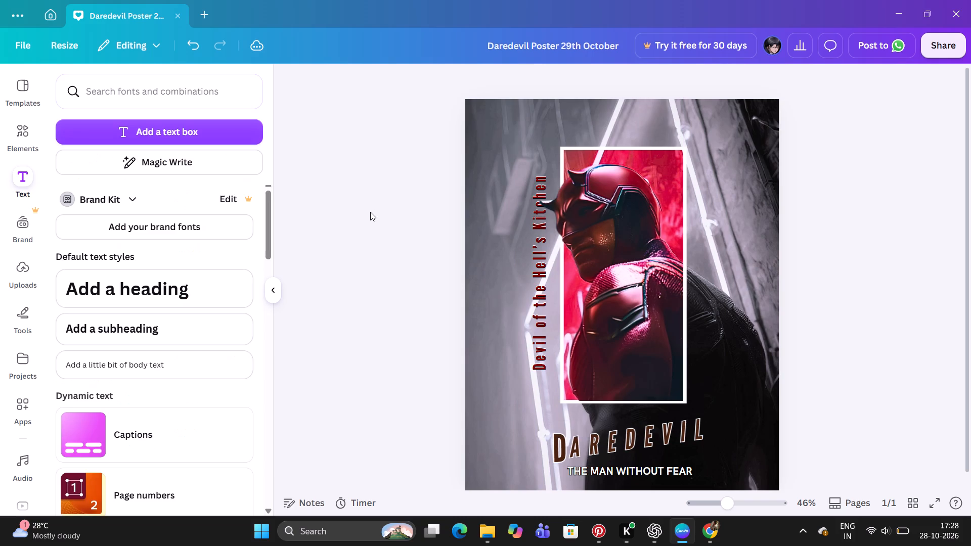
Preview the poster in full screen to check the upscaled figure, and return to the editor.
click(933, 500)
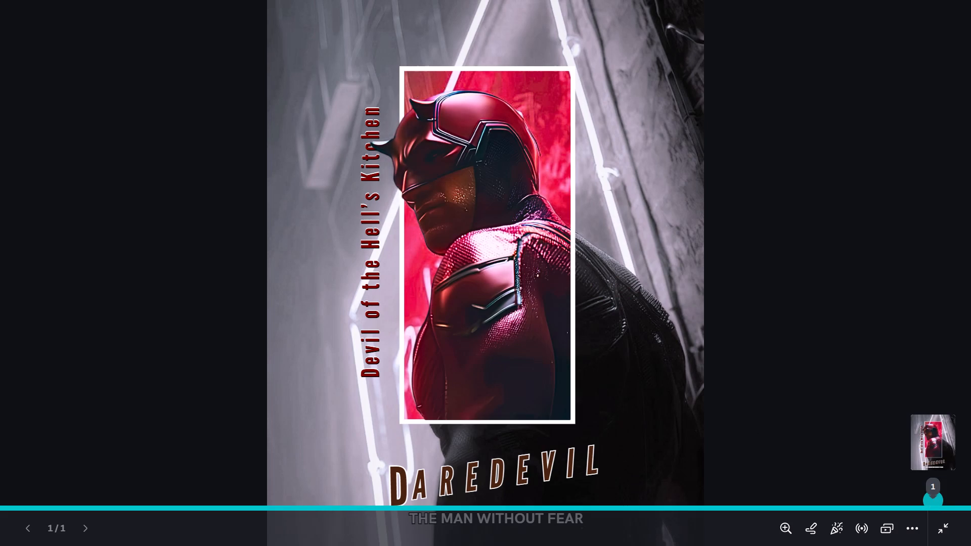
click(941, 534)
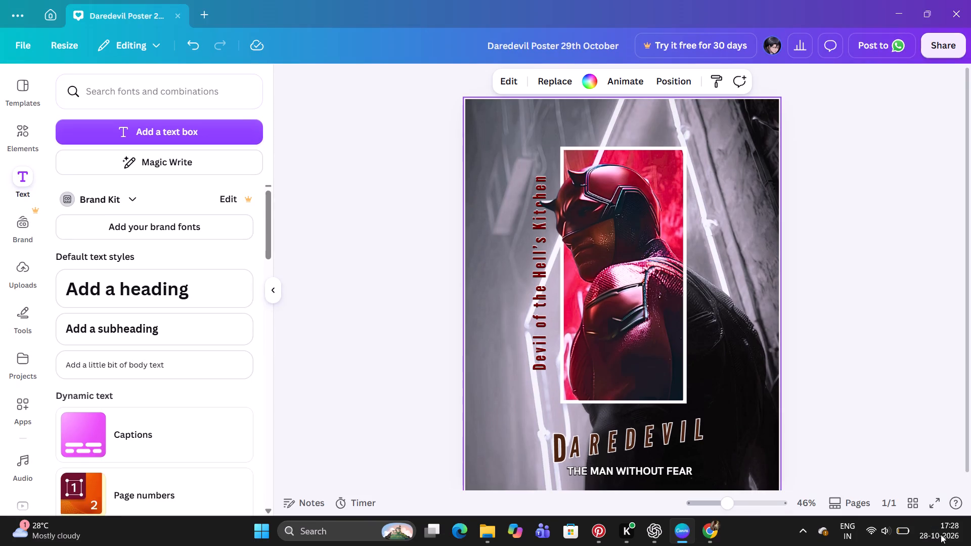
click(896, 304)
scroll(896, 304, down, 1)
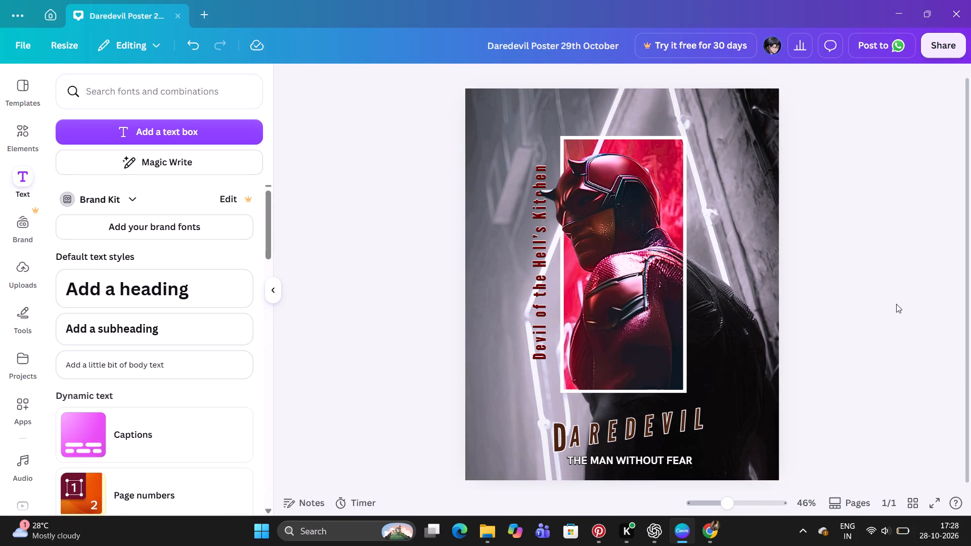
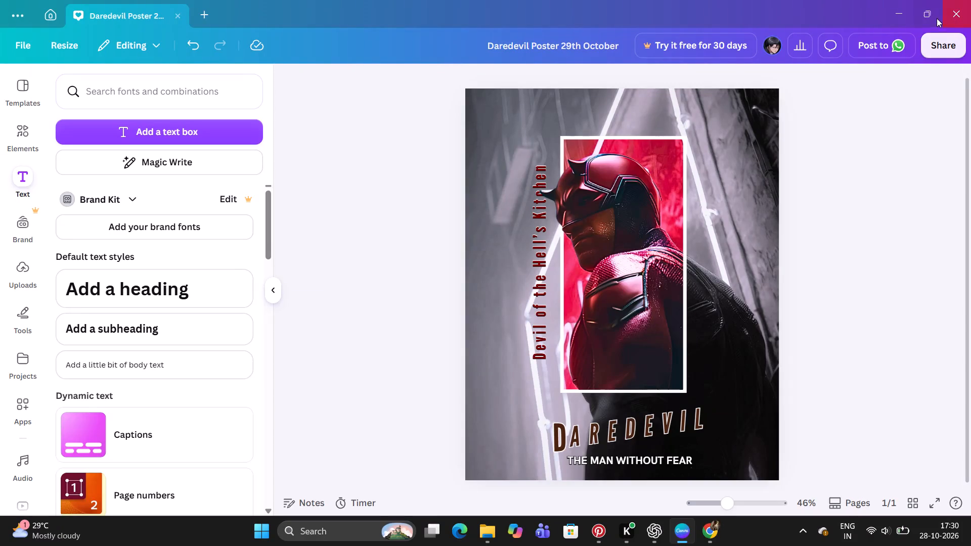
Download the poster as a high-quality PNG and save it in the Downloads folder as Daredevil Poster 29th October.
click(934, 40)
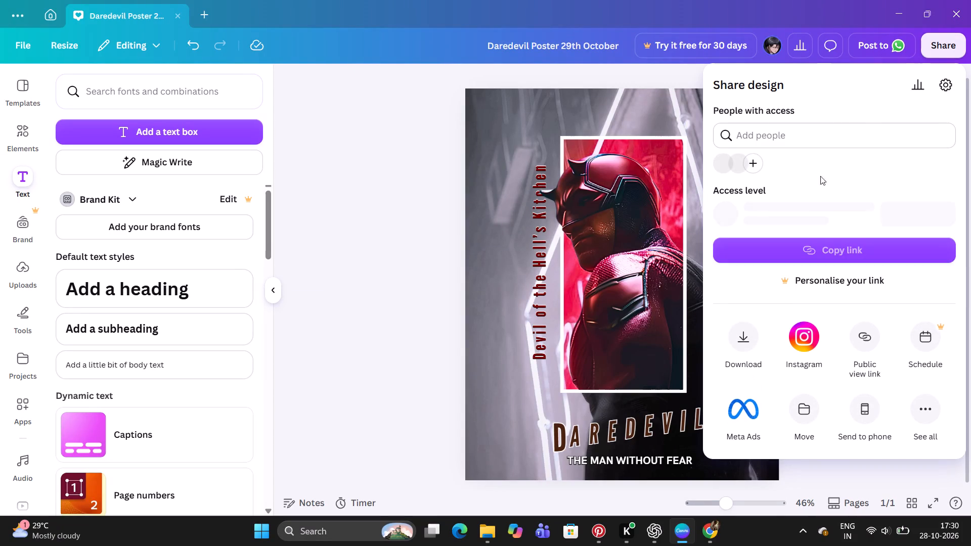
click(747, 344)
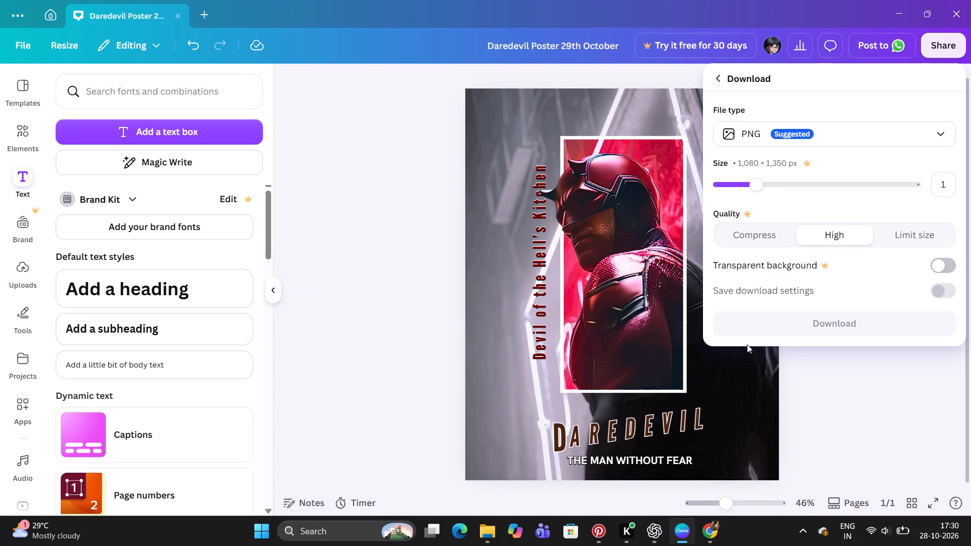
click(837, 316)
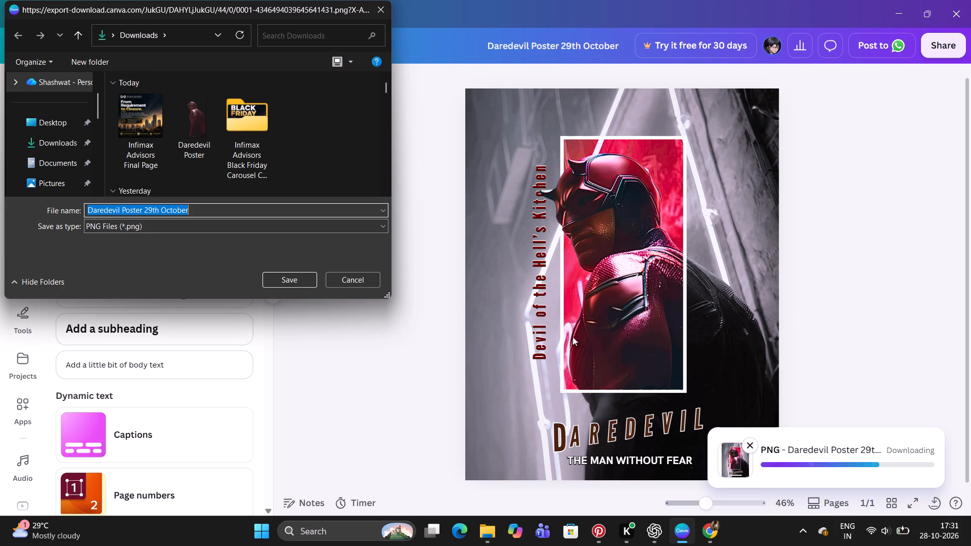
click(291, 278)
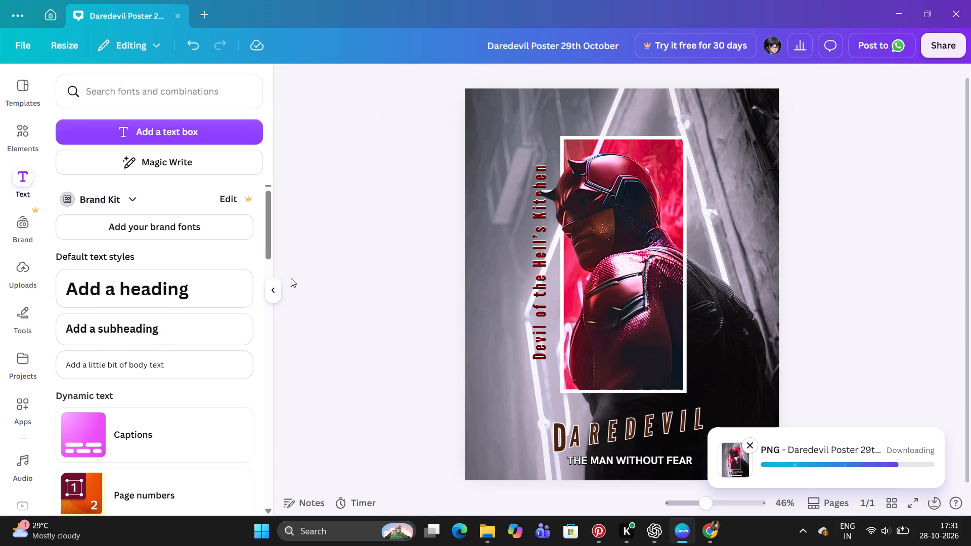
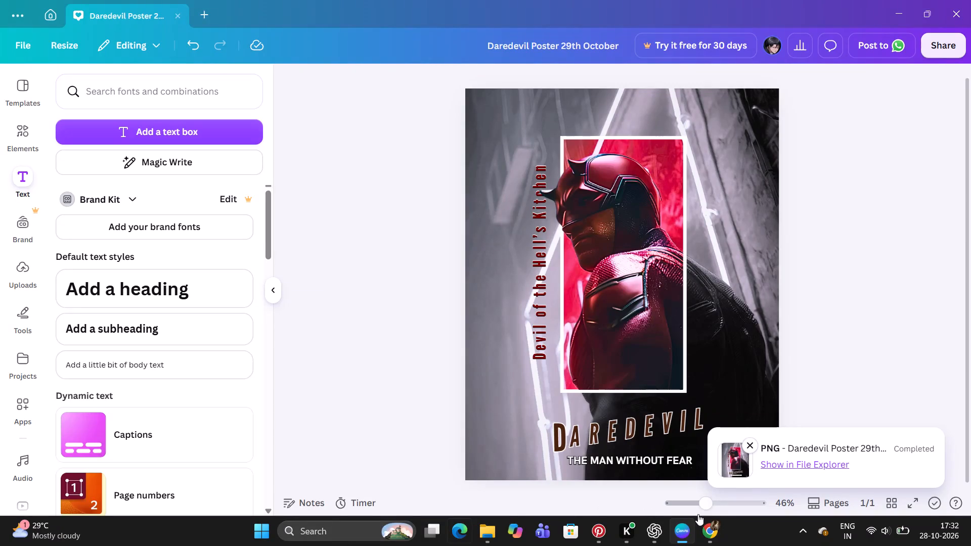
Switch to Chrome and search Google Images for "lawyer by day vigilante by night" in a new tab.
click(719, 529)
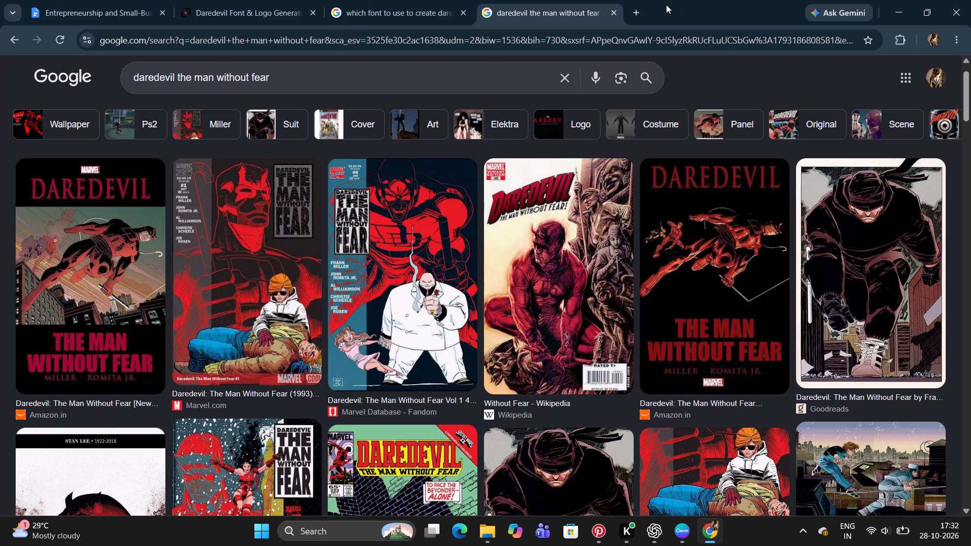
click(639, 9)
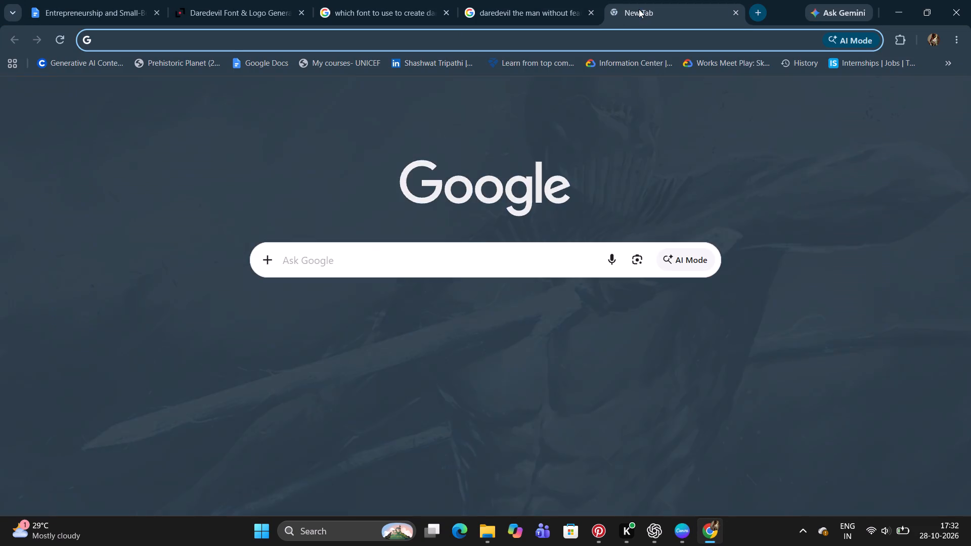
text(lawyer by)
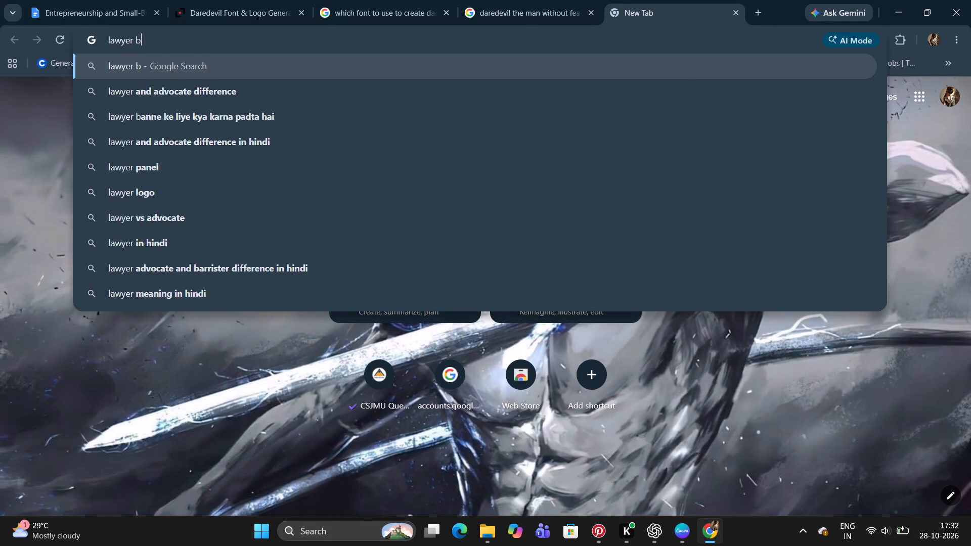
key(space)
key(Down)
key(Return)
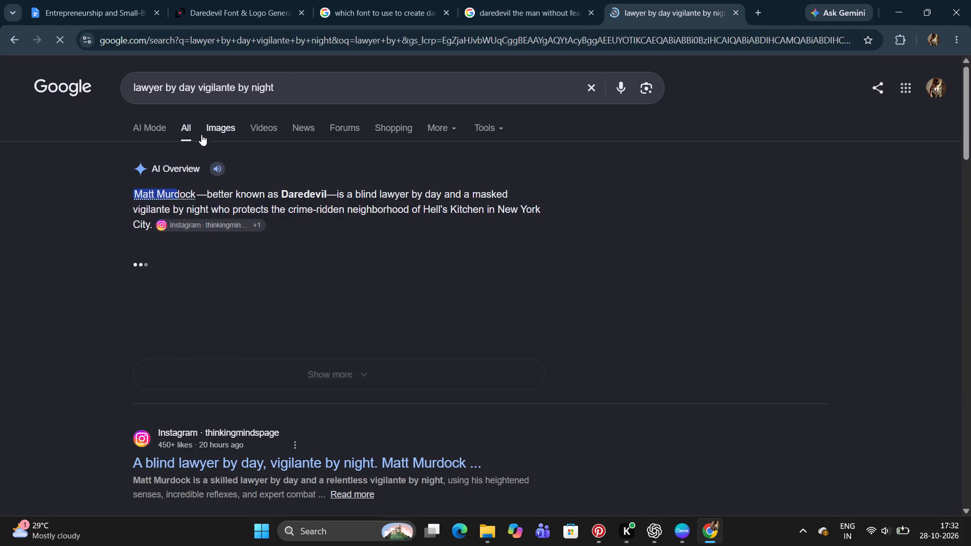
click(216, 126)
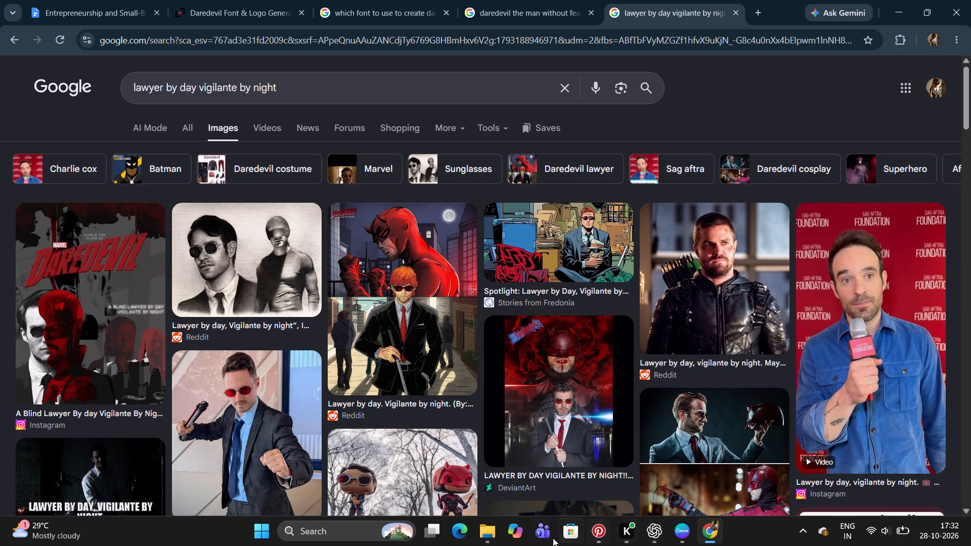
Open the exported Daredevil Poster 29th October image from the Downloads folder and view it maximized in Photos.
click(491, 536)
click(427, 472)
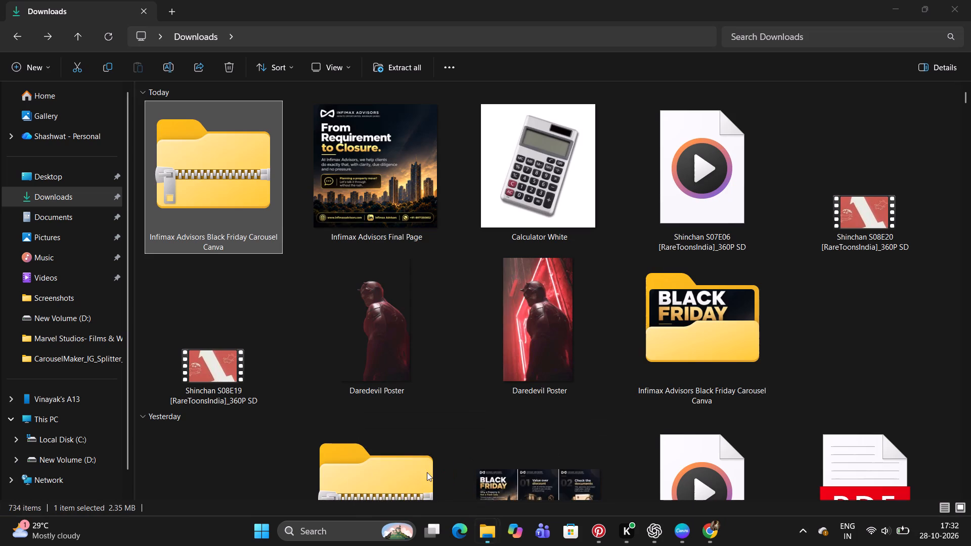
double_click(833, 309)
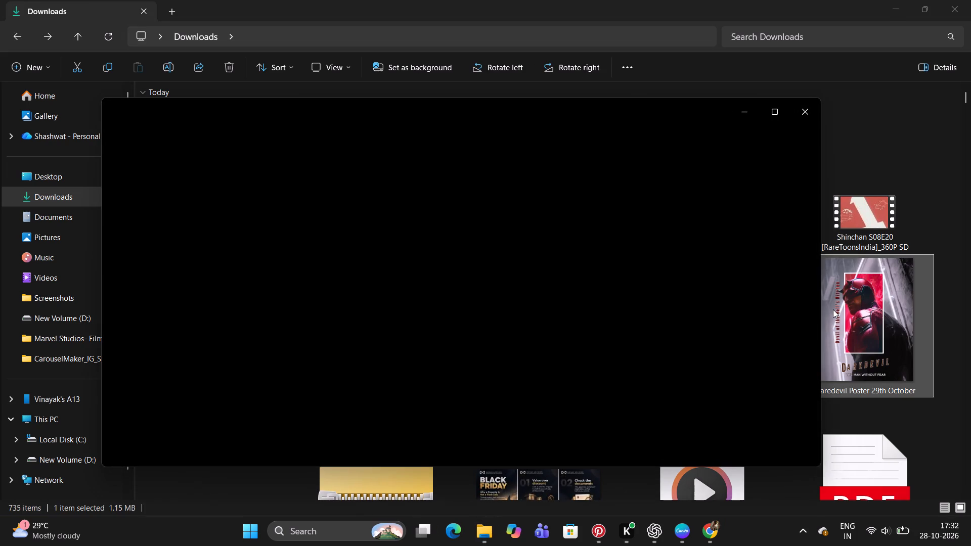
click(782, 123)
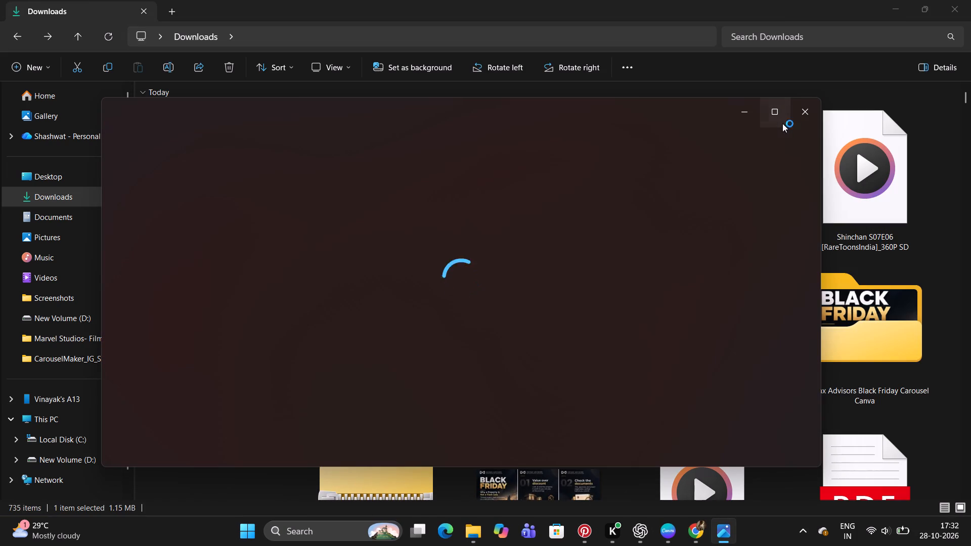
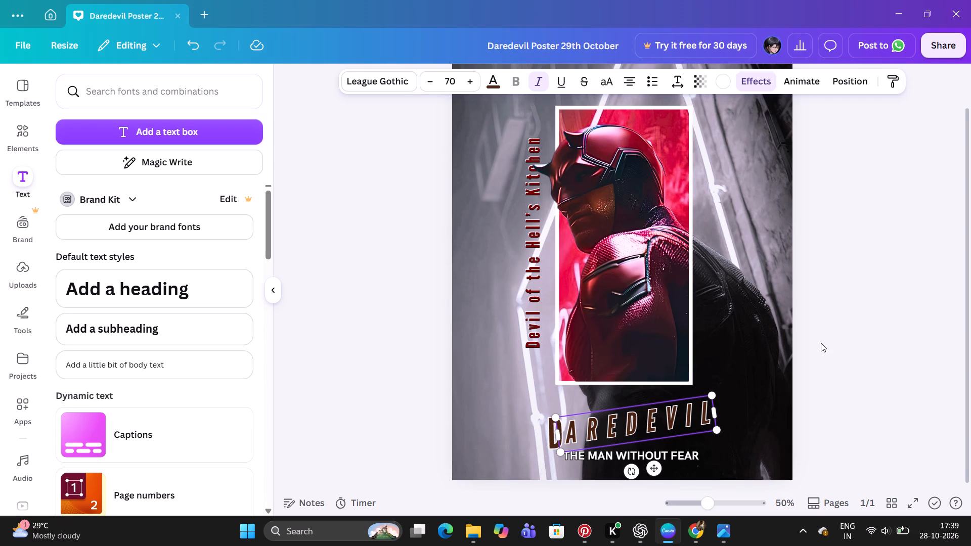
scroll(821, 343, down, 1)
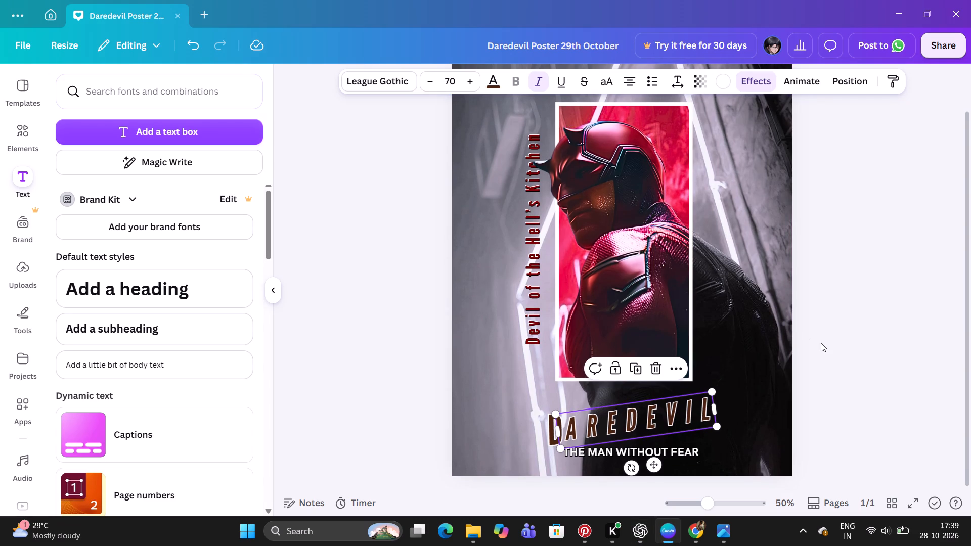
click(821, 343)
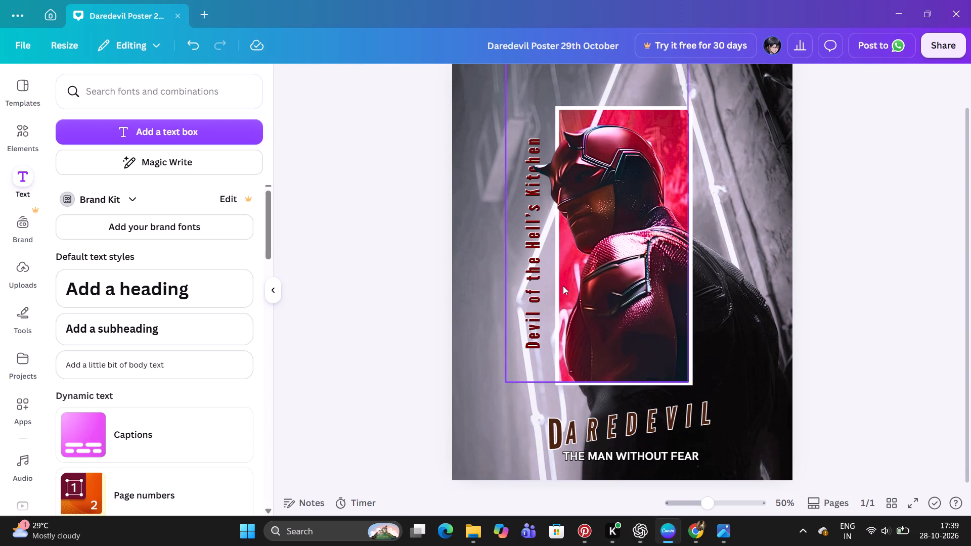
key(alt+1)
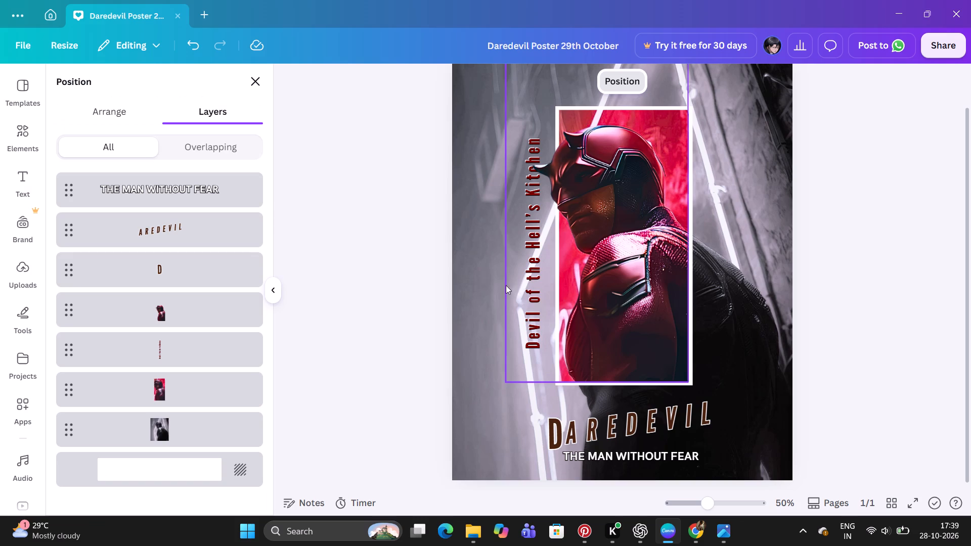
click(200, 362)
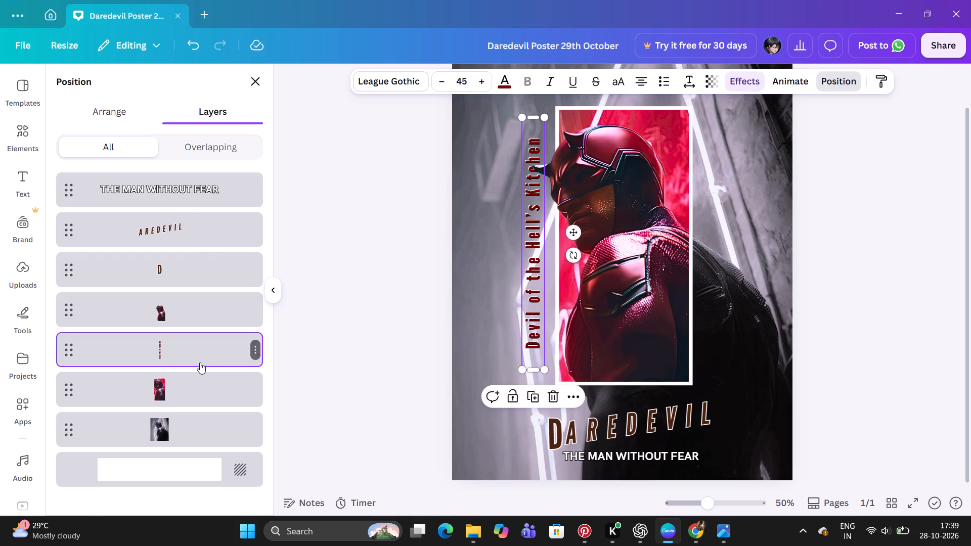
click(748, 78)
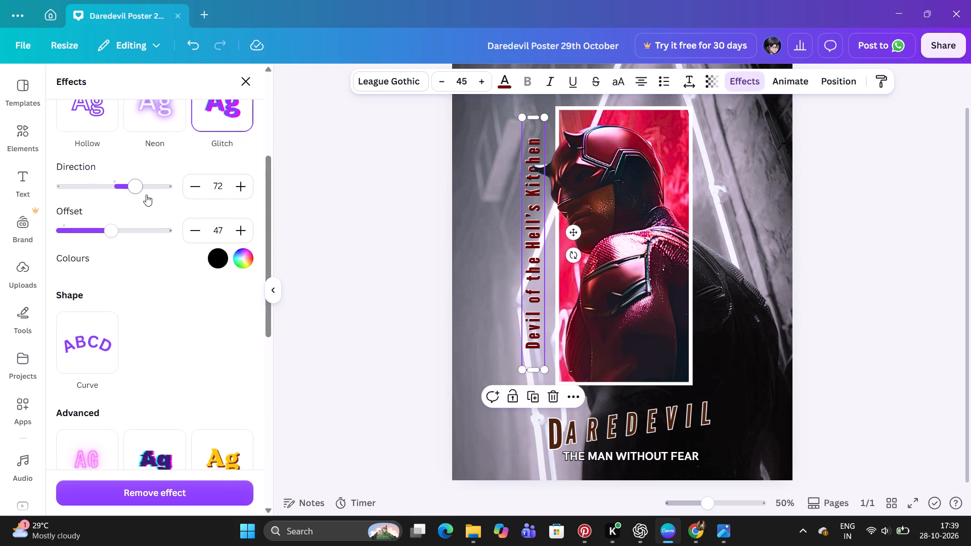
drag(140, 190, 134, 190)
drag(134, 190, 133, 190)
key(Left)
key(Left)
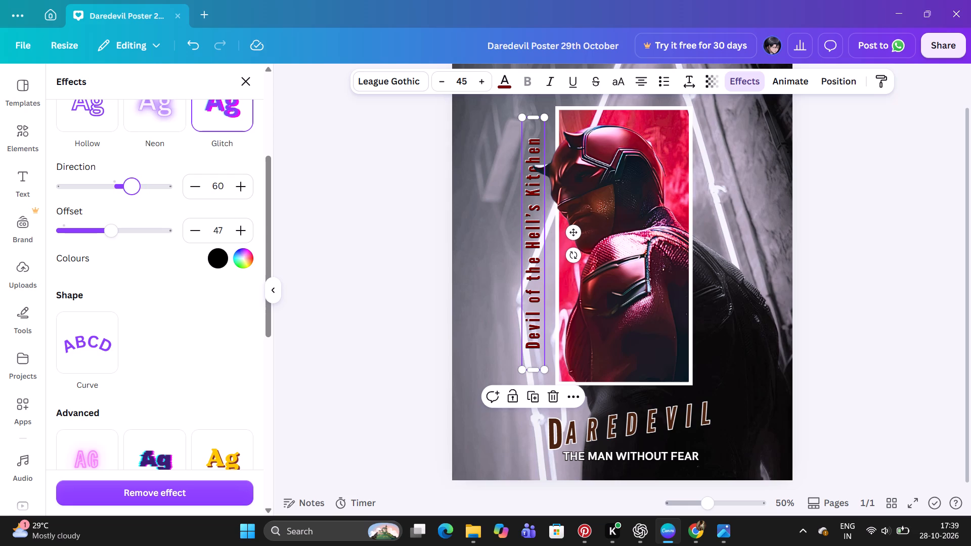
key(Left)
key(Left)
key(Left)
key(Left)
key(Left)
key(Left)
key(Left)
key(Left)
key(Left)
key(Left)
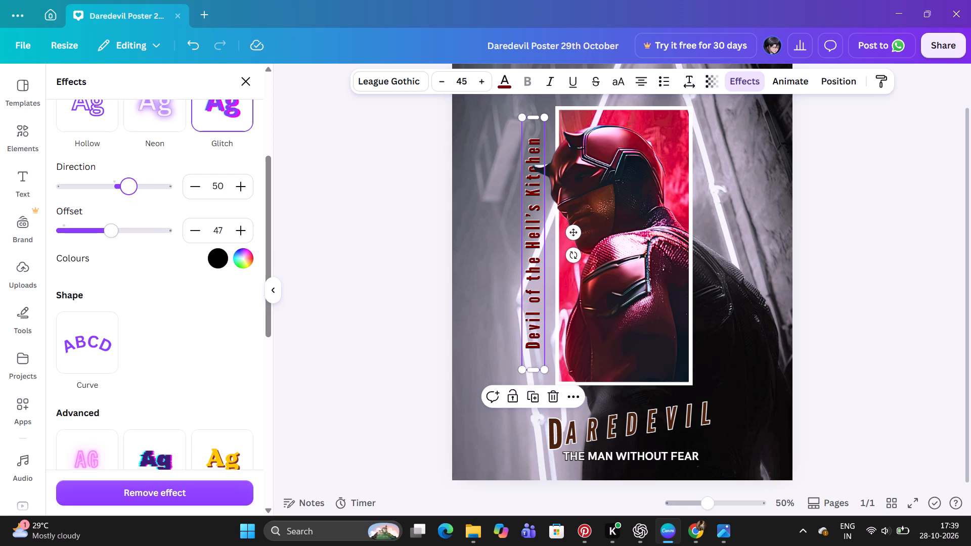
Reduce the Glitch effect's offset on the vertical "Devil of the Hell's Kitchen" text to 33.
drag(112, 235, 100, 235)
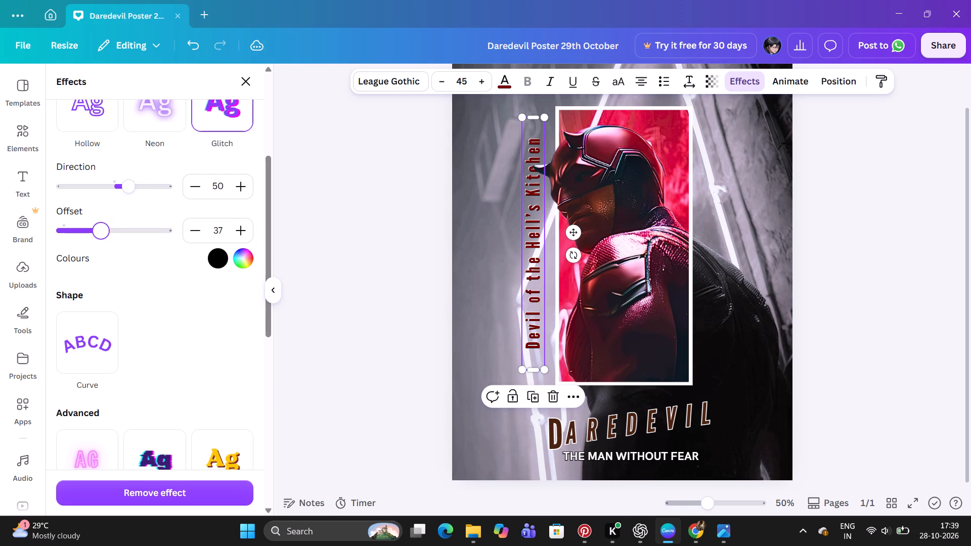
key(Left)
key(Left)
key(Left)
key(Left)
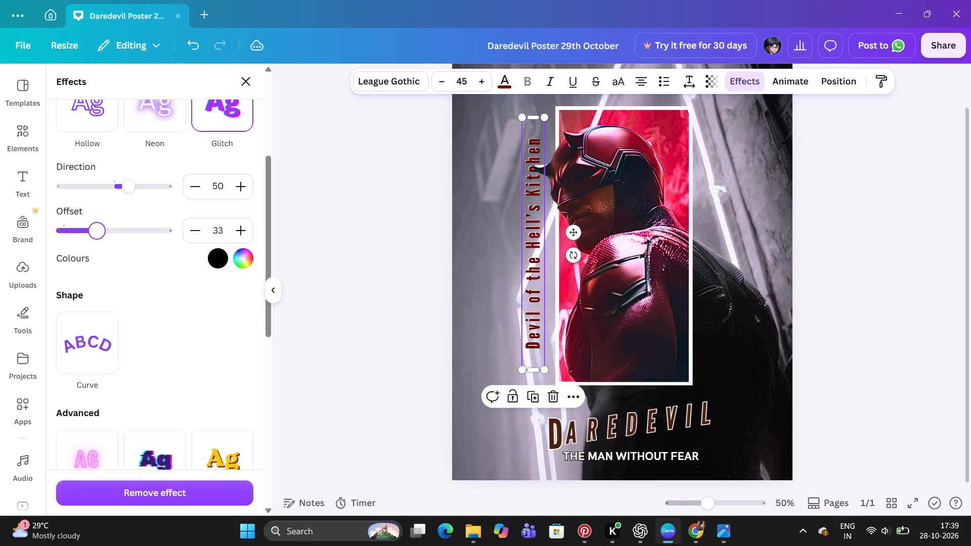
Fine-tune the Glitch effect's offset on the vertical "Devil of the Hell's Kitchen" text to 30.
key(Left)
key(Left)
key(Left)
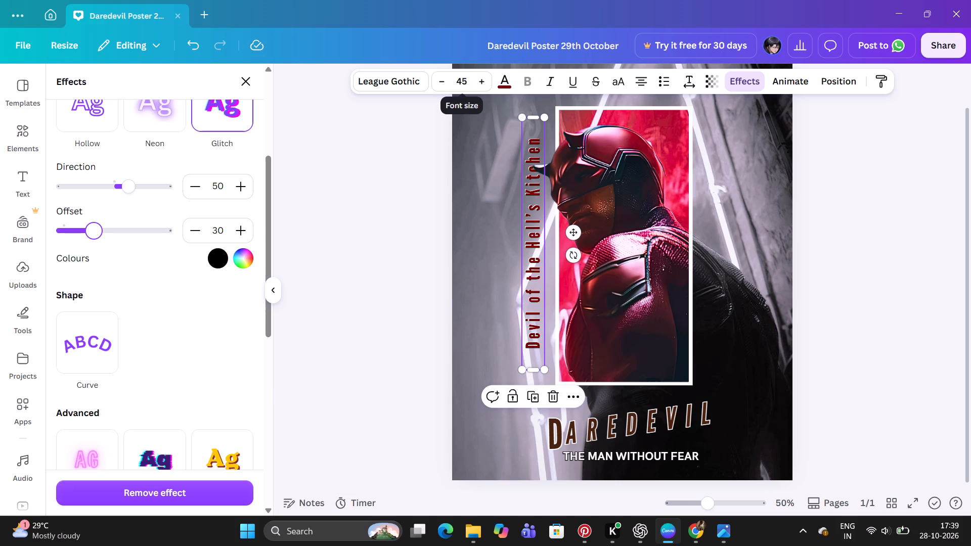
Set the letter spacing of the vertical "Devil of the Hell's Kitchen" text to 194 and deselect it.
click(692, 81)
click(660, 130)
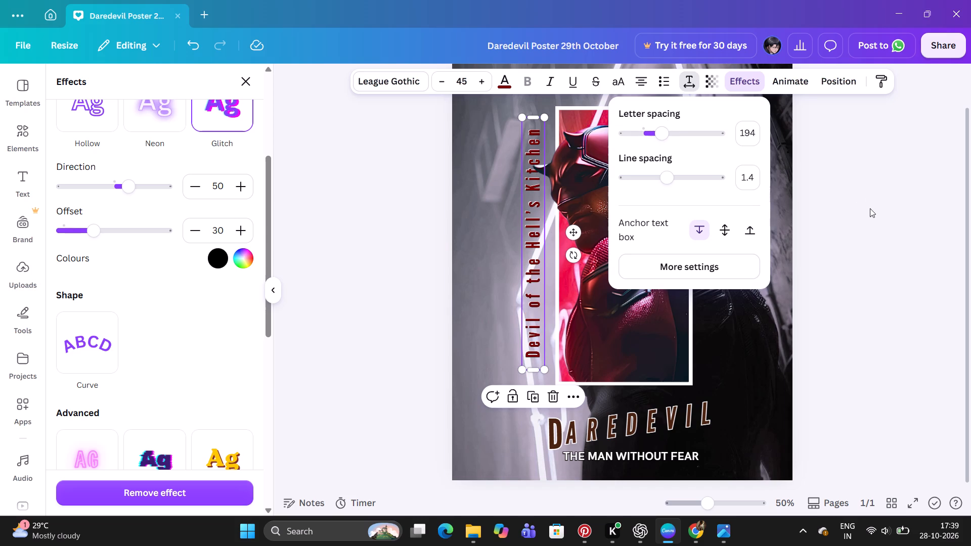
click(826, 268)
scroll(826, 268, down, 1)
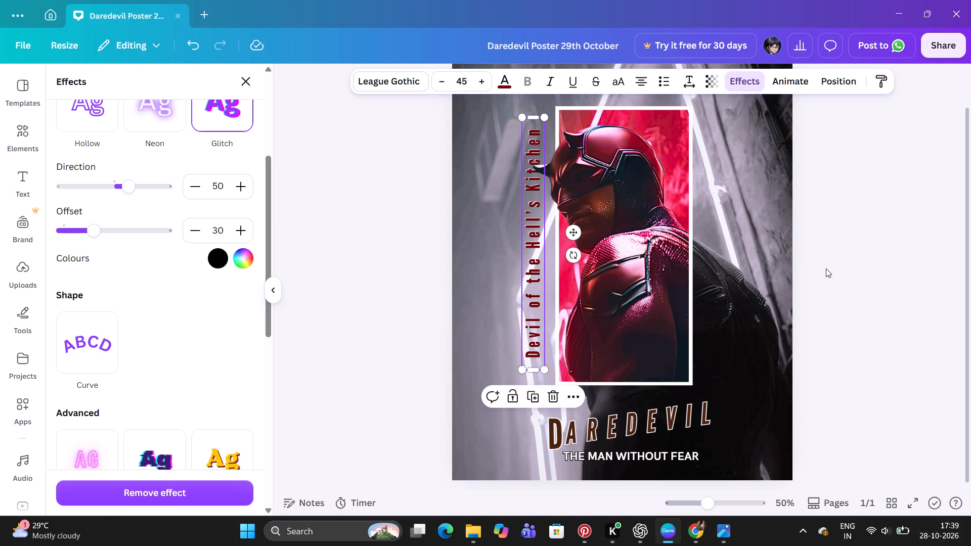
click(826, 268)
scroll(826, 268, down, 1)
click(826, 268)
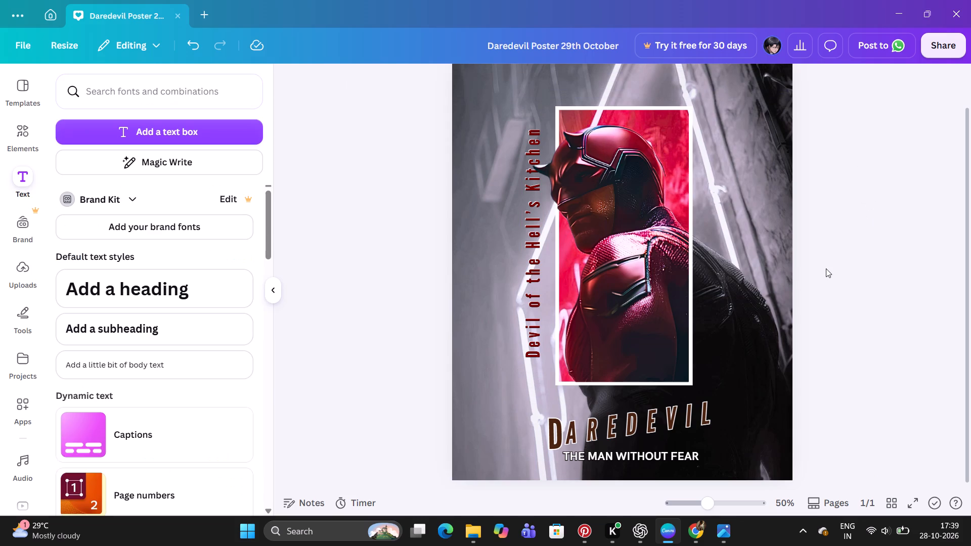
Nudge the large initial "D" of the DAREDEVIL title up by a net four small increments, keeping its horizontal position.
scroll(826, 268, down, 1)
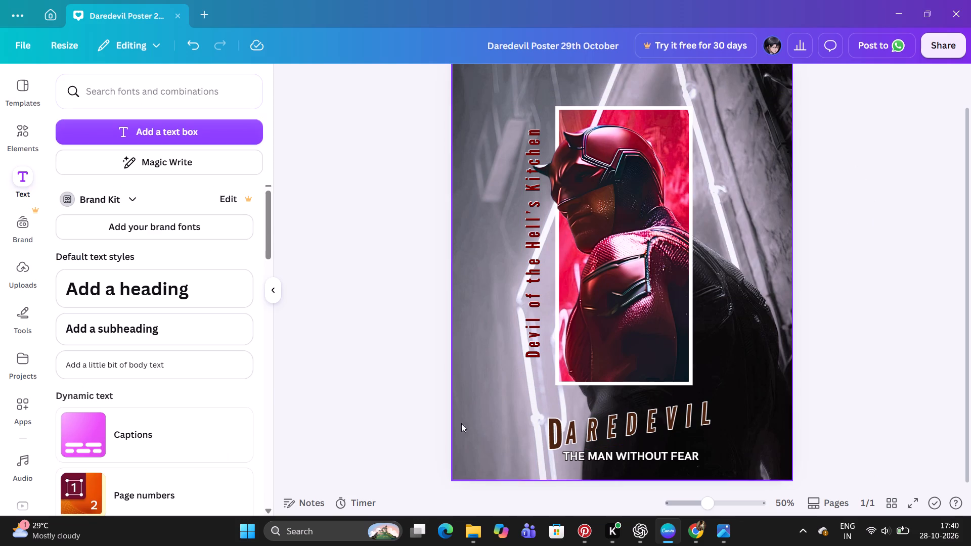
click(556, 437)
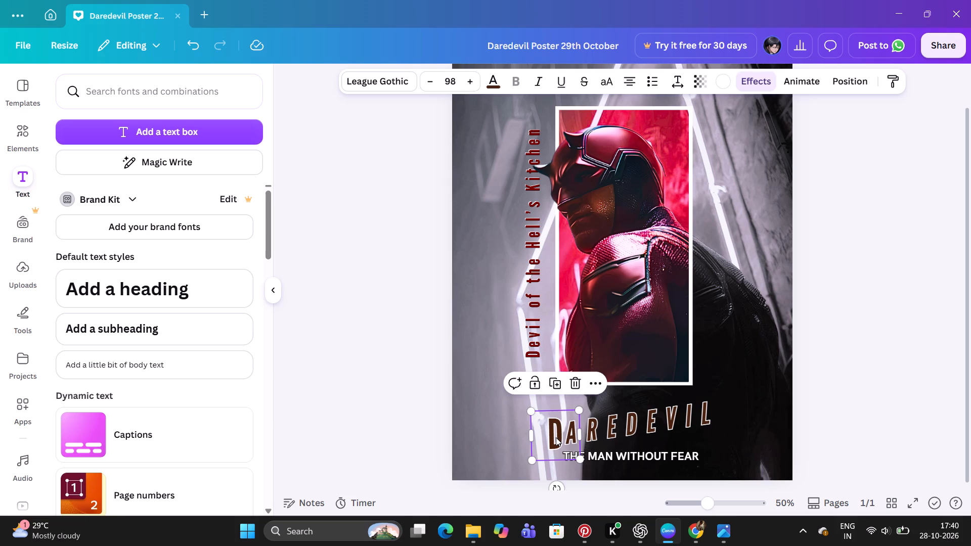
key(Up)
key(Up)
key(Up)
key(Up)
key(Up)
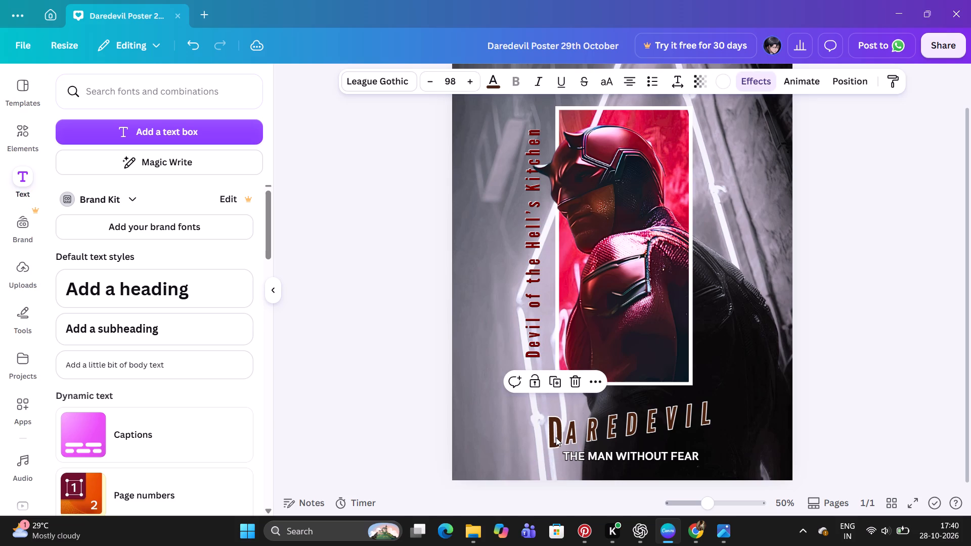
key(Down)
key(Down)
key(Right)
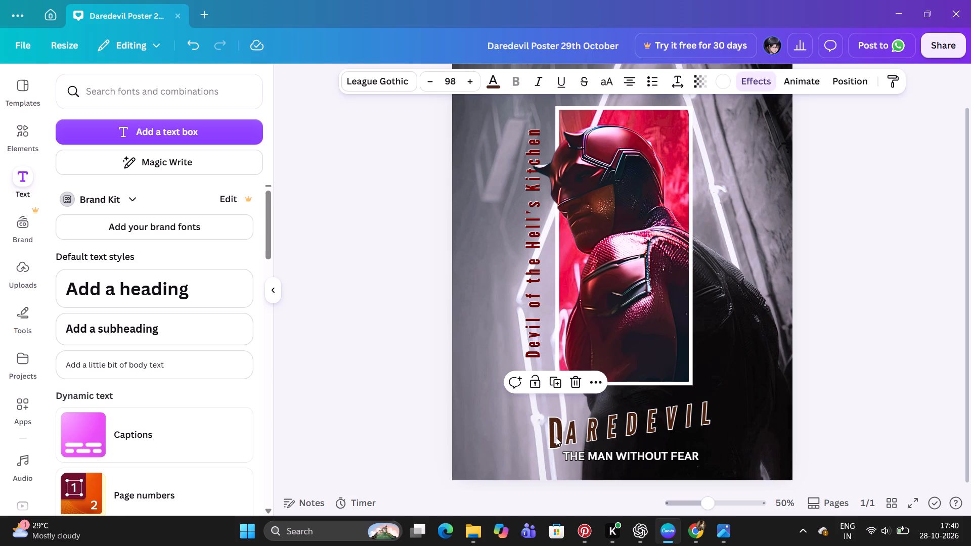
key(Left)
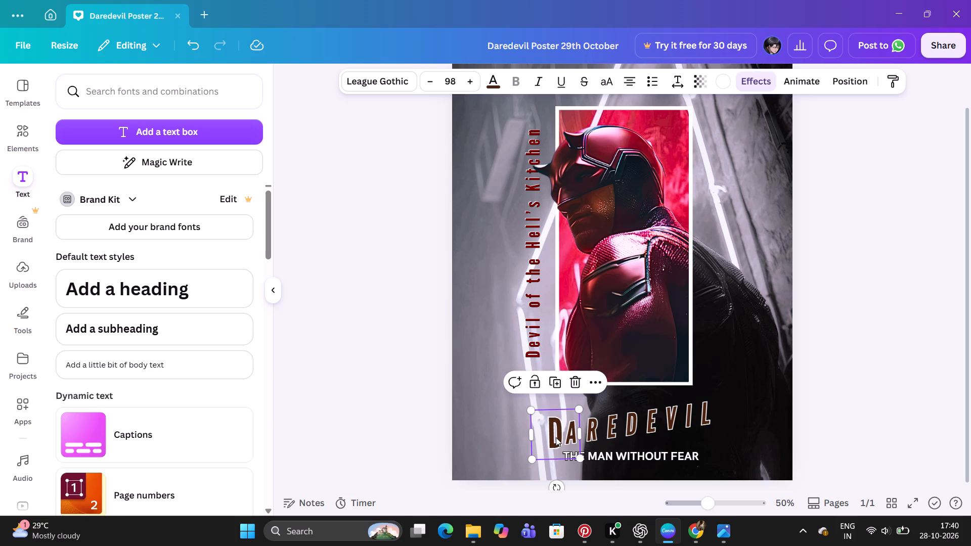
key(Up)
key(Down)
key(Down)
key(Up)
key(Up)
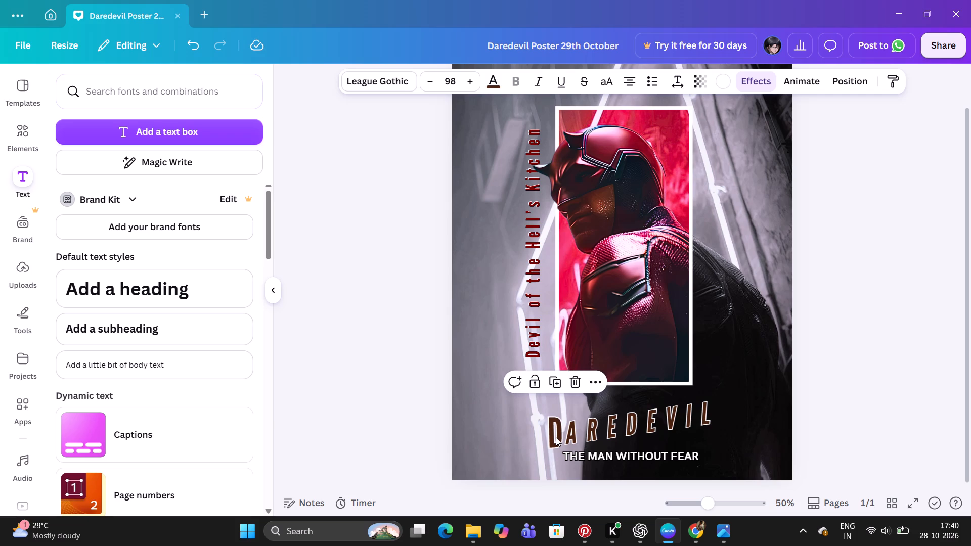
click(420, 423)
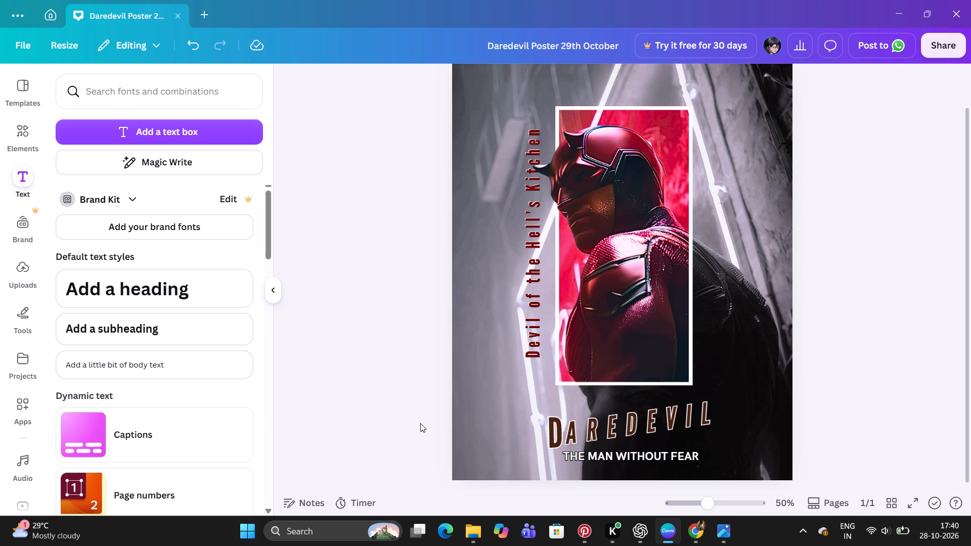
Nudge the slanted "AREDEVIL" part of the title up by a net two small increments.
click(610, 428)
key(Up)
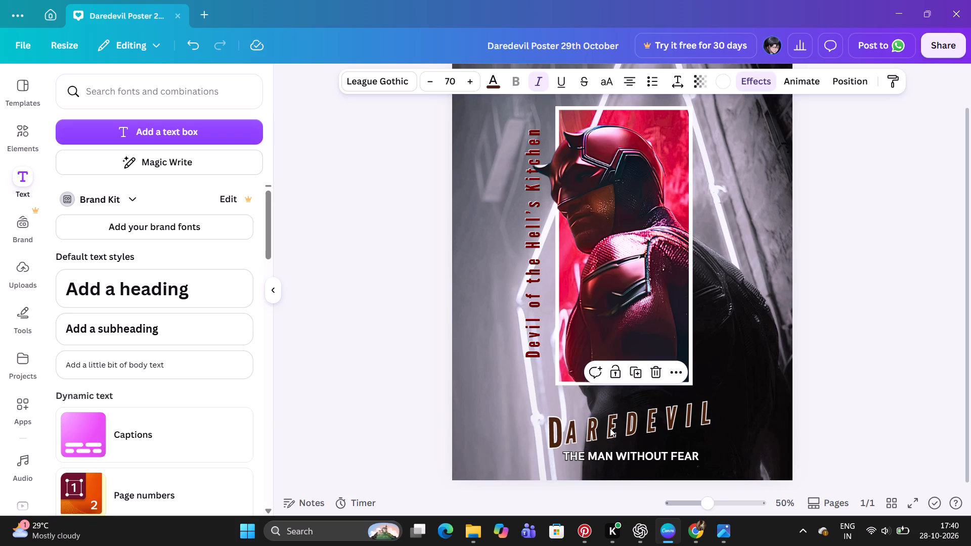
key(Up)
key(Down)
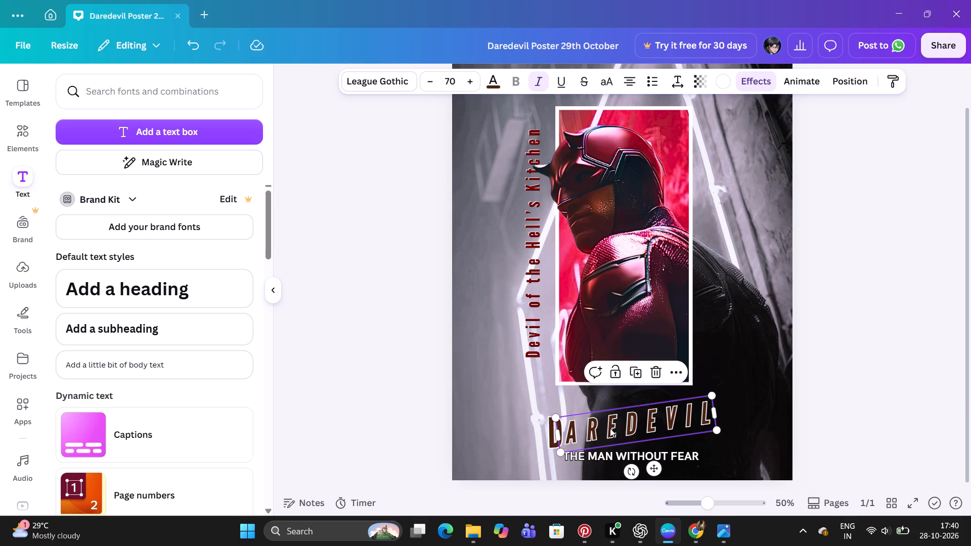
key(Up)
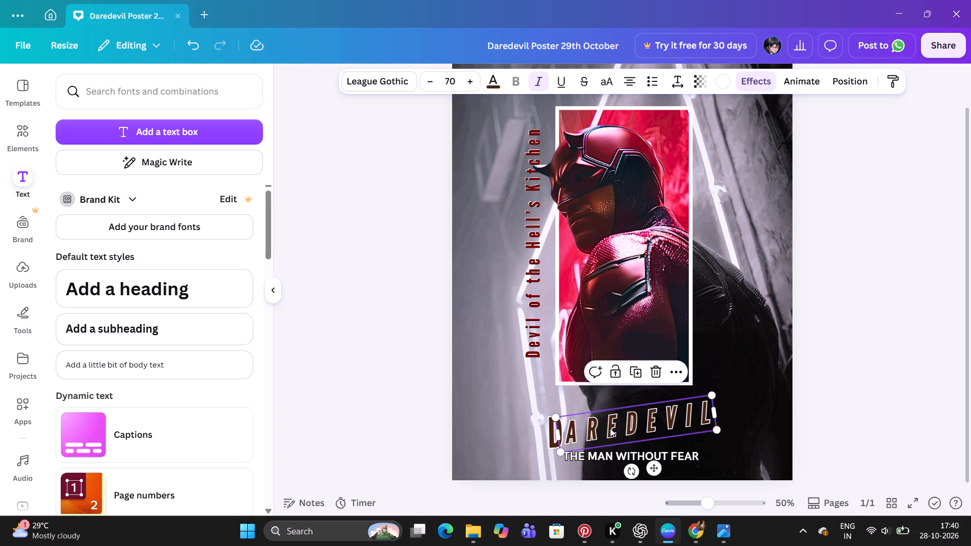
Nudge the "THE MAN WITHOUT FEAR" tagline up by a net one small increment and deselect it.
click(615, 460)
key(Up)
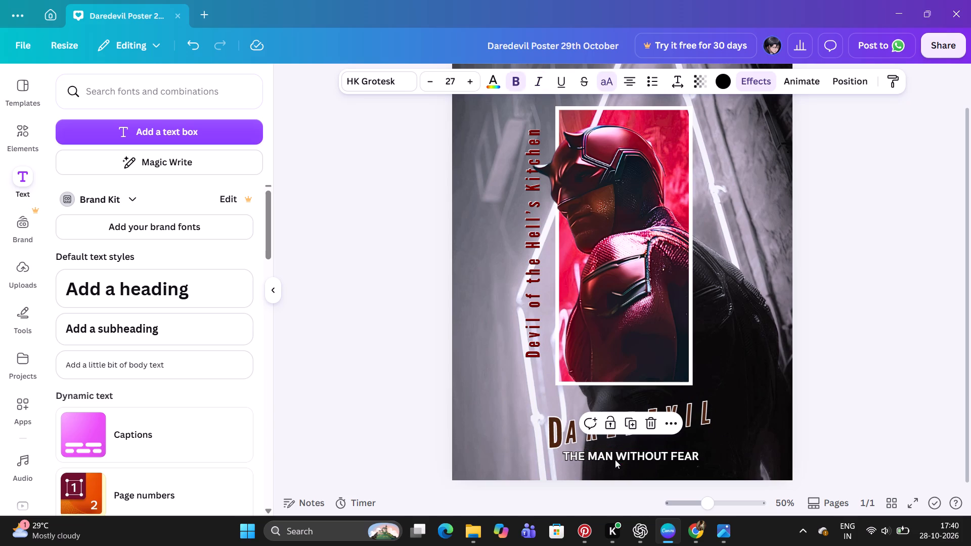
key(Up)
key(Down)
click(842, 320)
Add a subheading text to the poster reading "Lawyer By Day".
scroll(842, 320, down, 1)
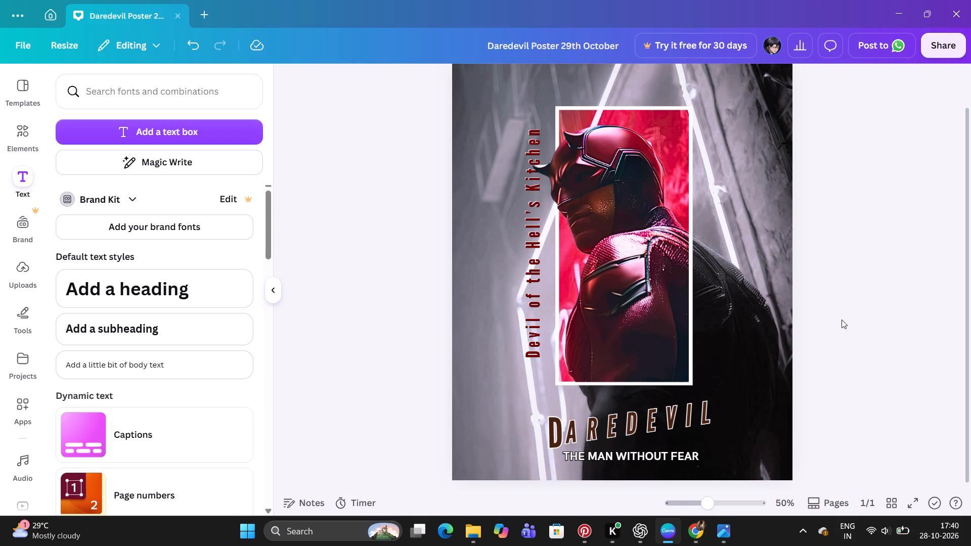
scroll(842, 320, down, 3)
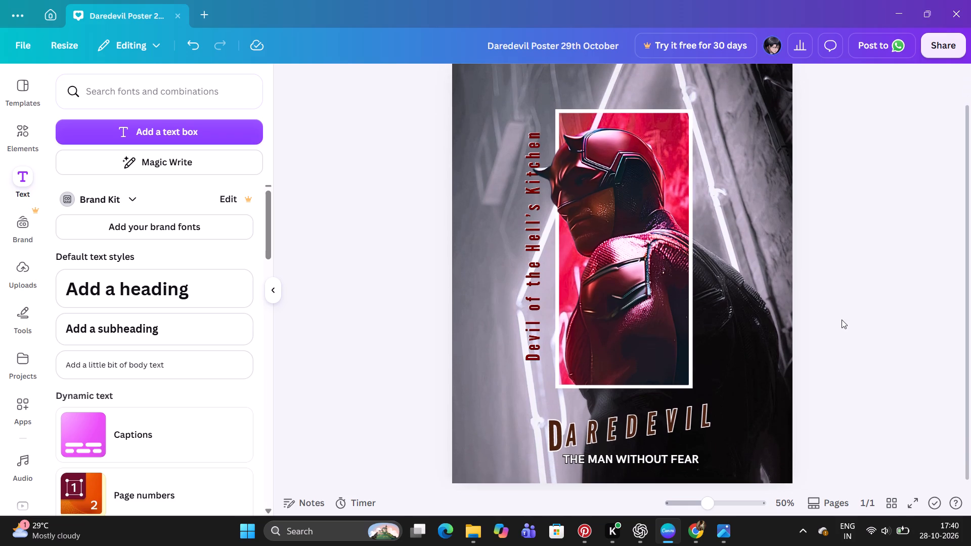
scroll(842, 320, up, 1)
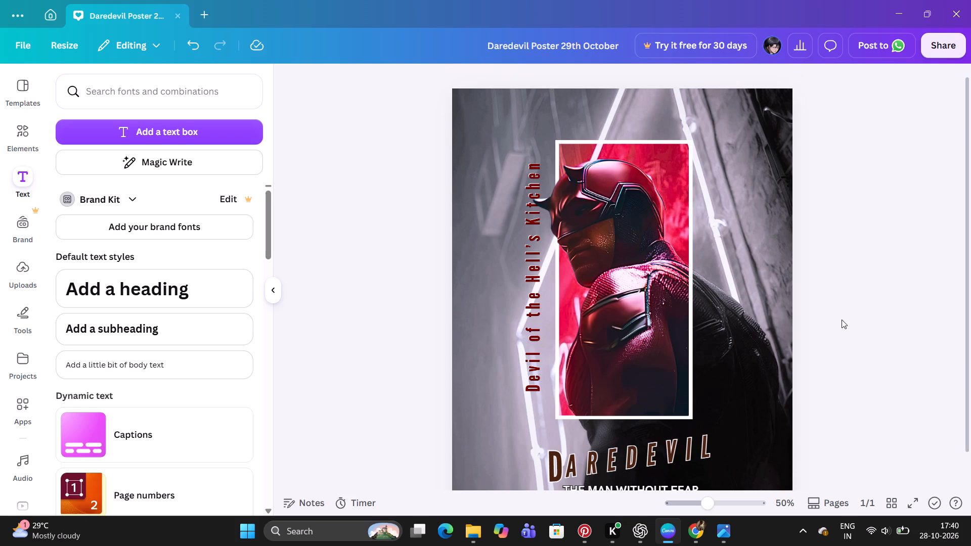
click(125, 326)
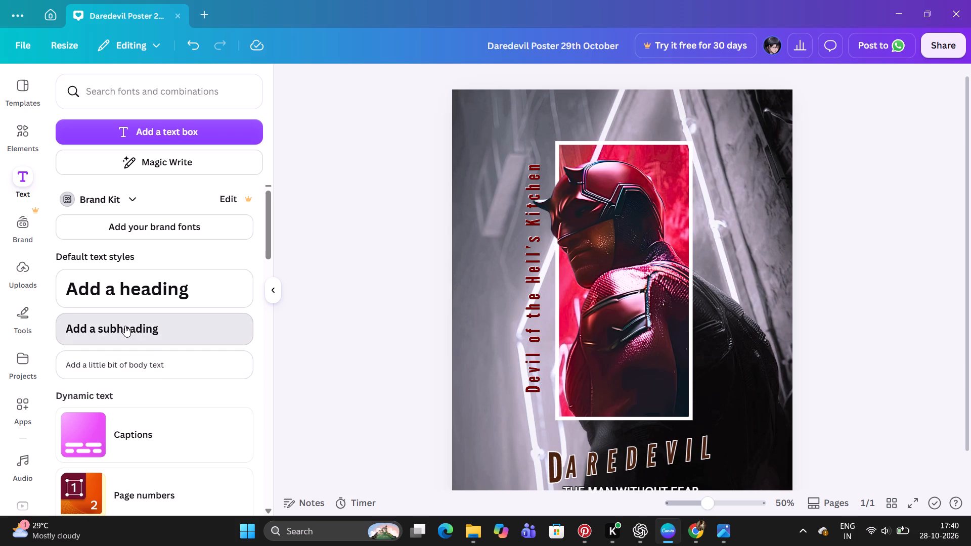
key(BackSpace)
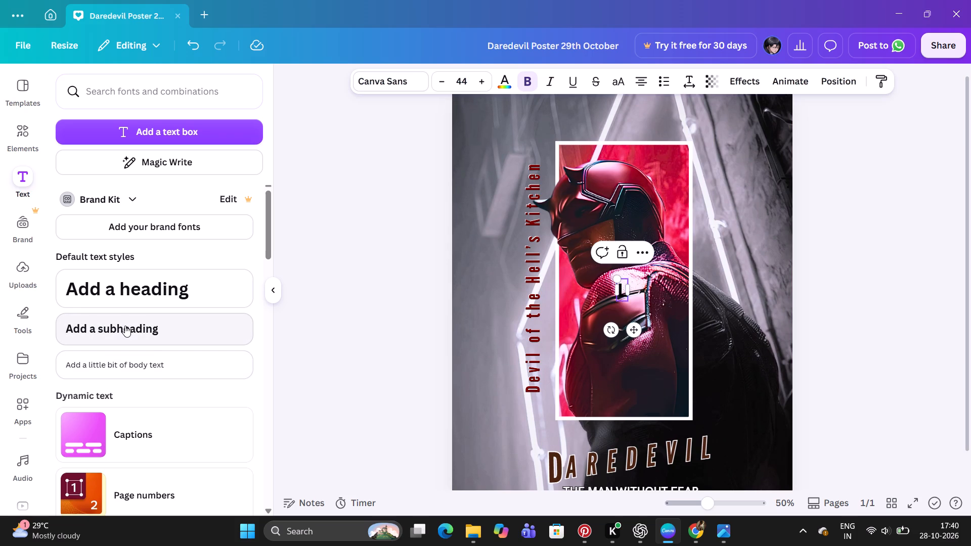
text(awyer)
key(space)
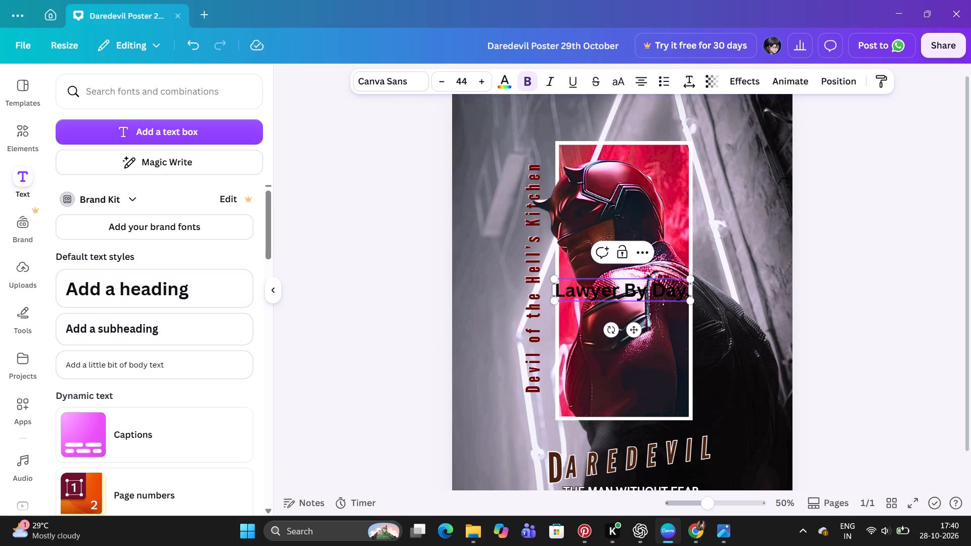
Select all of the "Lawyer By Day" text and colour it white.
drag(556, 289, 680, 290)
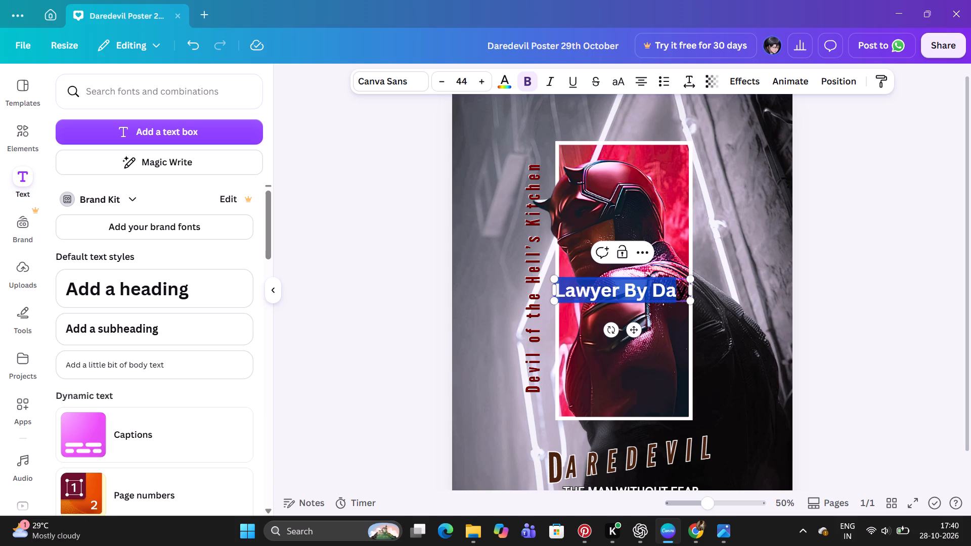
drag(680, 290, 689, 290)
click(502, 79)
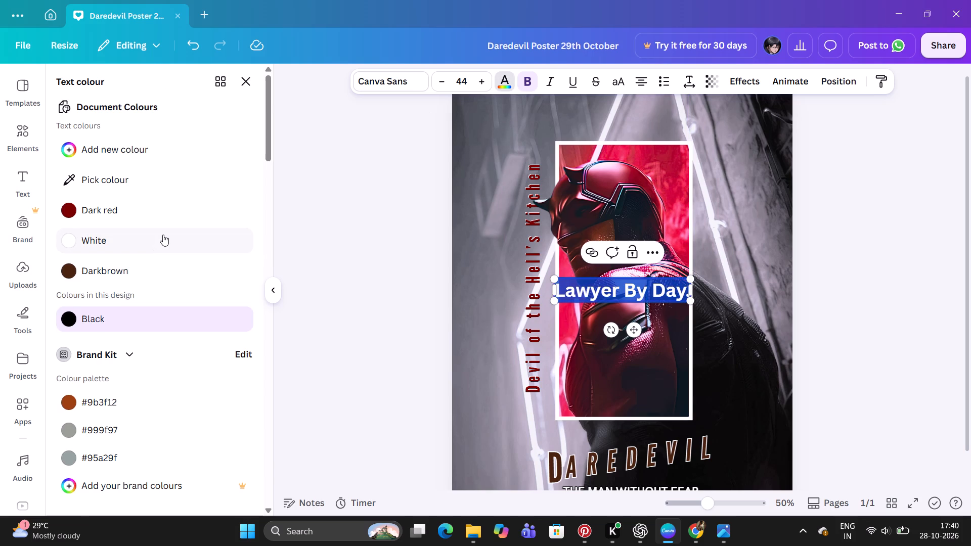
click(163, 235)
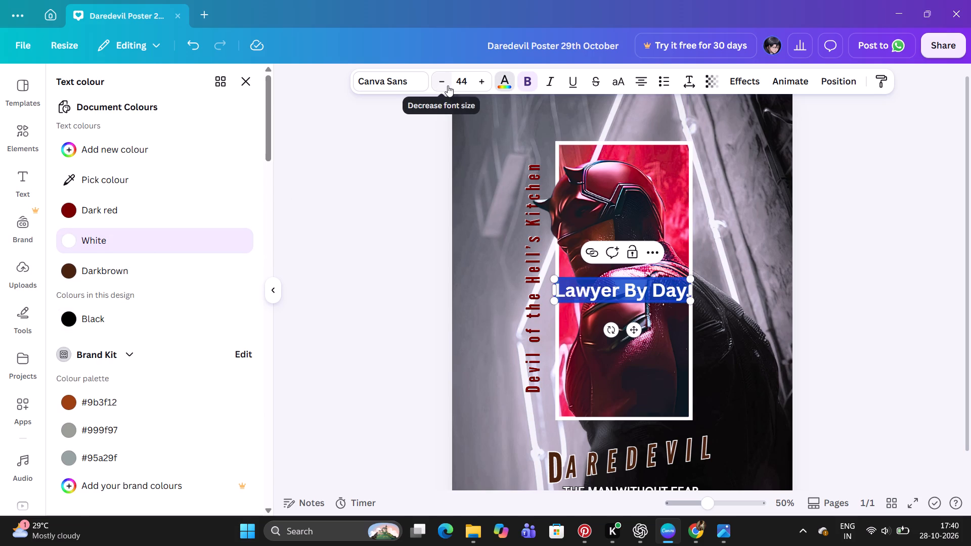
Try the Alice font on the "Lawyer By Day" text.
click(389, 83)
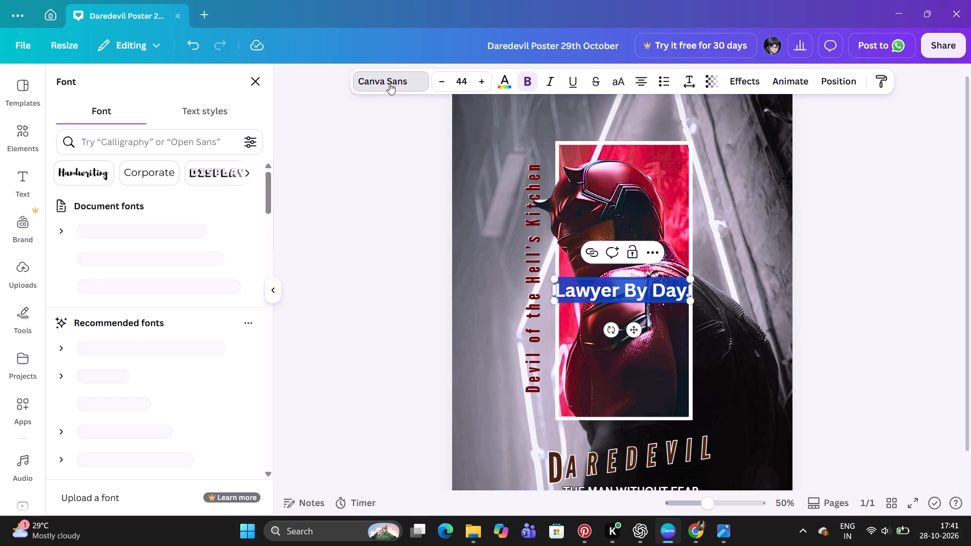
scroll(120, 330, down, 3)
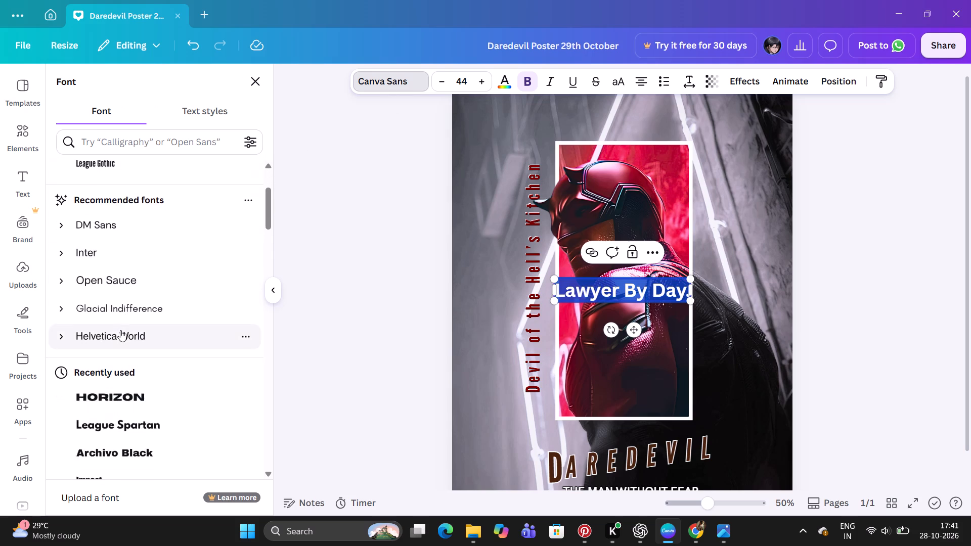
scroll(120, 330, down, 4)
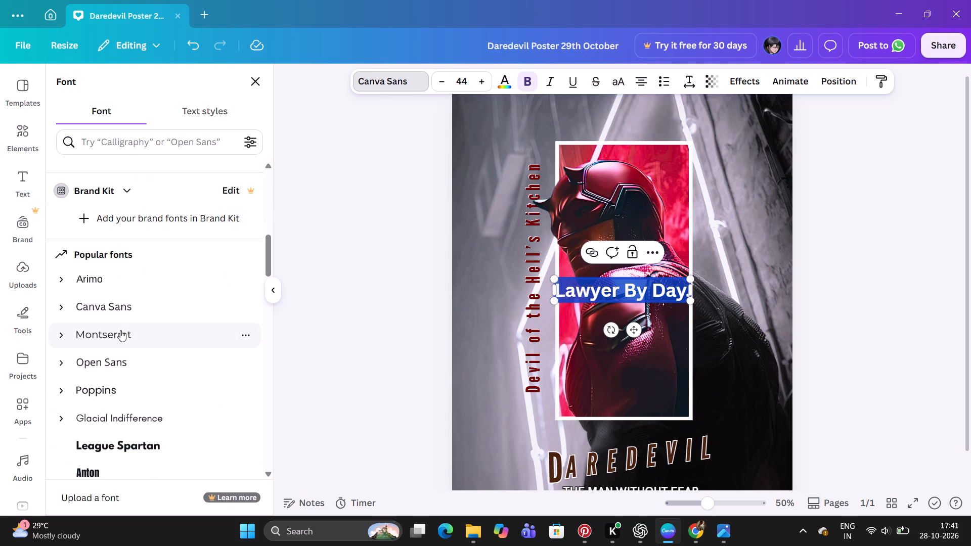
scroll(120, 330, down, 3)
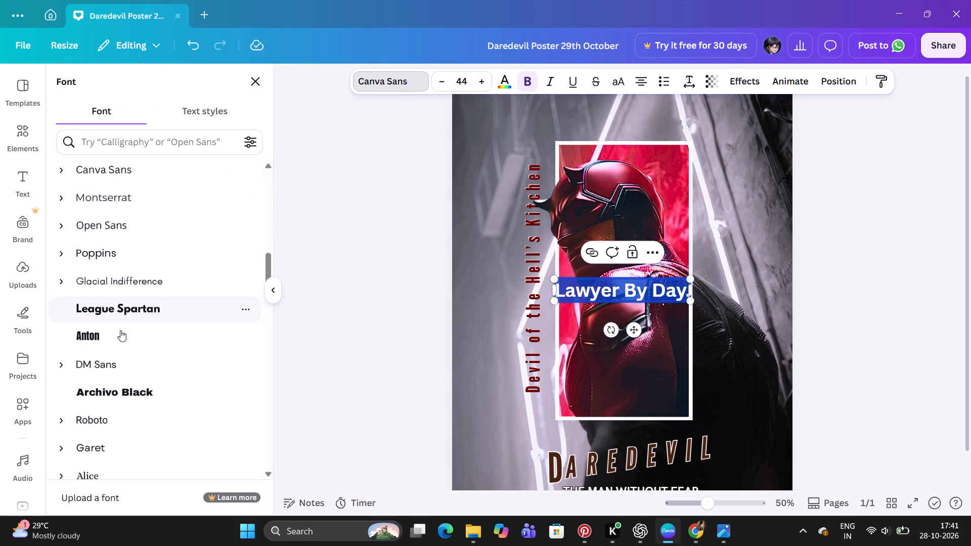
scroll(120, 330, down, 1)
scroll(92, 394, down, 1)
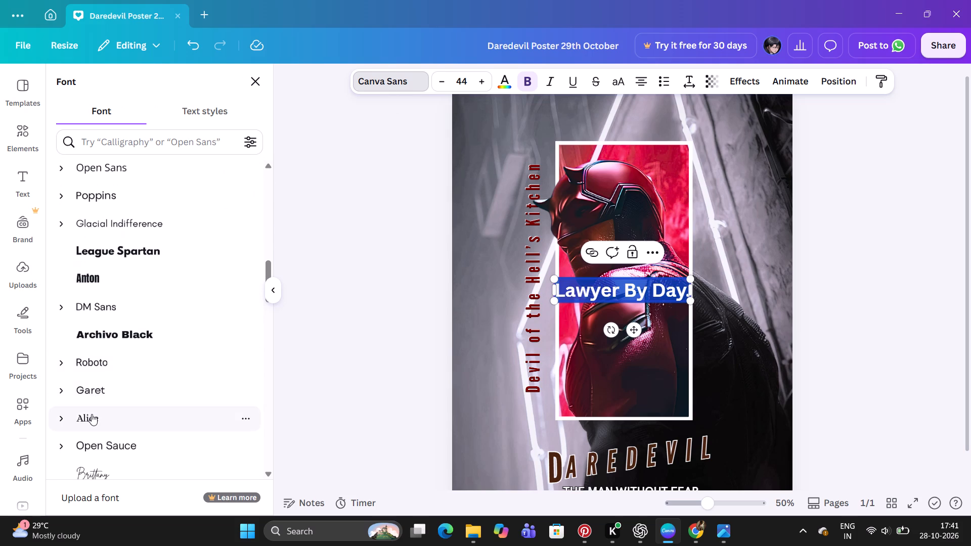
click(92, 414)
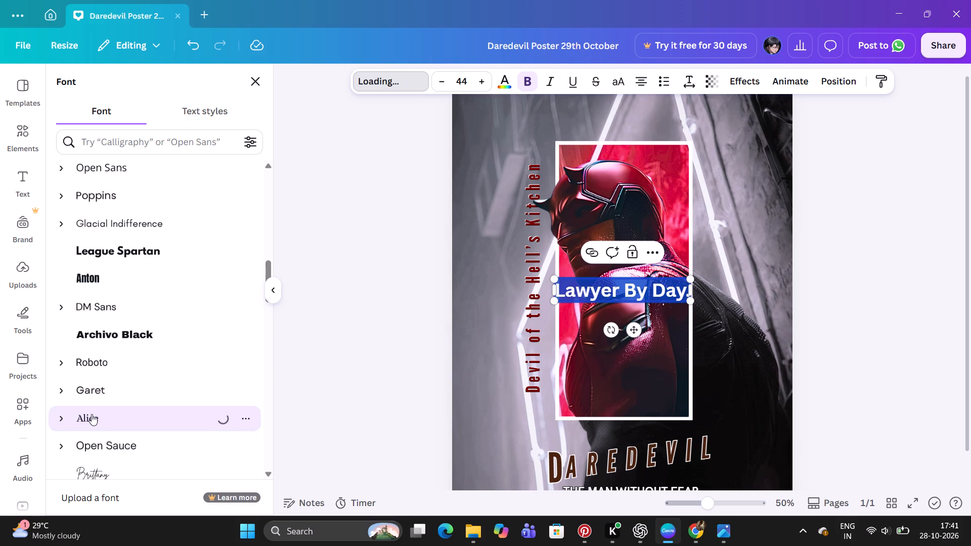
Set the font of the "Lawyer By Day" text to Lora.
scroll(92, 414, down, 3)
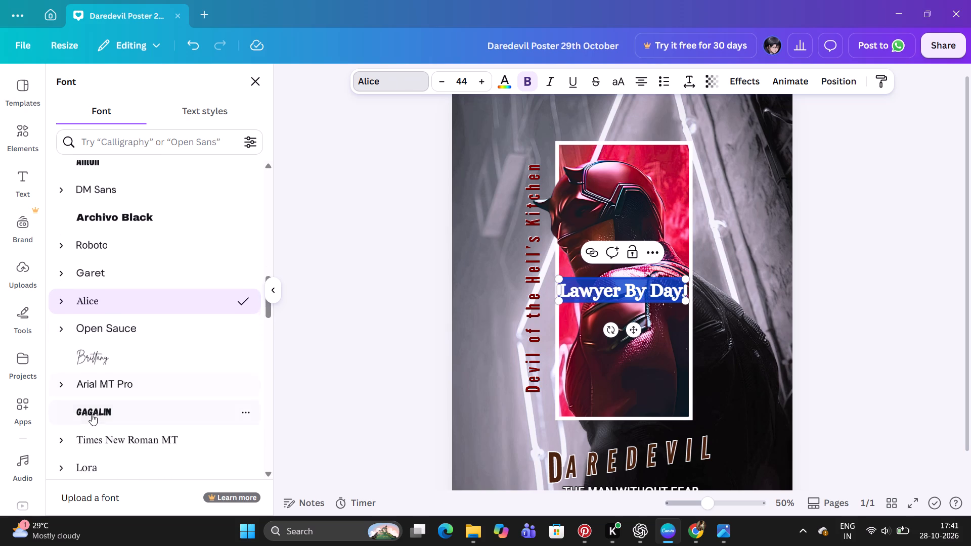
scroll(92, 414, down, 2)
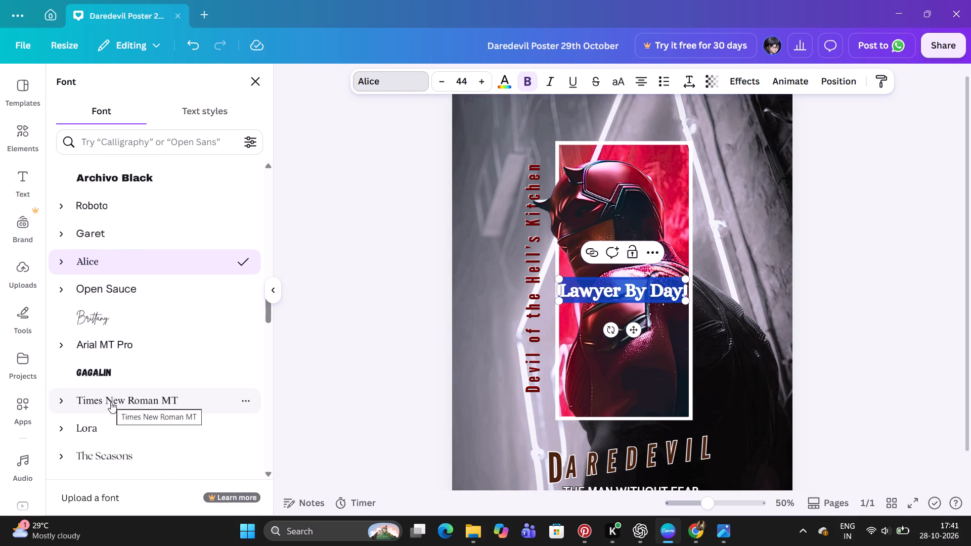
click(107, 426)
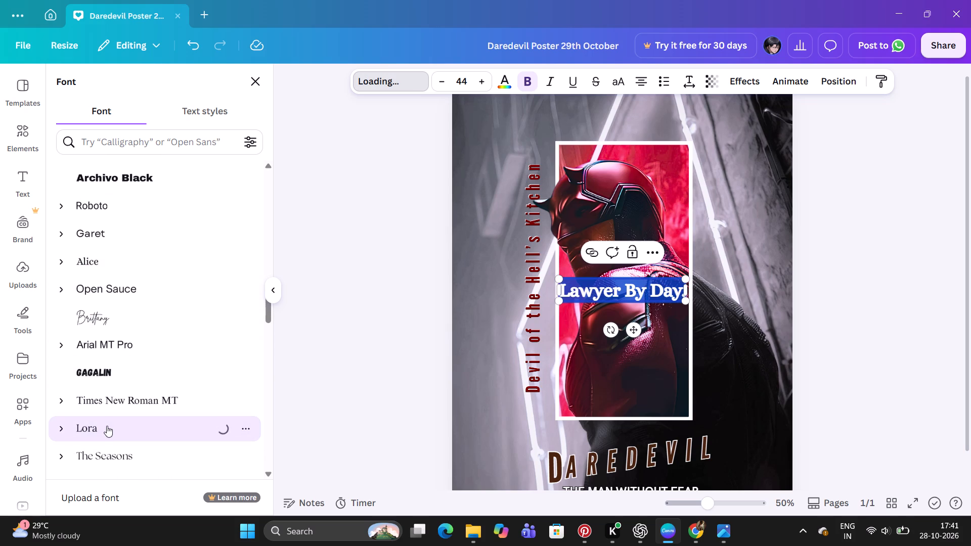
Reduce the font size of the "Lawyer By Day" text to 27.
triple_click(446, 81)
triple_click(446, 81)
triple_click(446, 81)
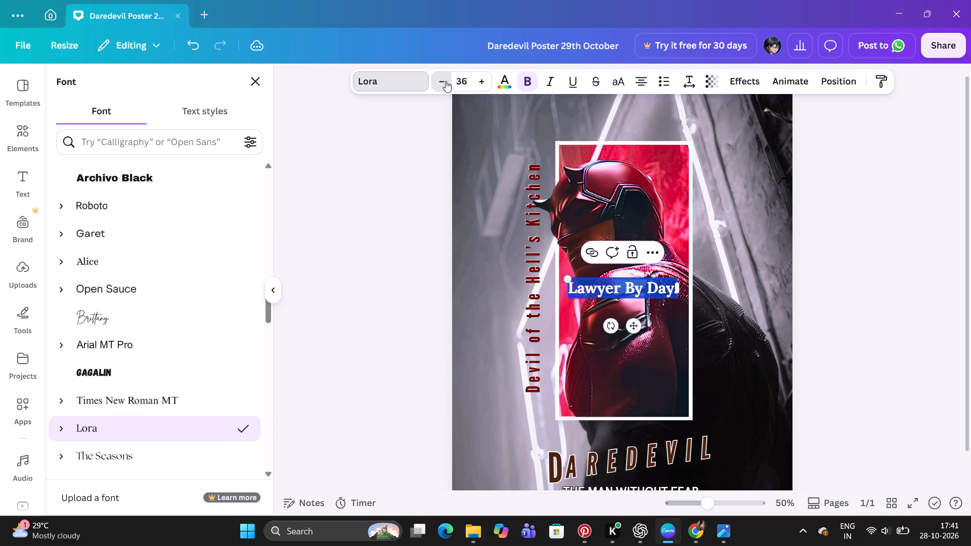
triple_click(446, 81)
triple_click(446, 81)
double_click(446, 81)
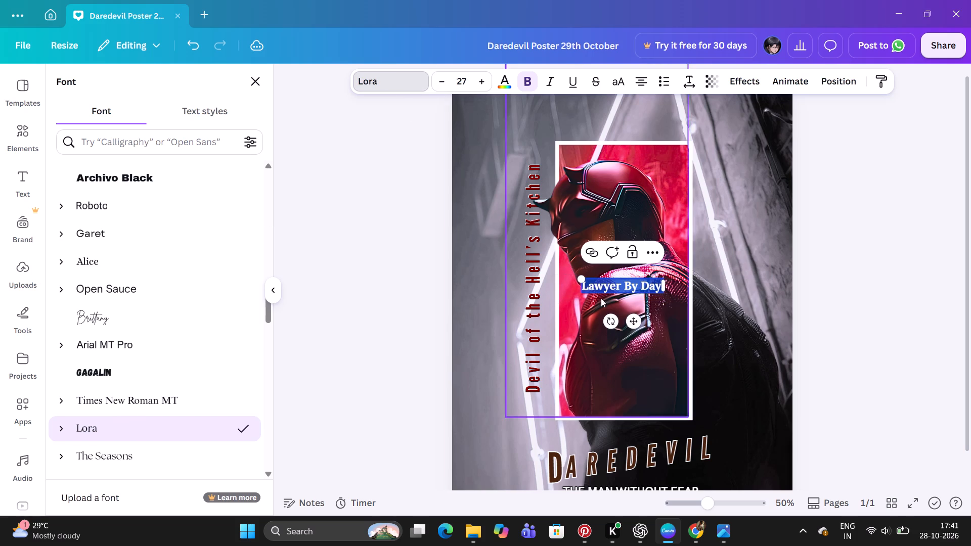
Move the "Lawyer By Day" text to the top of the poster, just above the white frame.
drag(632, 314, 630, 146)
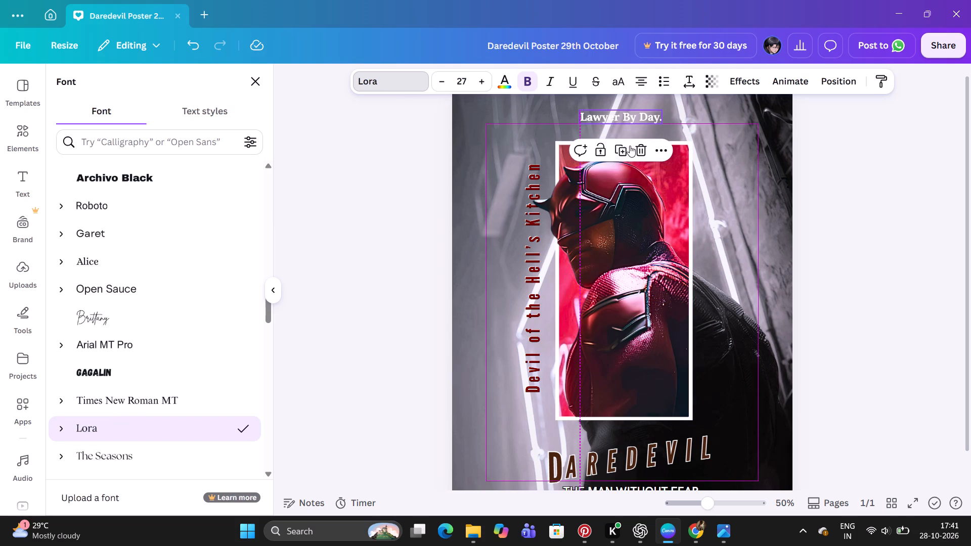
drag(630, 146, 630, 144)
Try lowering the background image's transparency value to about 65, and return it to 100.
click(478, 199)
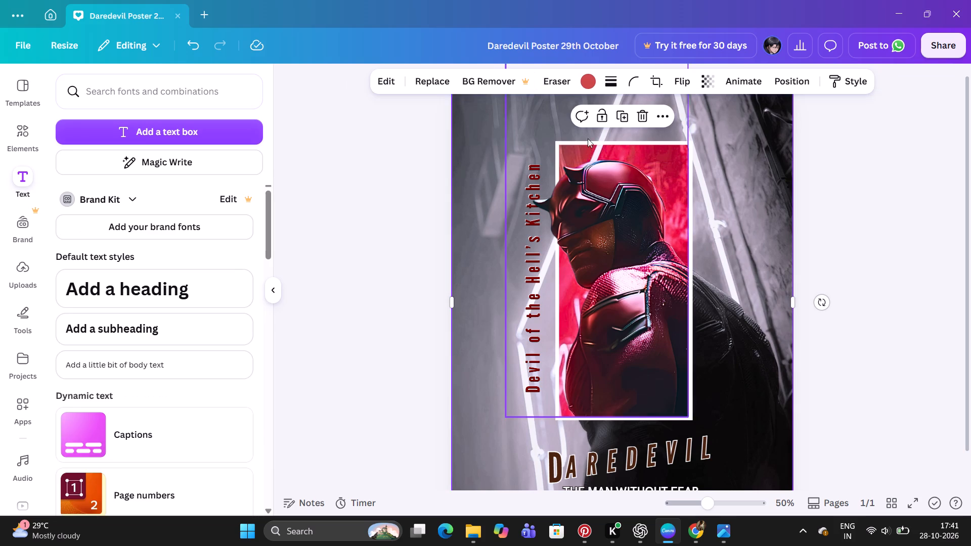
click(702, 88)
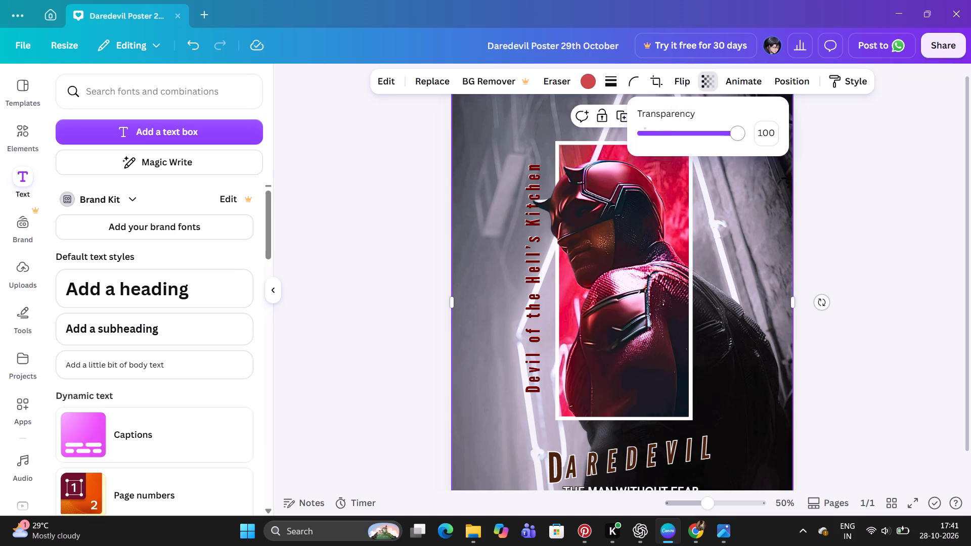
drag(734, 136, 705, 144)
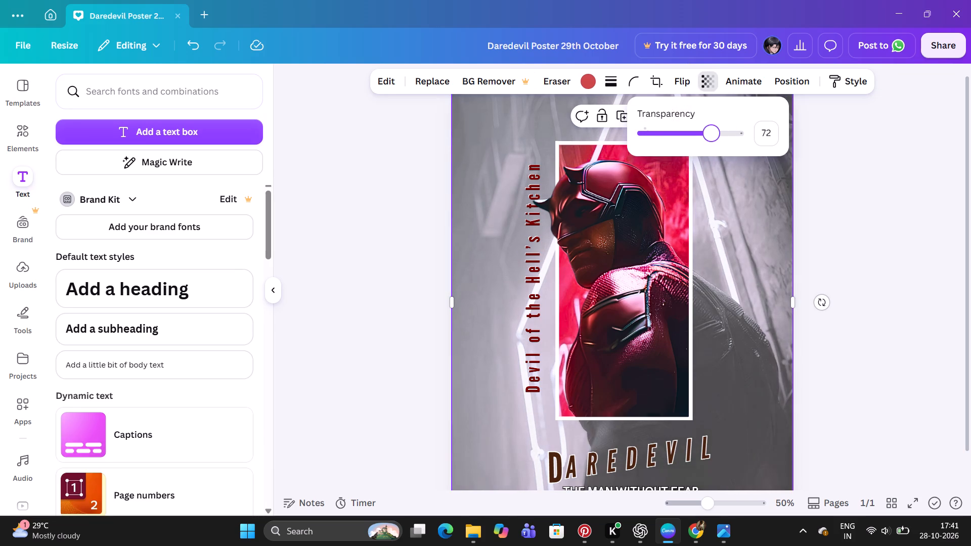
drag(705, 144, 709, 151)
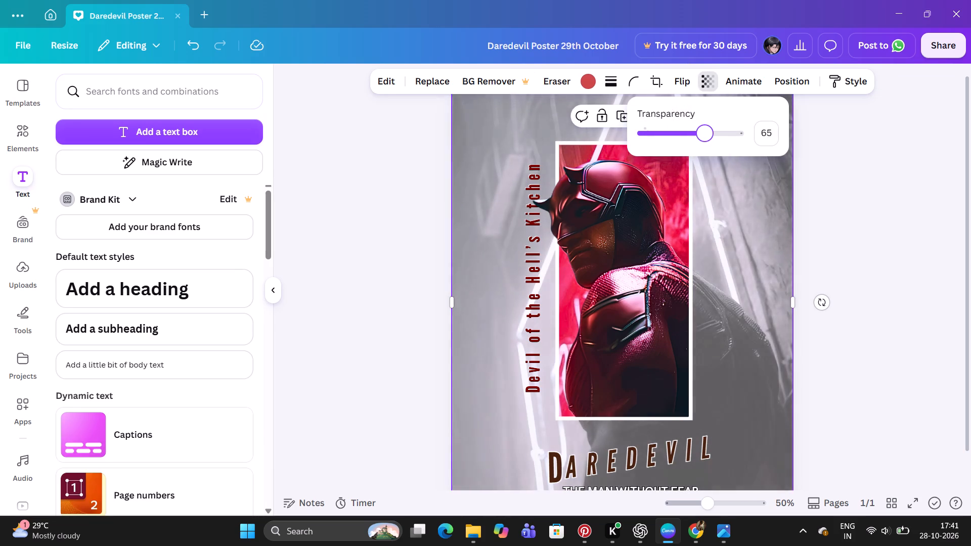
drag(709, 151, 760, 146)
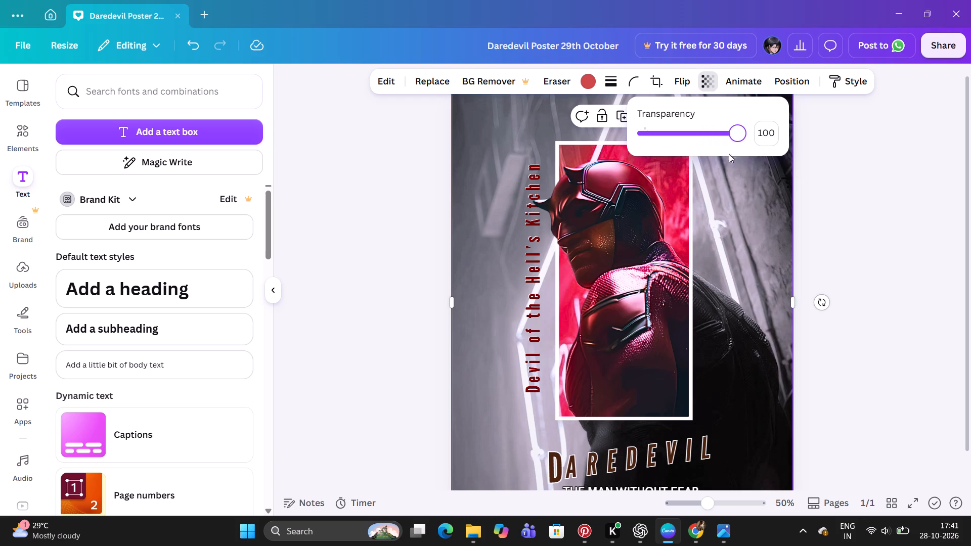
Adjust the background image's white balance temperature to -39.
click(389, 87)
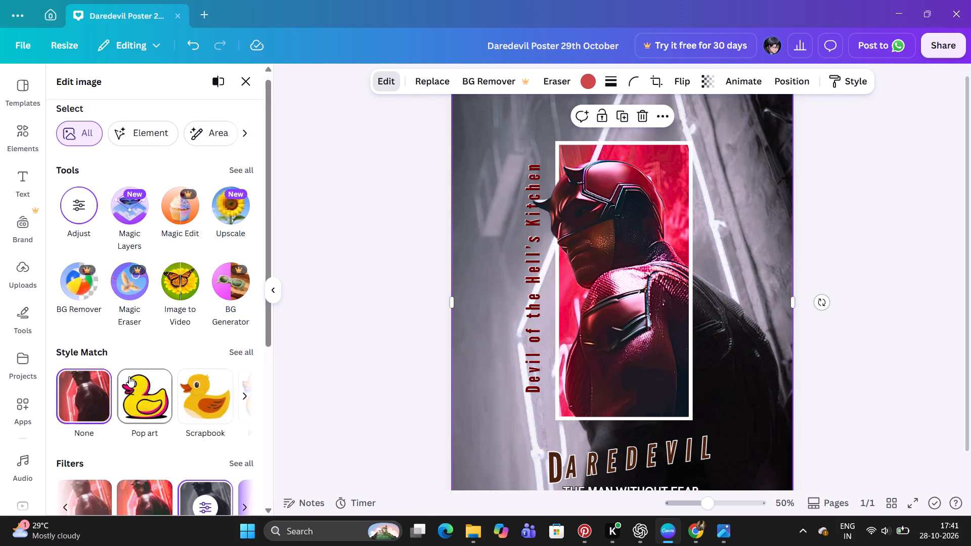
click(72, 204)
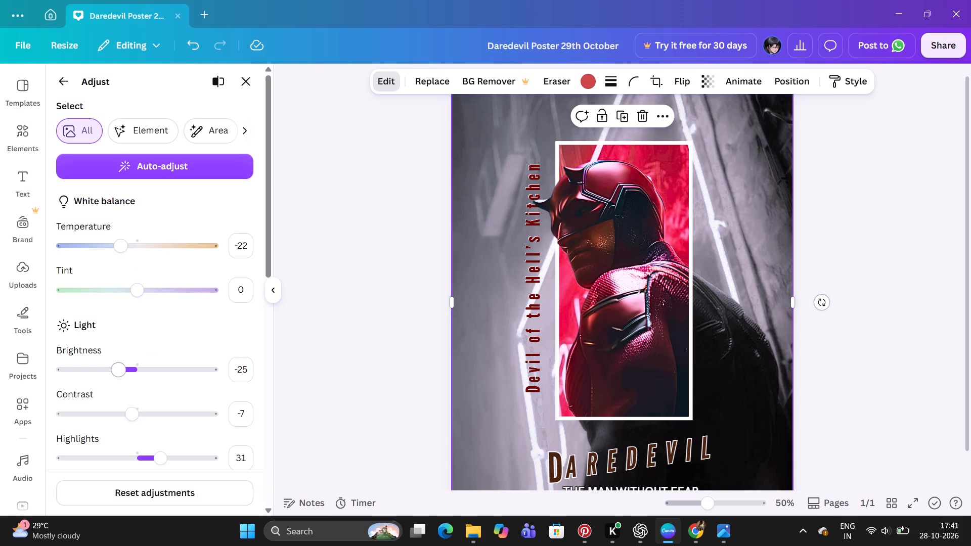
drag(122, 251, 108, 253)
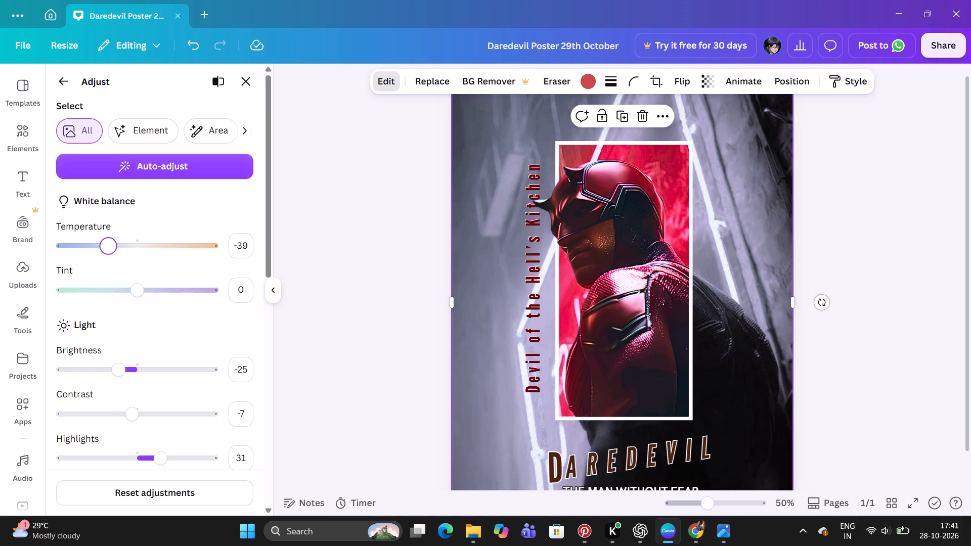
Set the background image's tint to -50 for a cooler green-grey tone.
drag(144, 294, 27, 329)
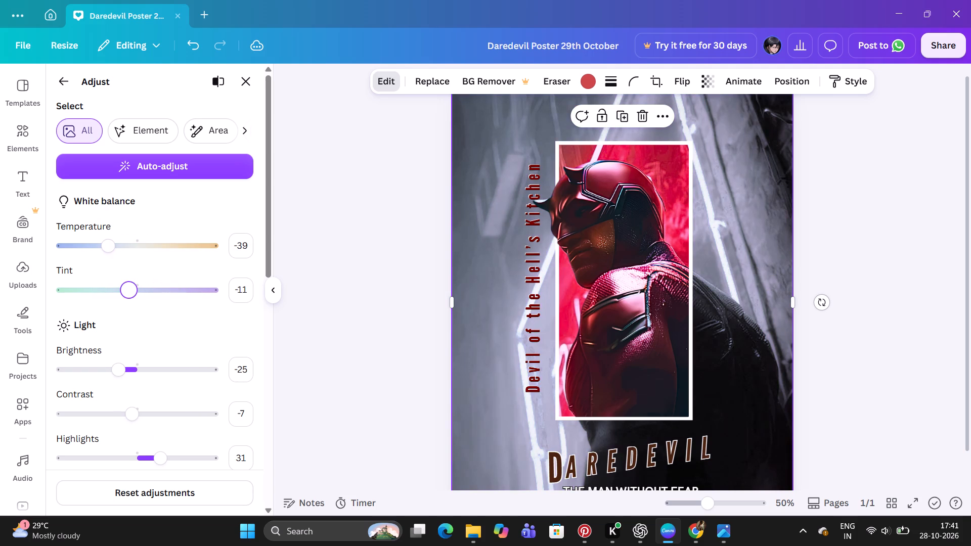
drag(27, 329, 91, 307)
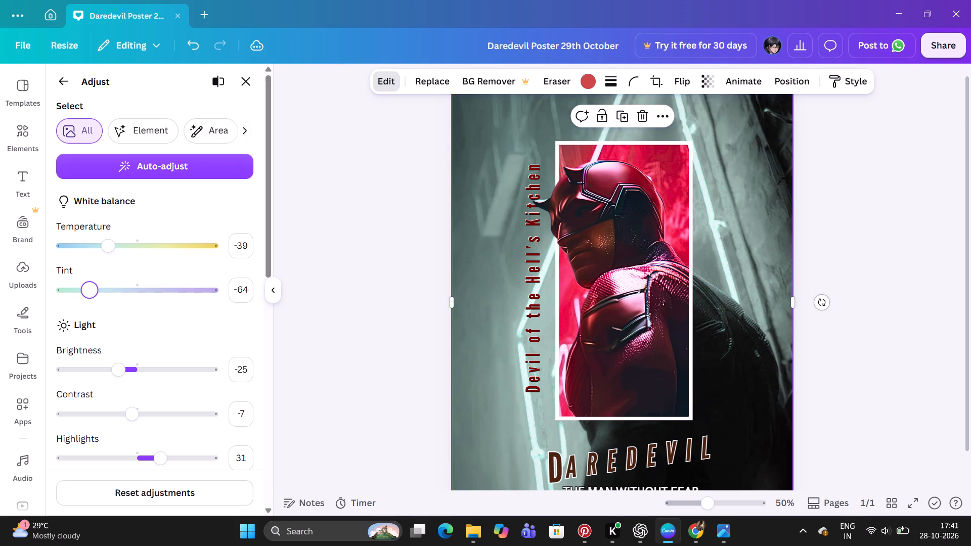
drag(91, 307, 93, 307)
drag(93, 307, 94, 307)
key(Right)
key(Right)
key(Right)
key(Left)
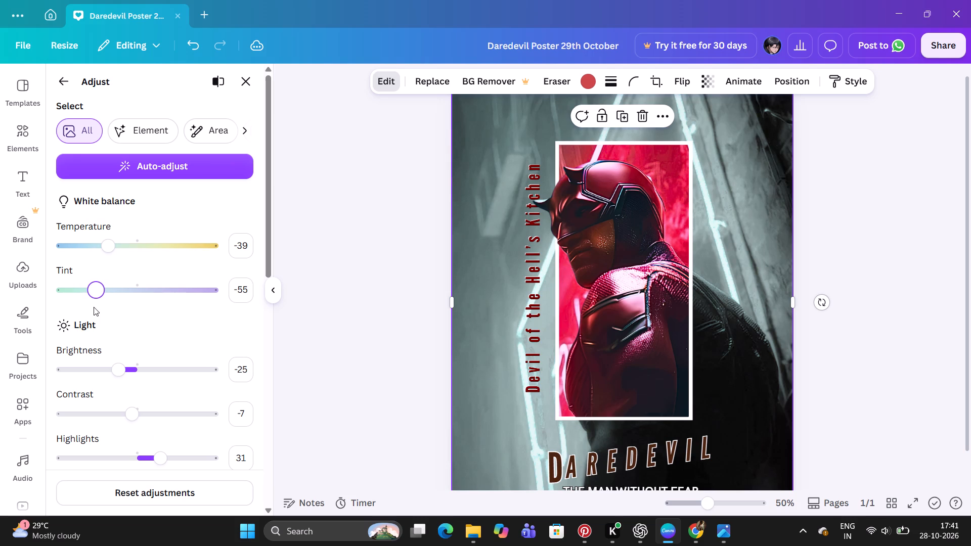
key(Left)
key(Right)
key(Right)
key(Right)
key(Right)
key(Right)
key(Right)
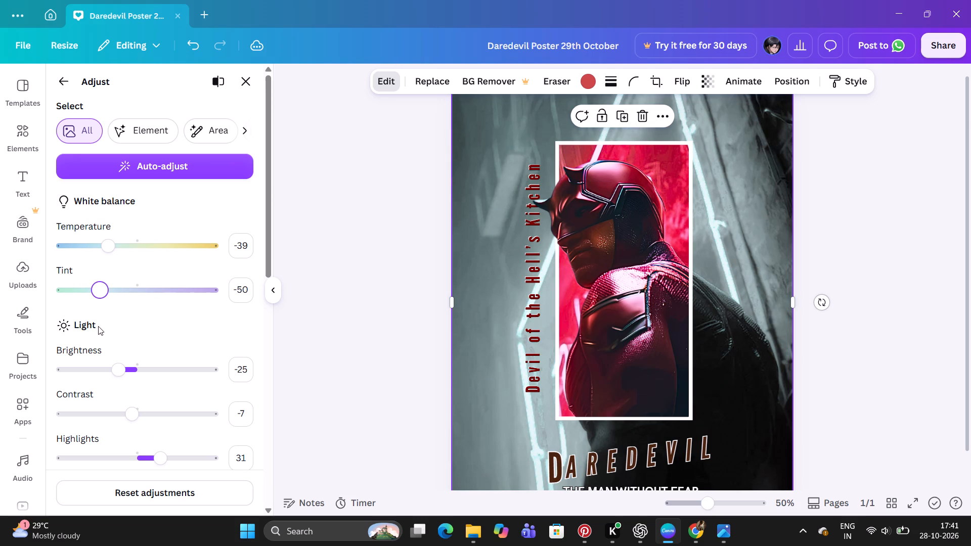
Darken the background image by setting its brightness to -35, and deselect it.
drag(121, 373, 113, 373)
drag(113, 373, 170, 365)
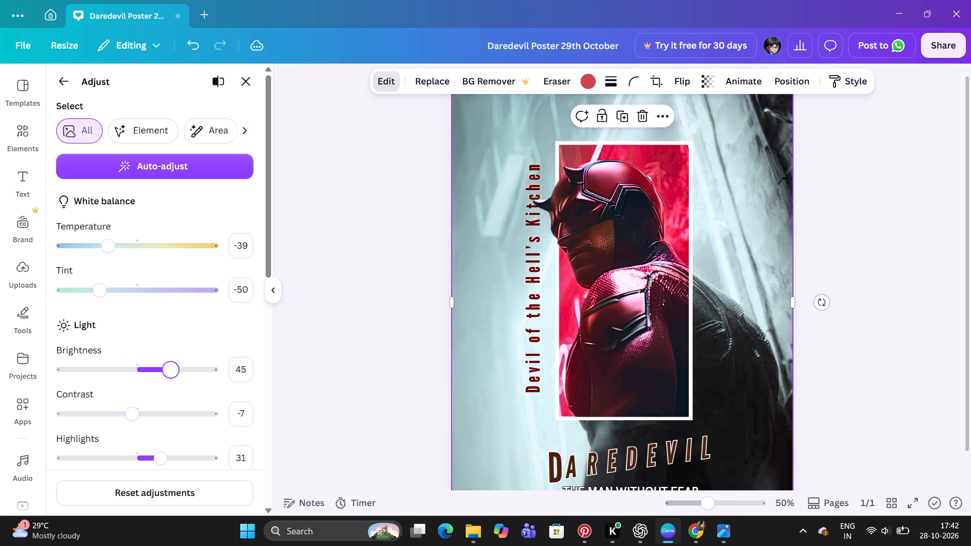
drag(170, 365, 102, 380)
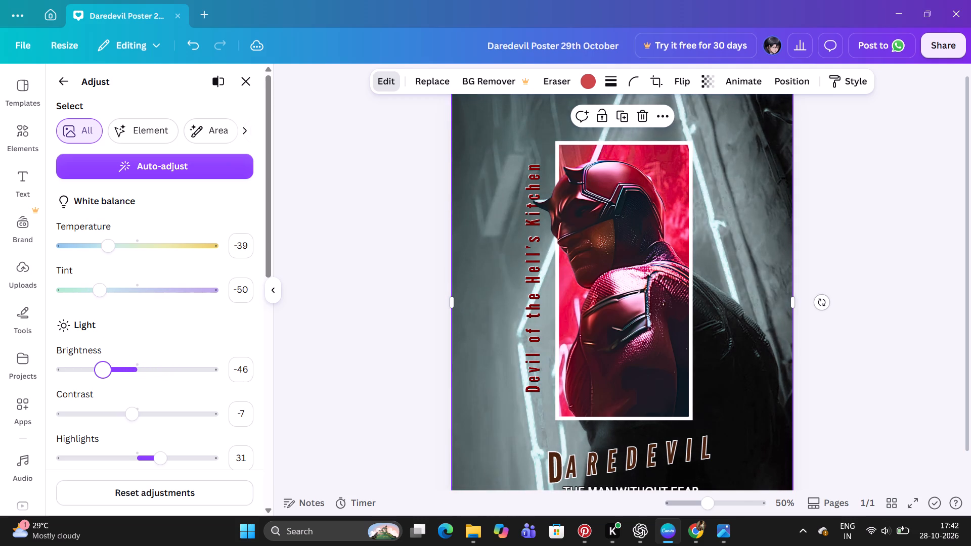
drag(102, 380, 113, 376)
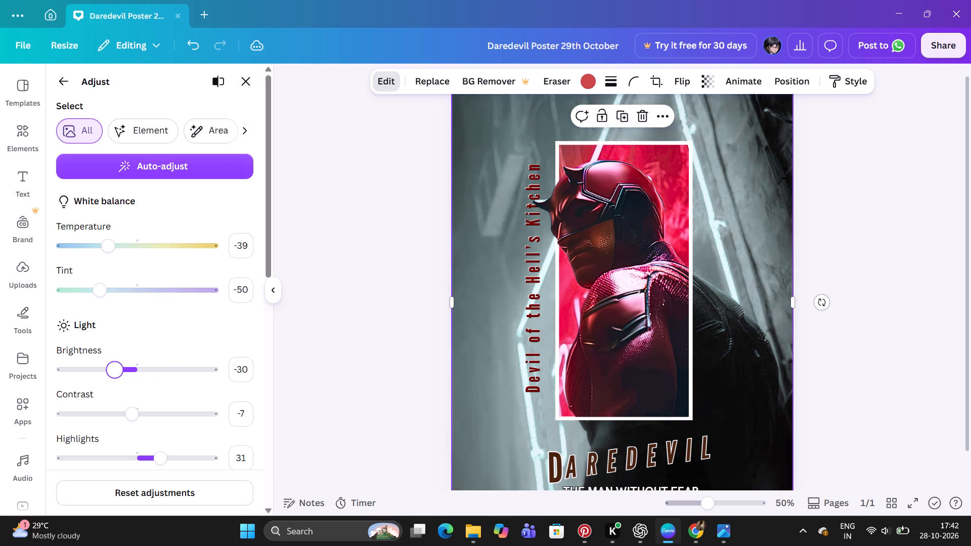
drag(113, 376, 111, 377)
drag(111, 377, 113, 377)
key(Left)
key(Left)
key(Left)
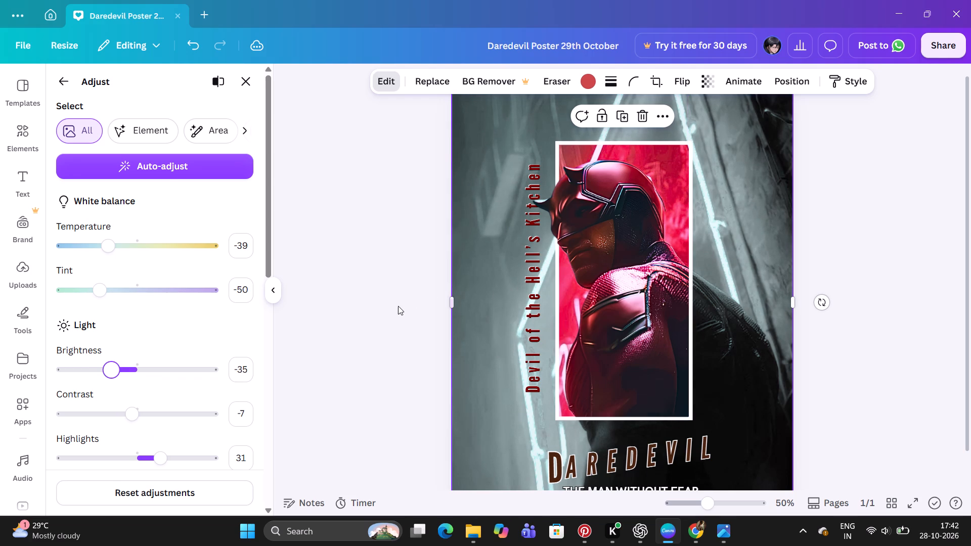
click(398, 306)
click(398, 306)
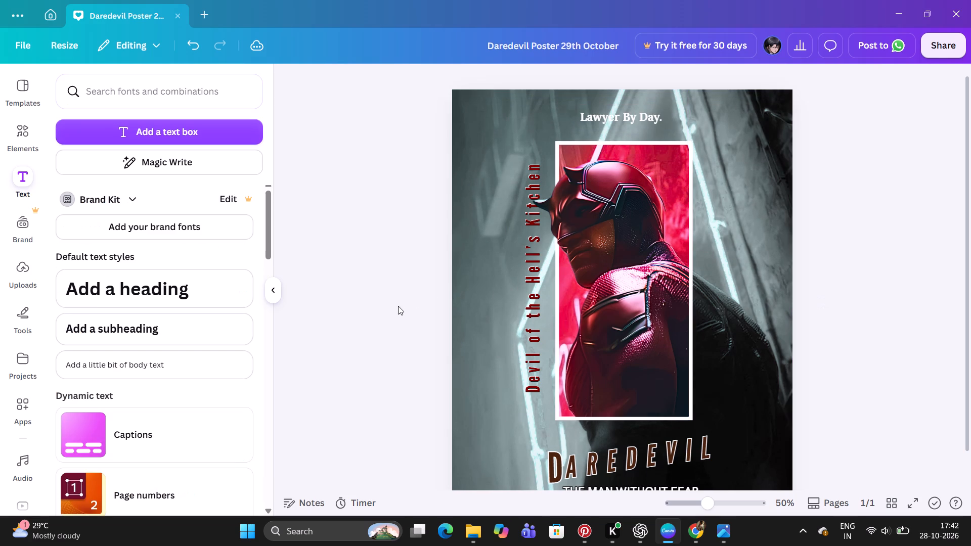
Apply an Outline effect in black to the "Lawyer By Day" text.
scroll(398, 306, down, 2)
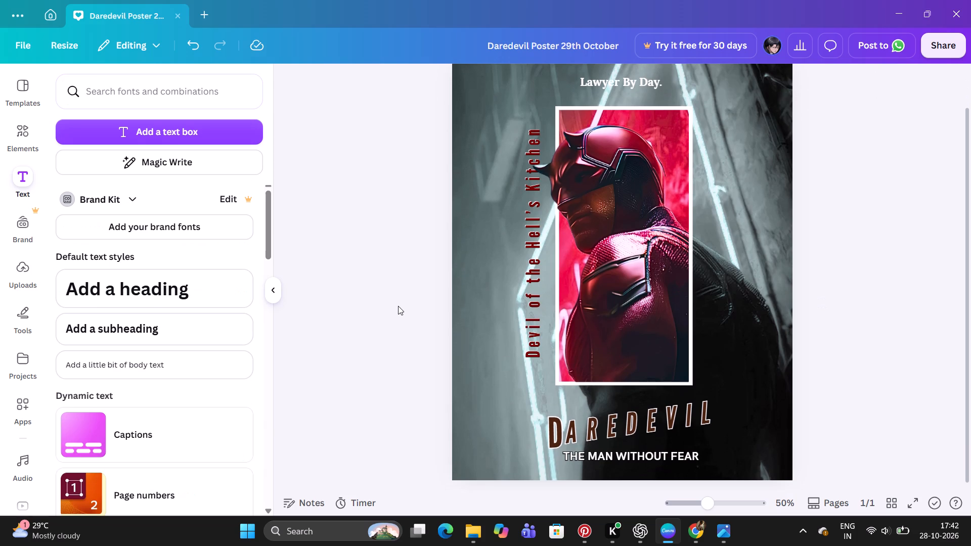
scroll(398, 306, down, 1)
scroll(398, 306, up, 2)
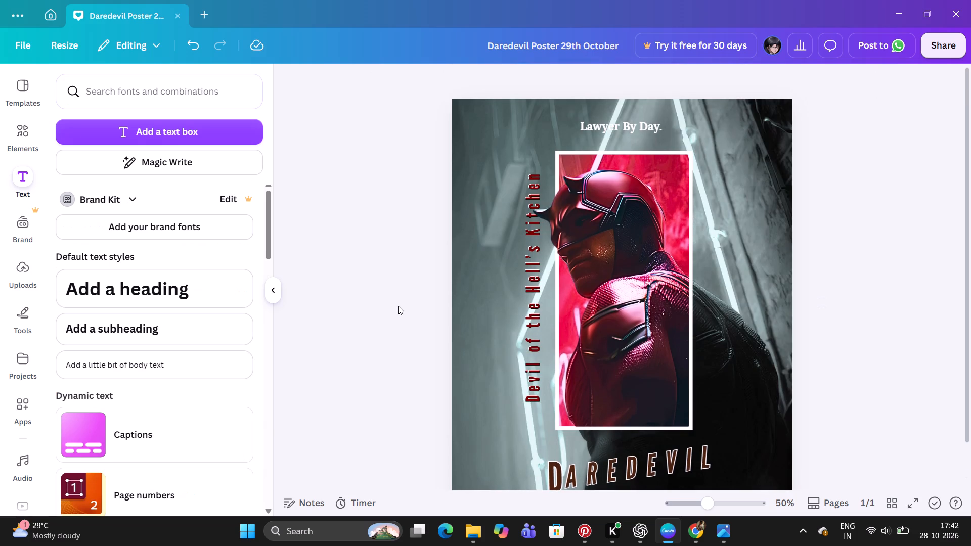
click(632, 133)
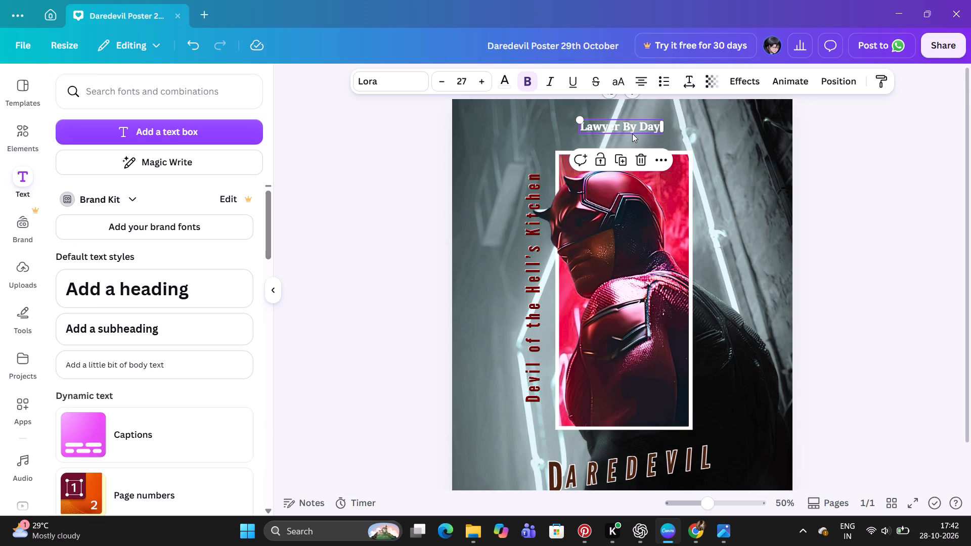
click(750, 83)
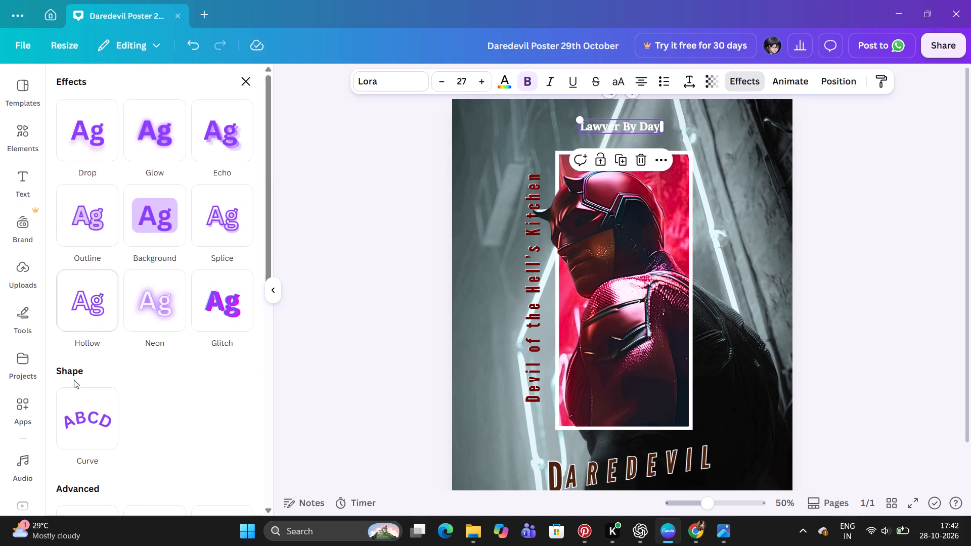
click(92, 230)
click(241, 323)
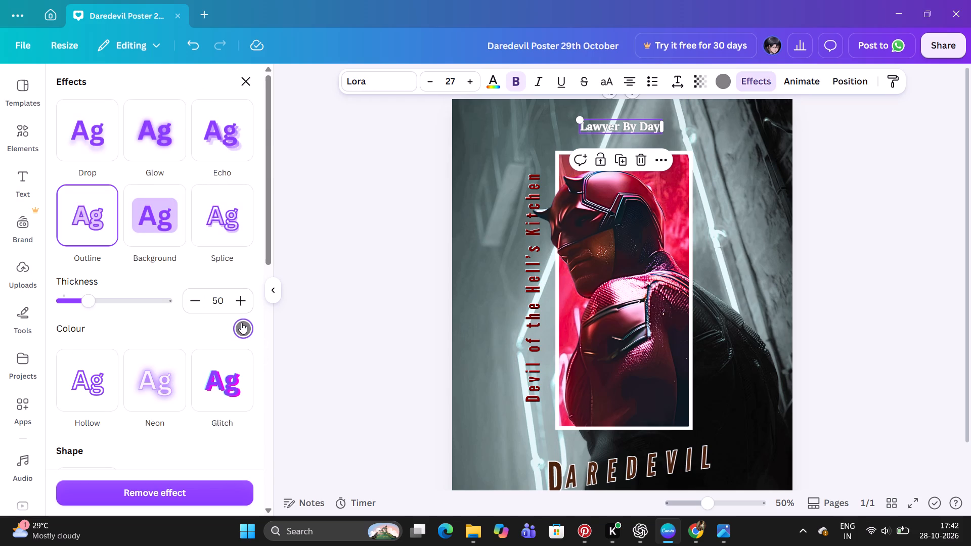
click(226, 167)
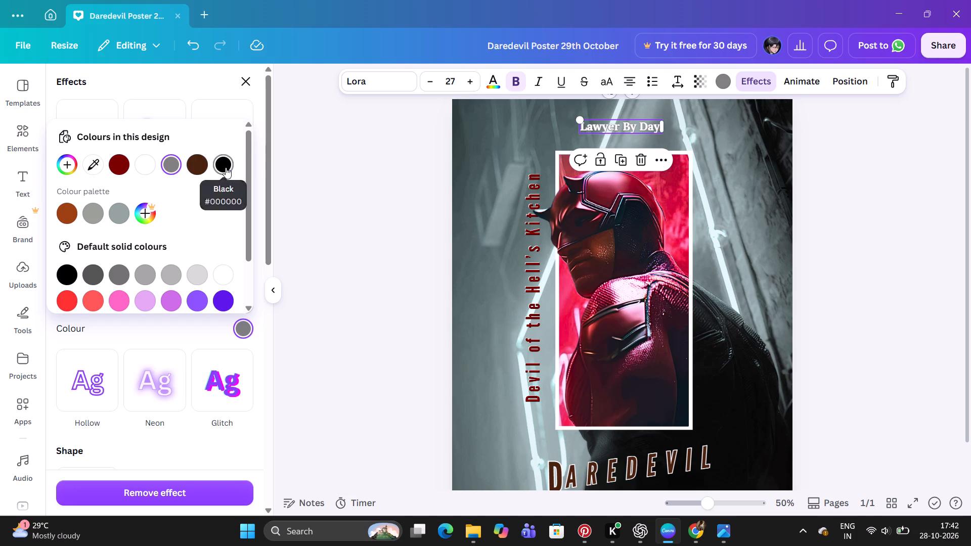
click(186, 334)
drag(91, 304, 96, 303)
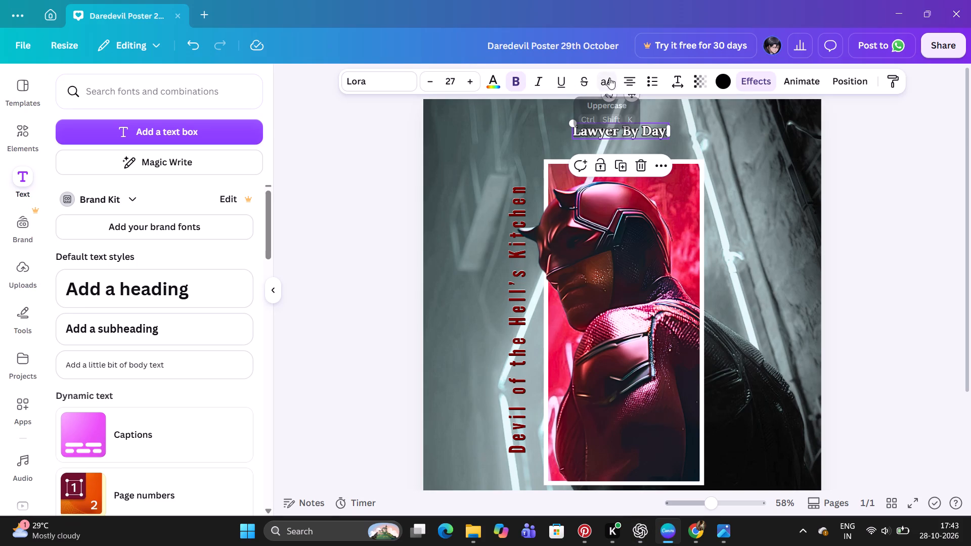
click(609, 78)
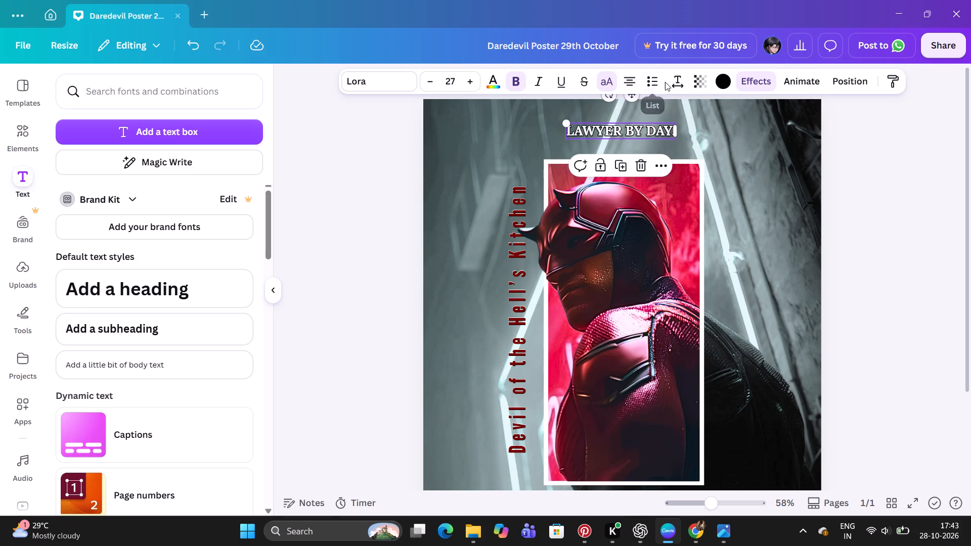
click(679, 85)
drag(633, 137, 643, 135)
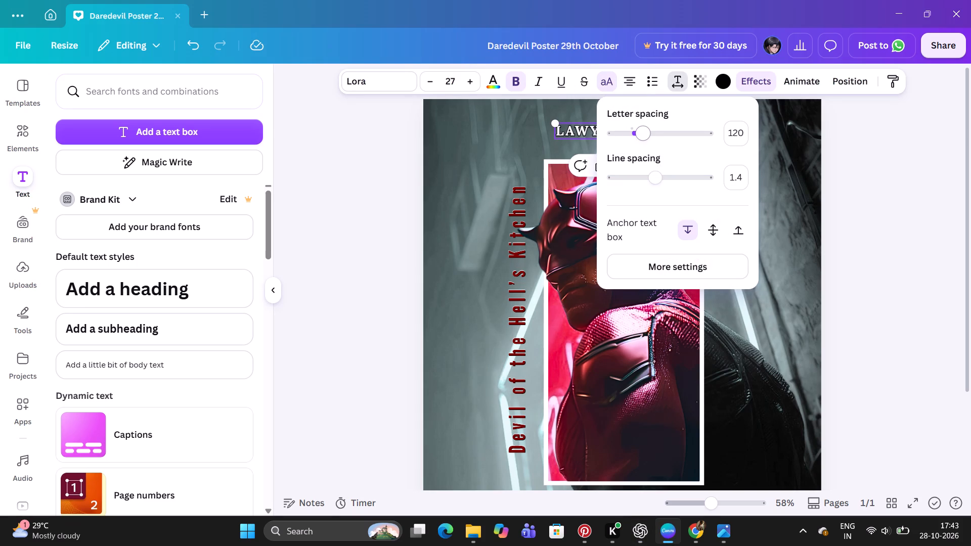
click(848, 156)
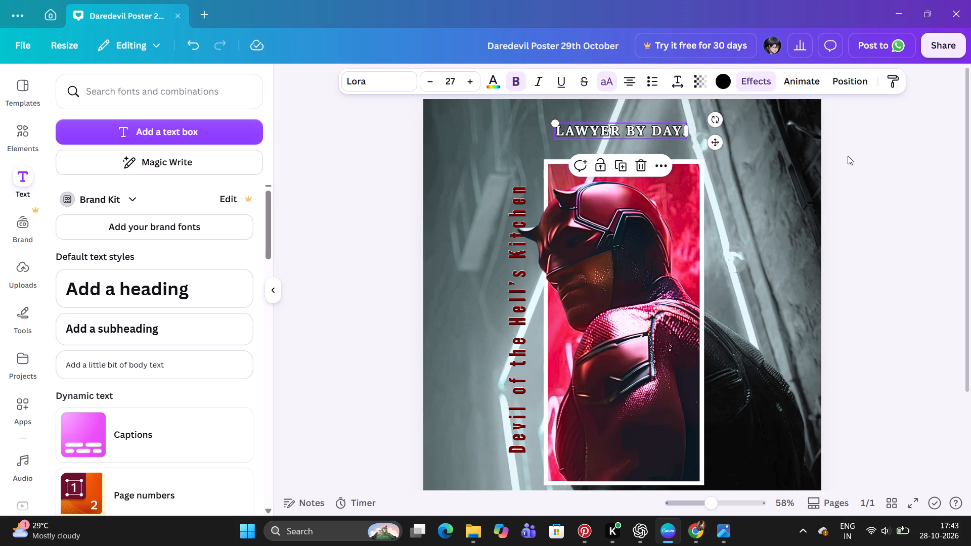
click(848, 156)
Nudge the "LAWYER BY DAY." text upward toward the poster's top edge, leaving room for a second line above the portrait frame.
click(663, 132)
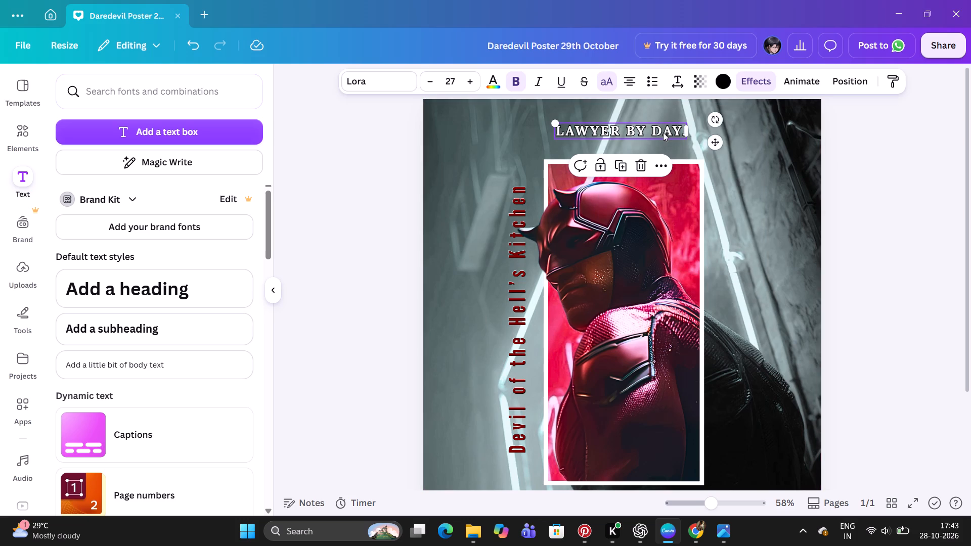
key(Up)
key(Up)
key(Up)
key(Up)
key(Up)
key(Up)
key(Up)
key(Up)
key(Up)
key(Up)
key(Up)
key(Up)
key(Up)
key(Up)
key(Up)
key(Up)
key(Up)
key(Up)
key(Up)
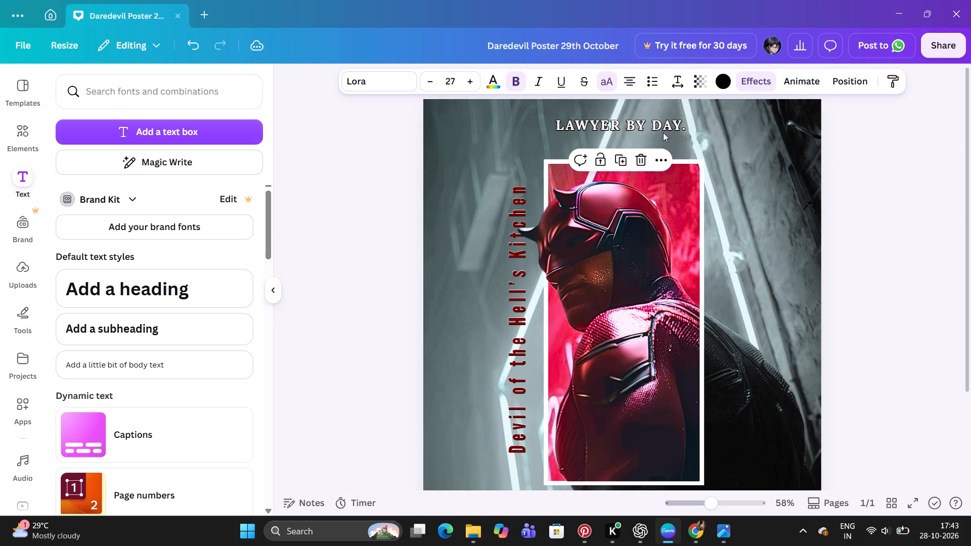
key(Up)
key(Up)
key(Up)
key(Up)
key(Up)
key(Up)
key(Up)
key(Up)
key(Up)
key(Up)
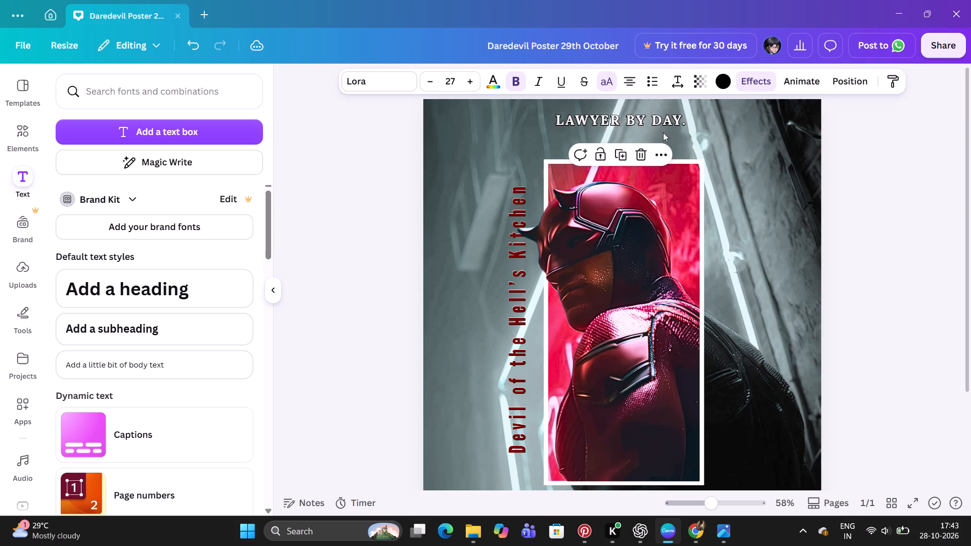
key(Up)
key(Up)
key(Up)
key(Up)
key(Up)
key(Up)
key(Up)
key(Down)
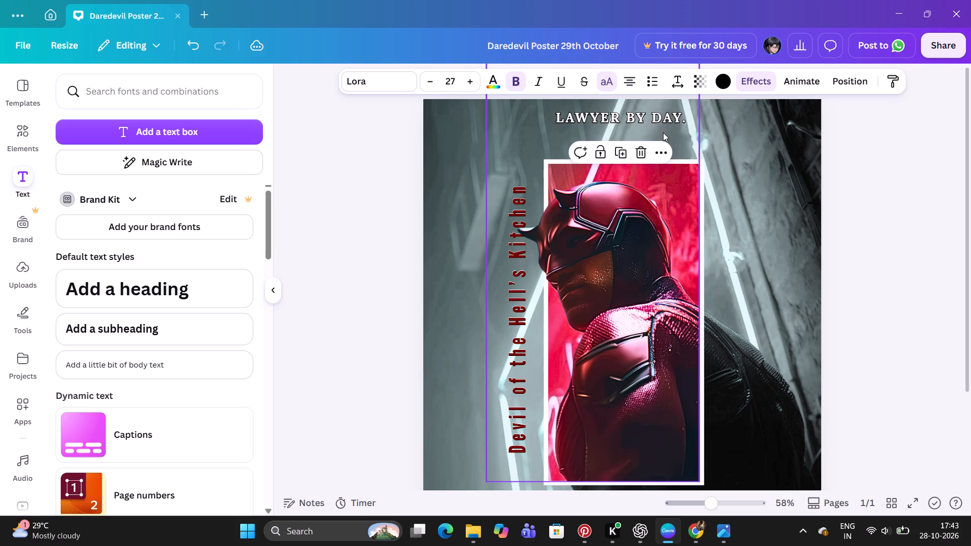
key(Down)
key(Down)
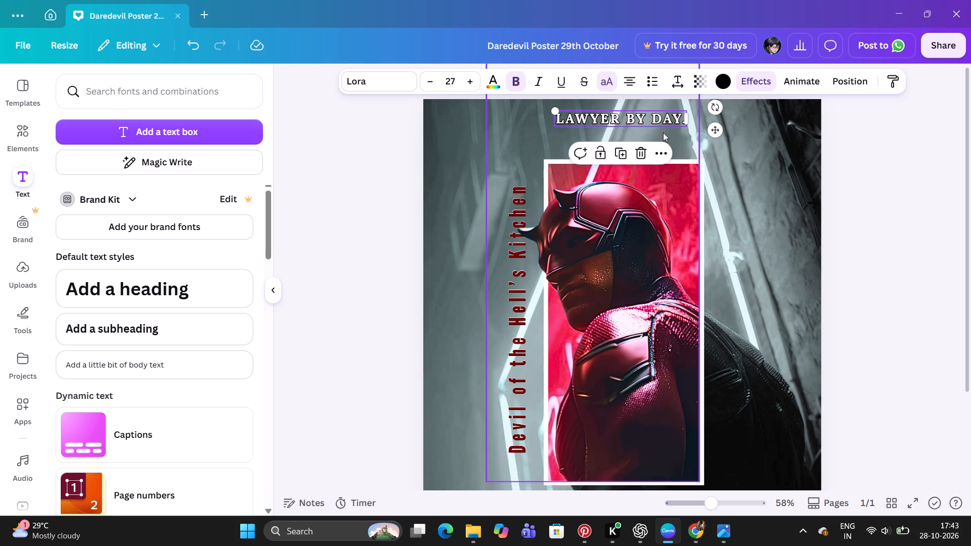
key(Return)
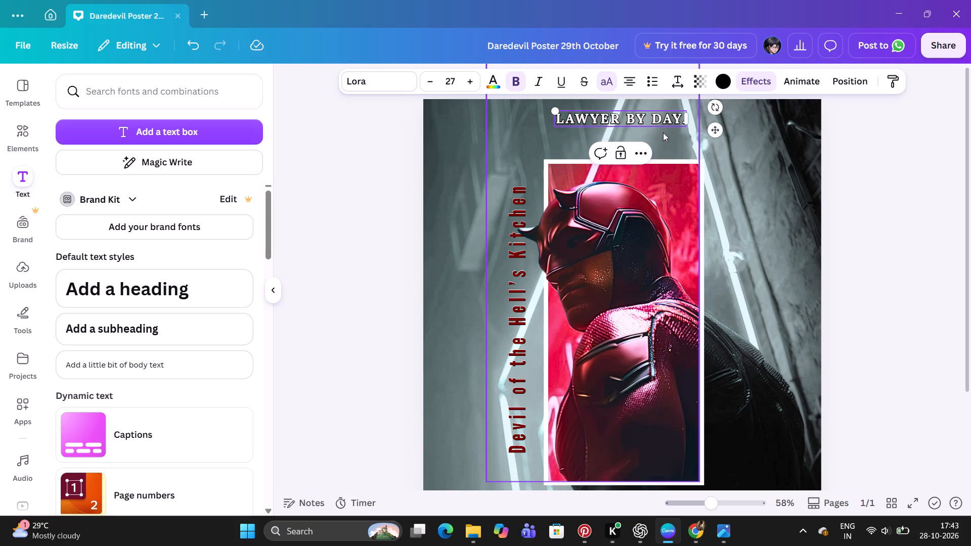
click(913, 238)
Duplicate the "LAWYER BY DAY." text and place the copy directly beneath the original, above the portrait frame.
scroll(913, 238, down, 3)
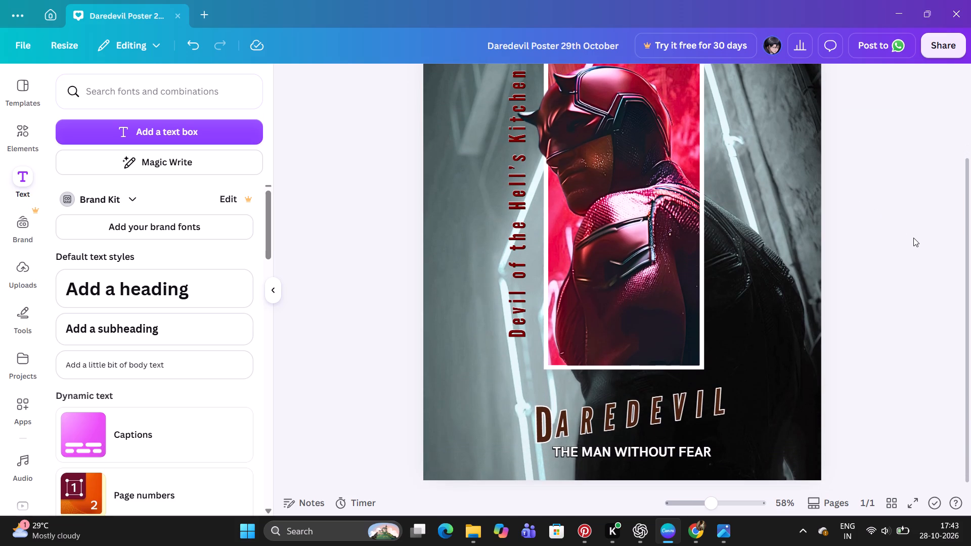
scroll(913, 238, up, 3)
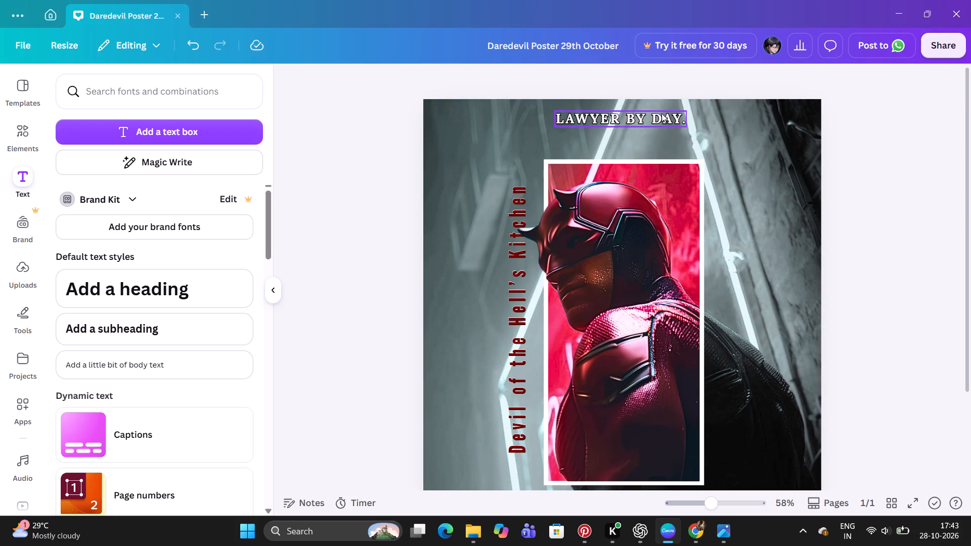
click(661, 113)
key(ctrl+d)
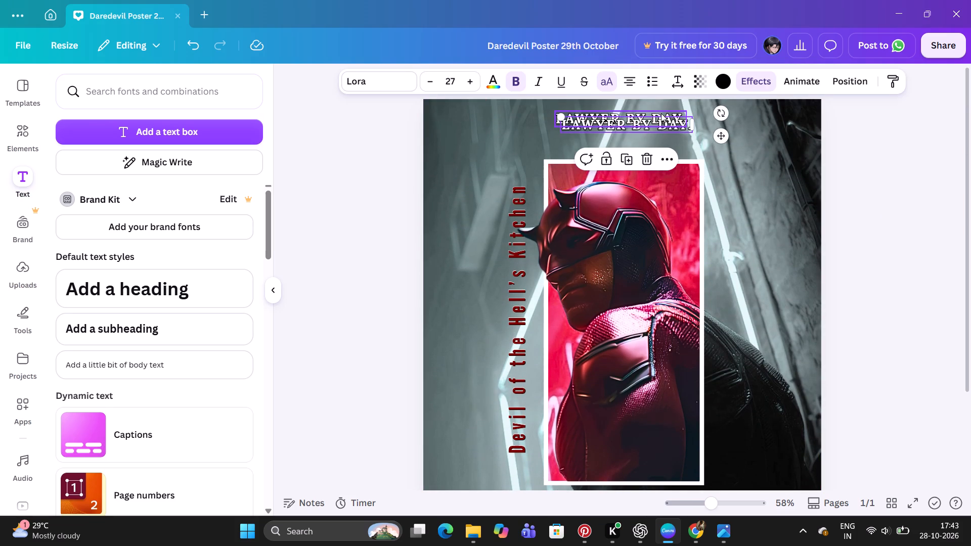
drag(657, 122, 653, 133)
Replace the duplicated line's wording with "VIGILANTE BY NIGHT".
double_click(653, 133)
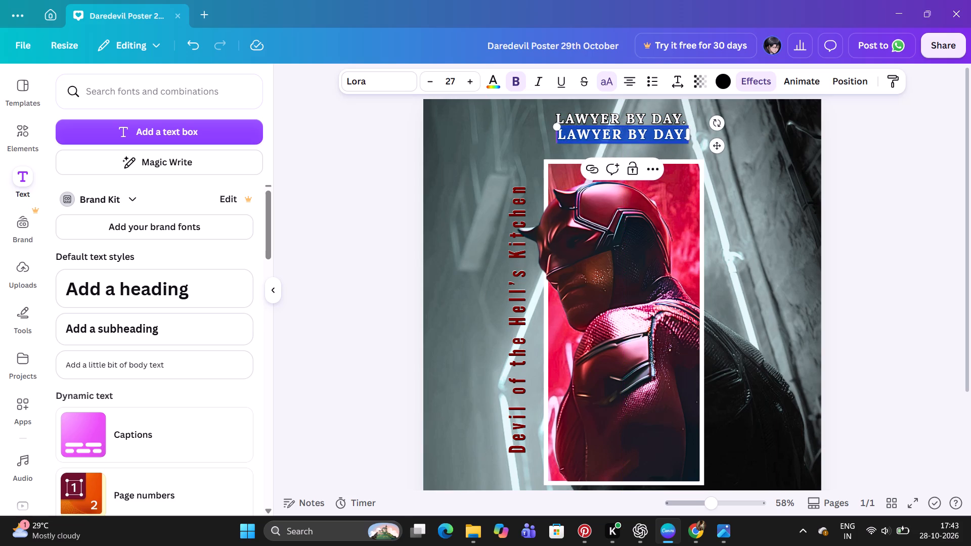
key(BackSpace)
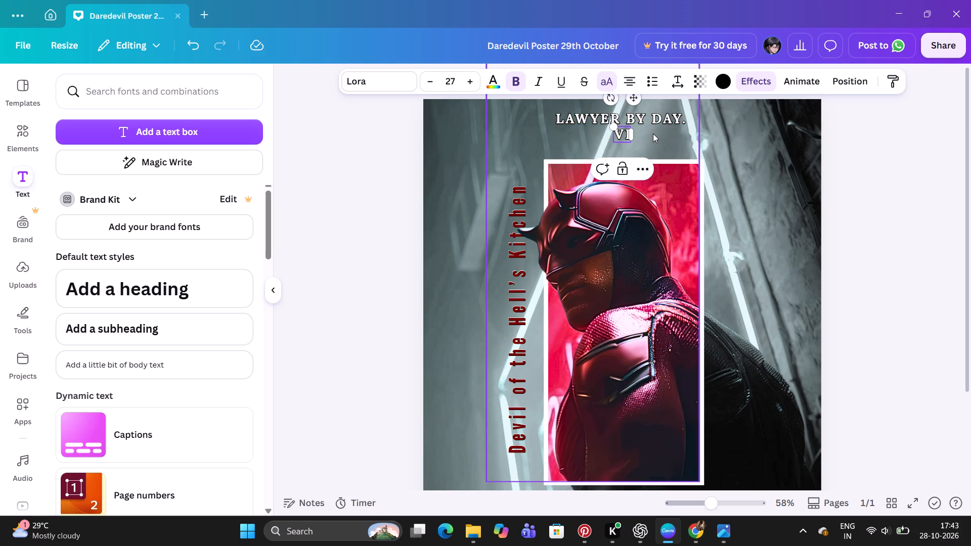
text(GILAM)
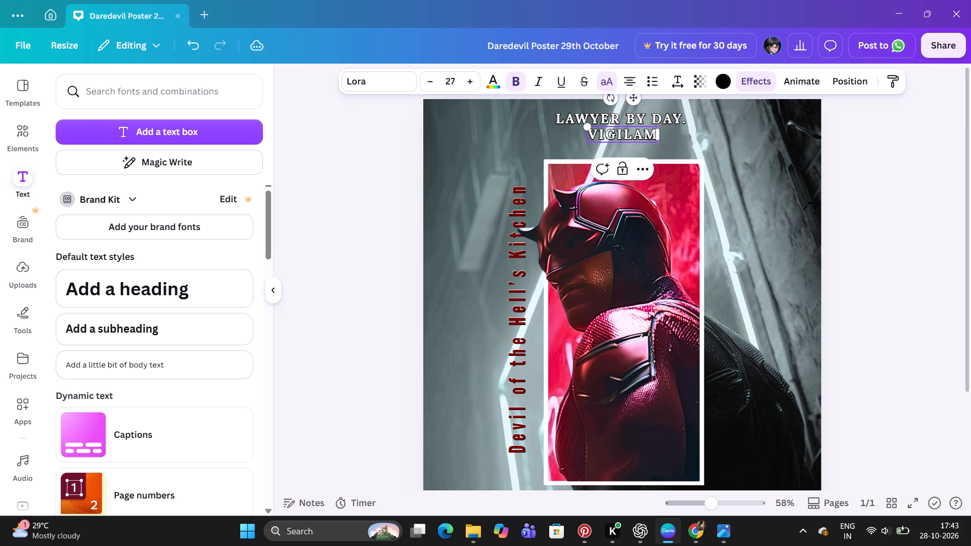
key(BackSpace)
text(NTE)
key(space)
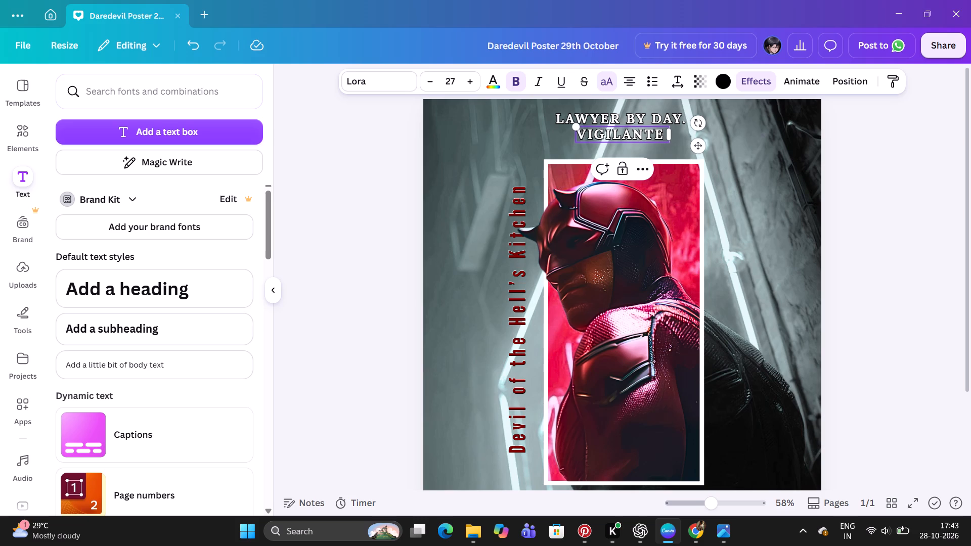
text(BY NIGHT)
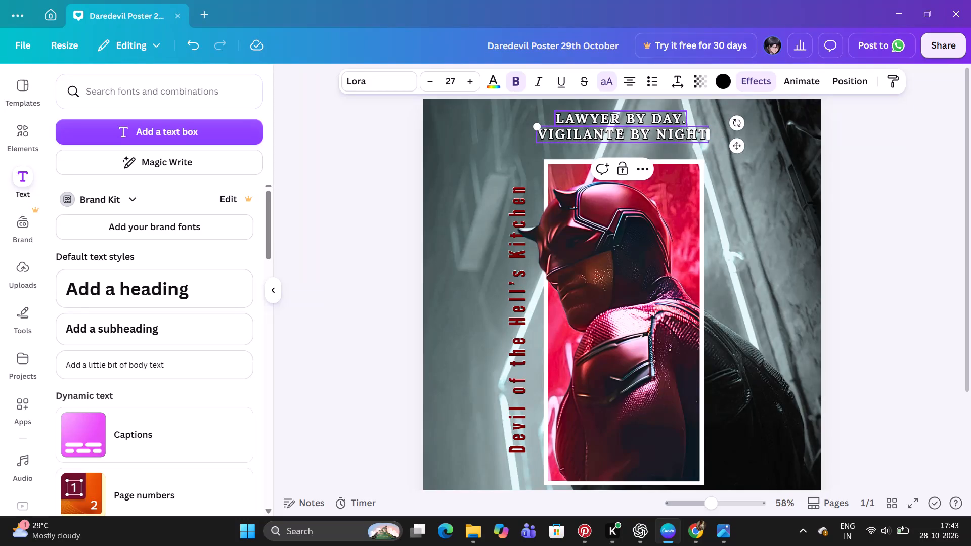
Increase the font size of the "VIGILANTE BY NIGHT" line to 31.
triple_click(472, 83)
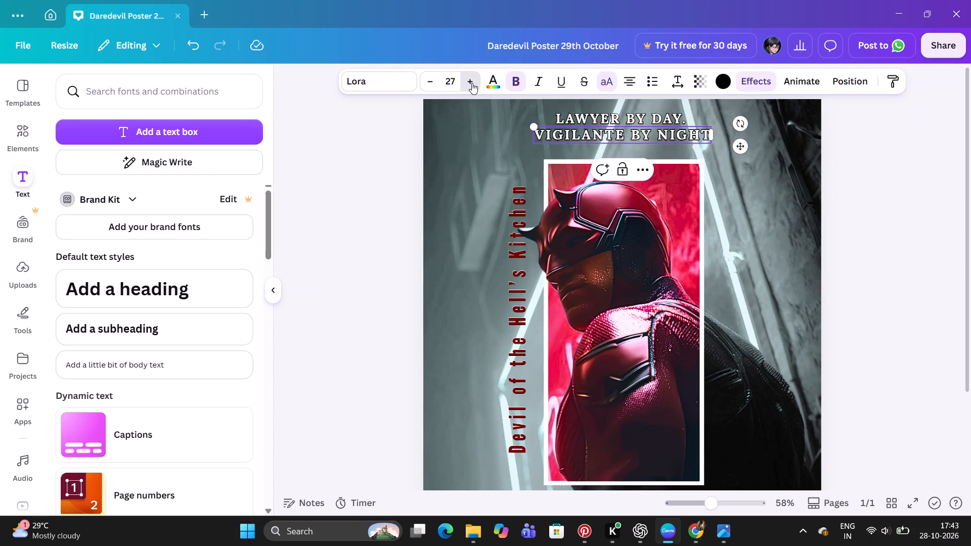
click(472, 83)
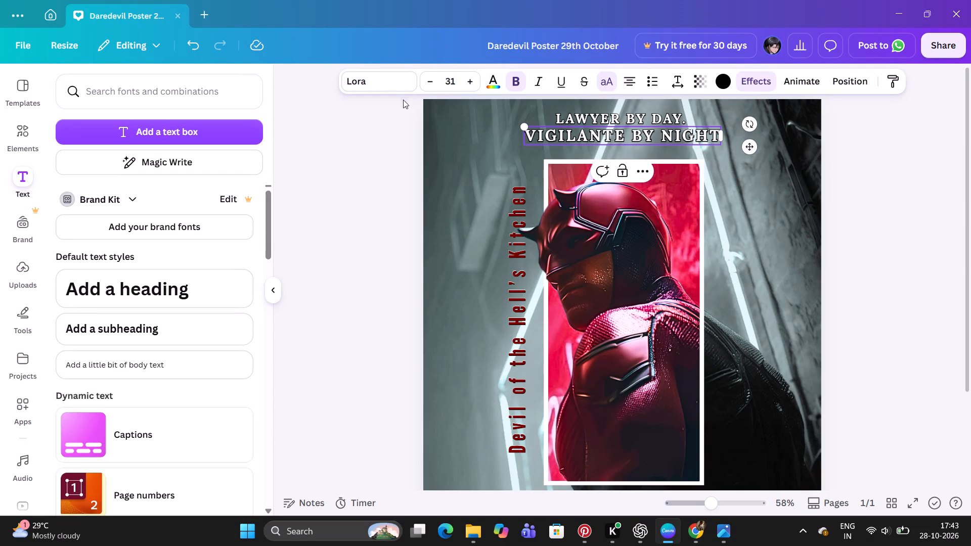
Try Archivo Black on the "VIGILANTE BY NIGHT" line and change its font to League Spartan.
click(387, 88)
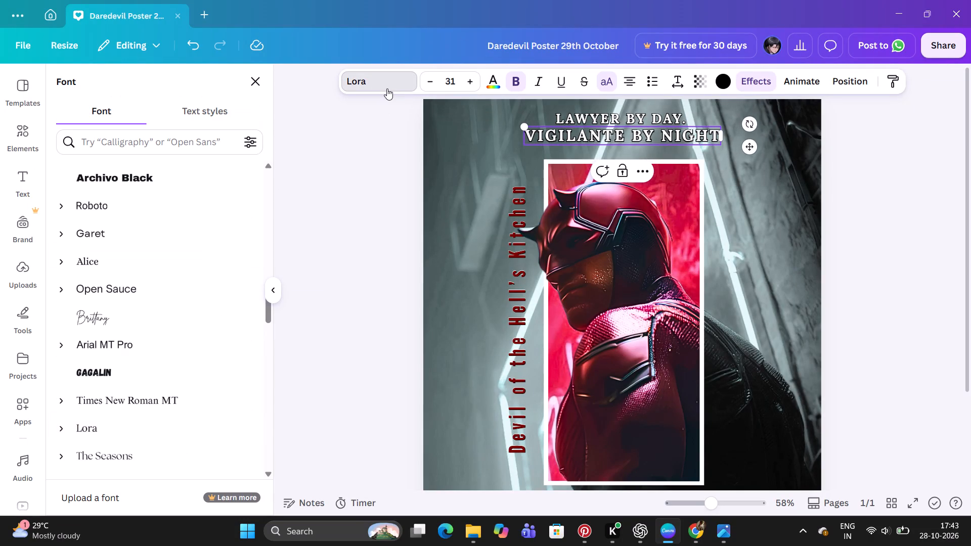
scroll(160, 318, up, 1)
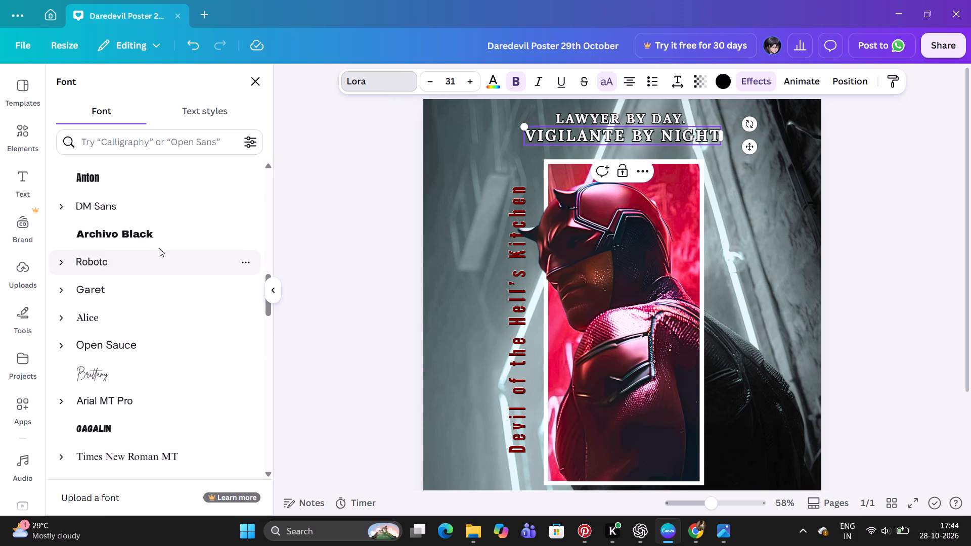
click(158, 241)
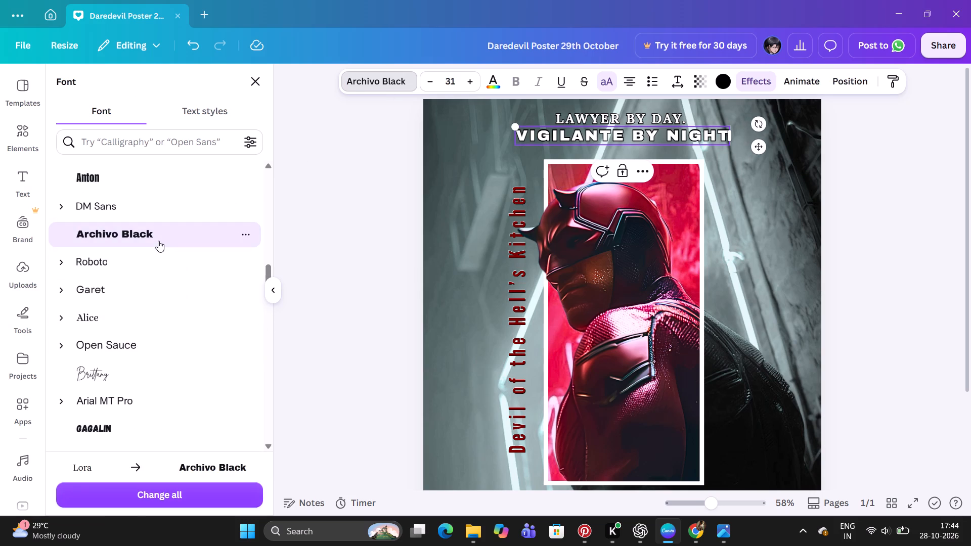
scroll(158, 241, up, 2)
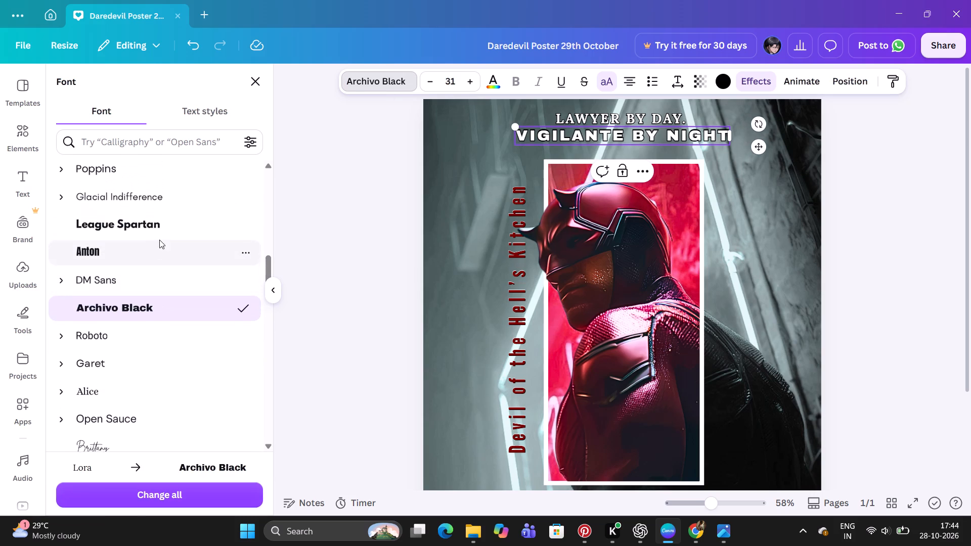
click(168, 230)
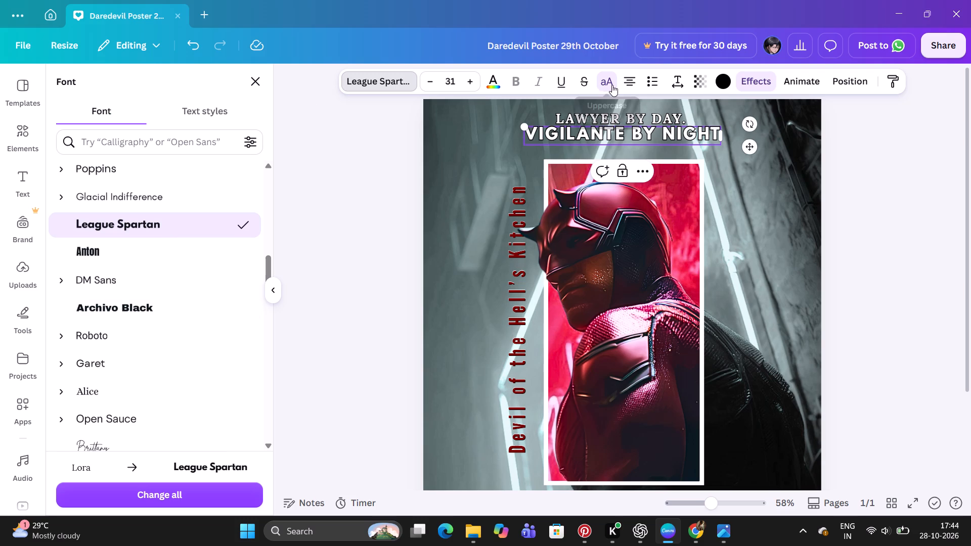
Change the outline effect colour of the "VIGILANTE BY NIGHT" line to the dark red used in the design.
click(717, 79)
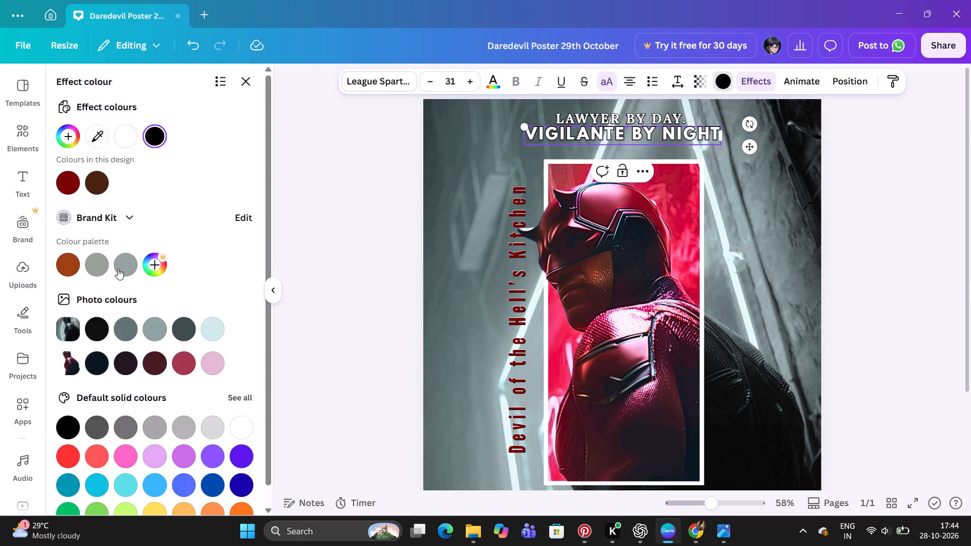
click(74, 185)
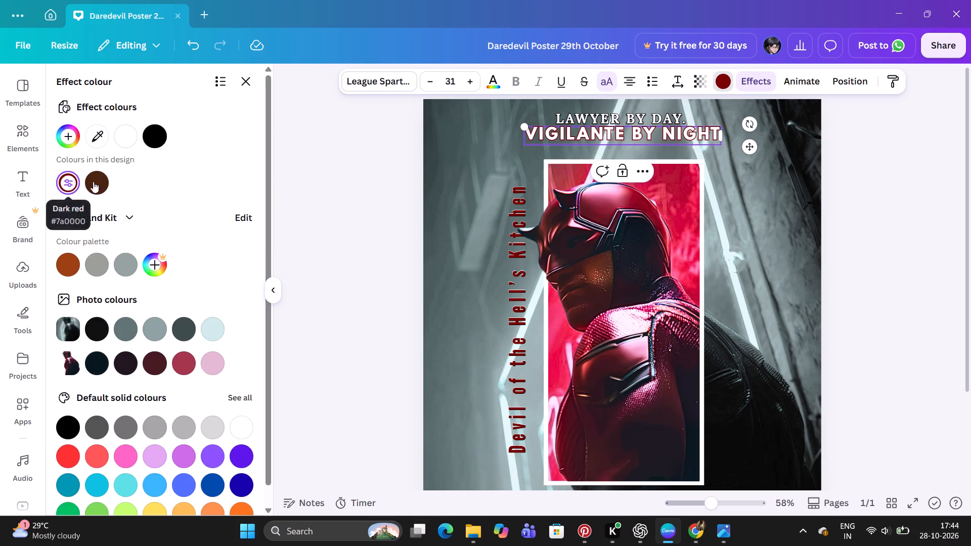
Set the text colour of the whole "VIGILANTE BY NIGHT" line to dark red.
click(493, 86)
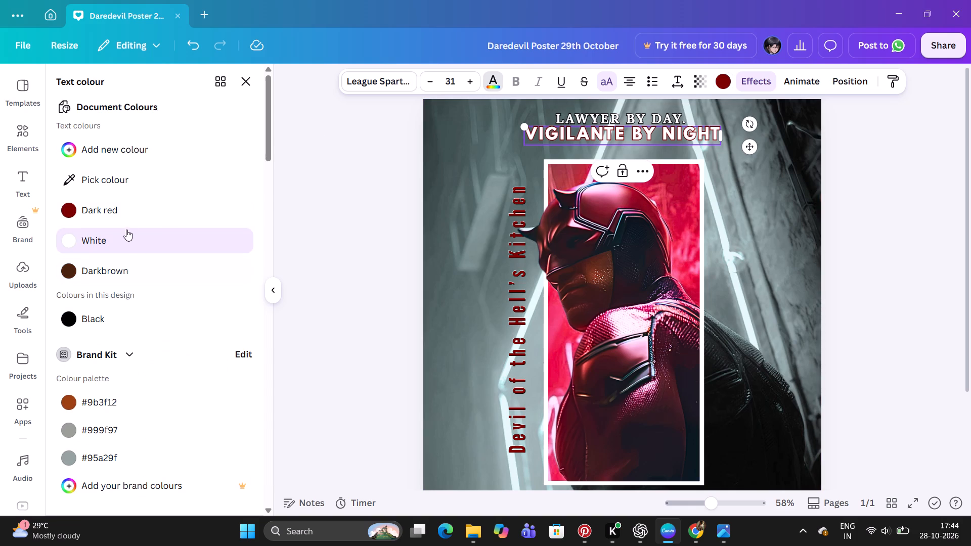
click(124, 211)
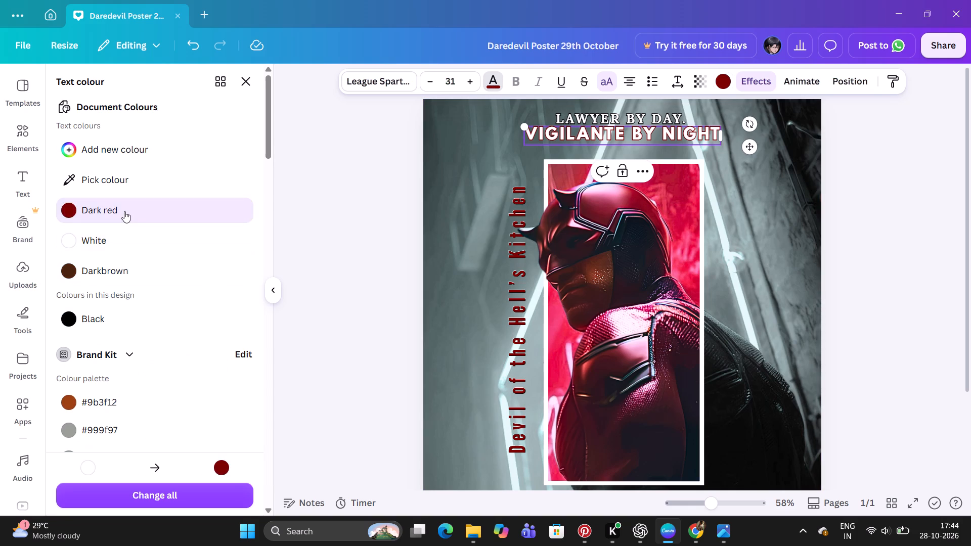
click(124, 211)
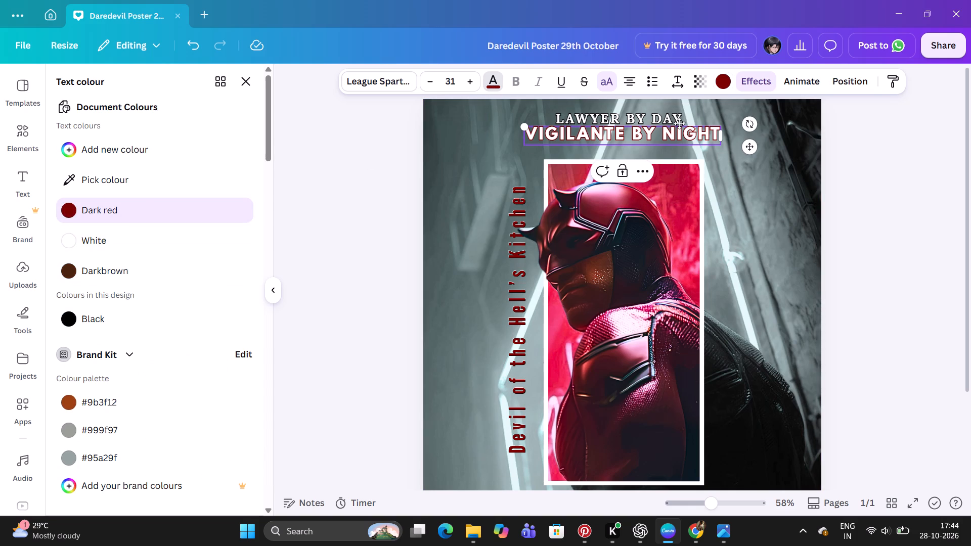
double_click(660, 137)
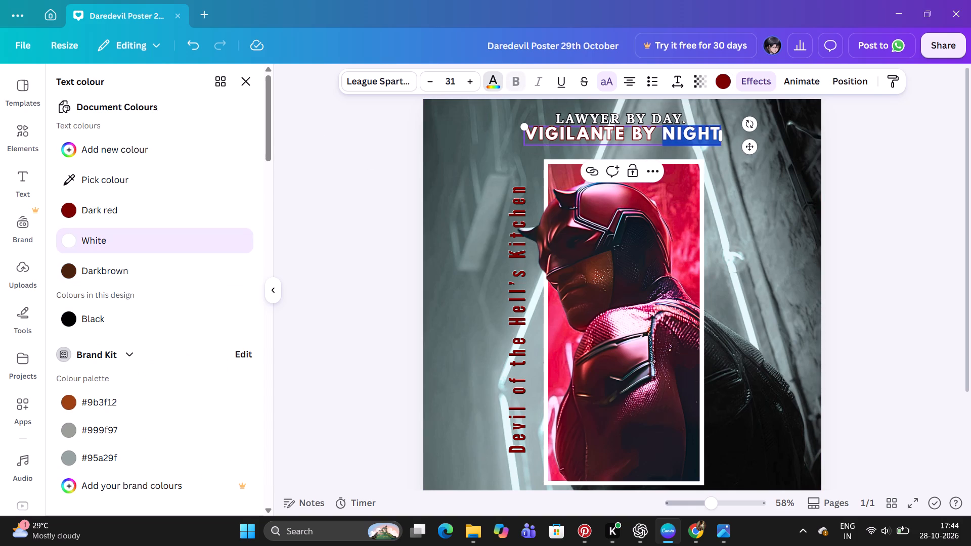
drag(531, 136, 724, 144)
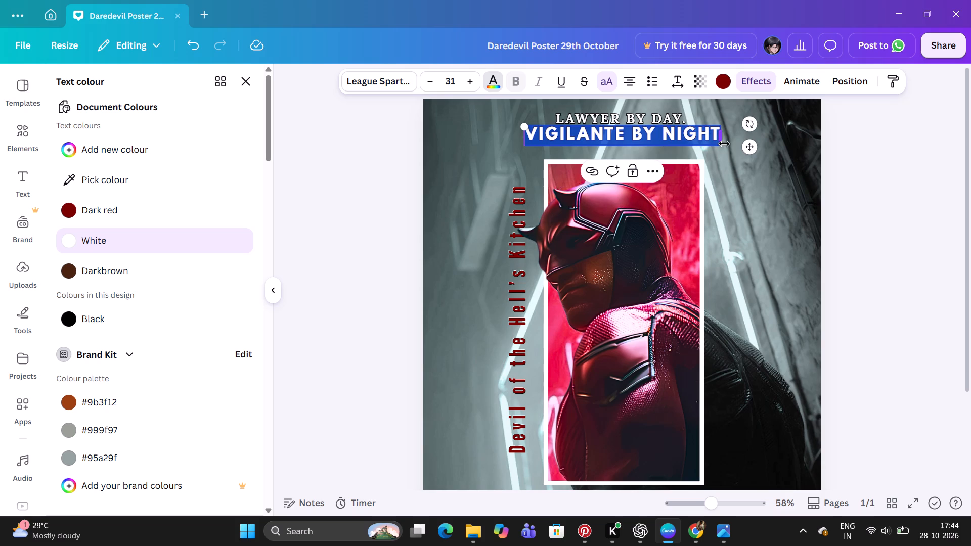
click(117, 213)
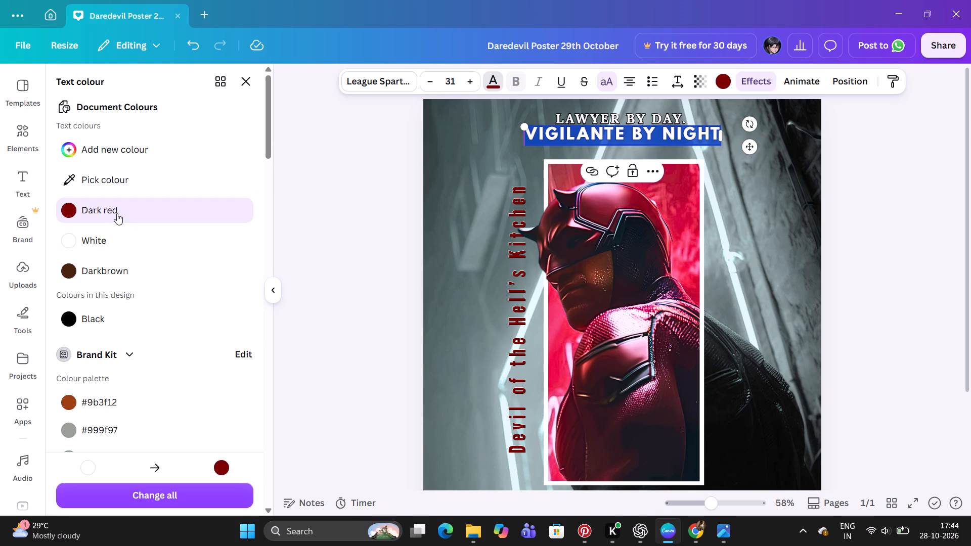
scroll(121, 219, up, 3)
scroll(121, 219, down, 5)
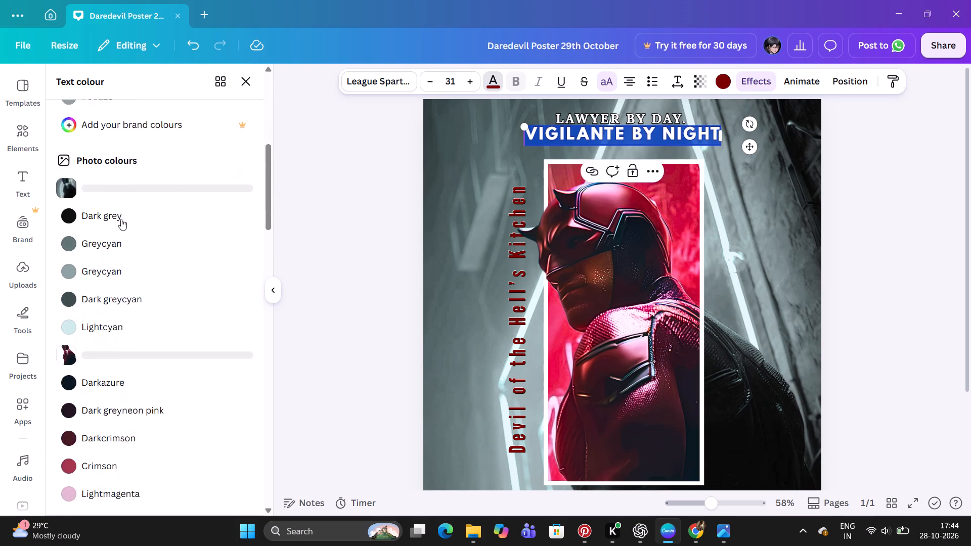
scroll(121, 219, down, 6)
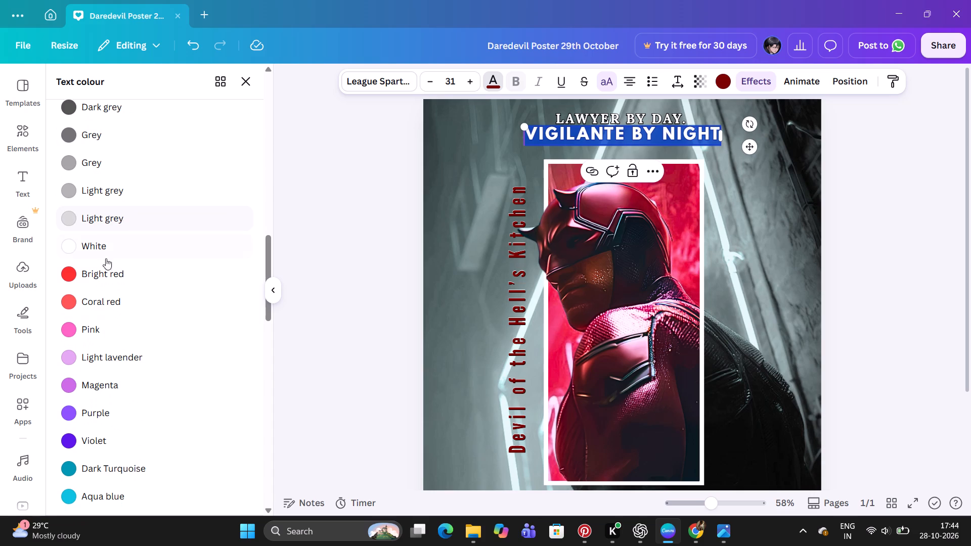
scroll(224, 264, down, 6)
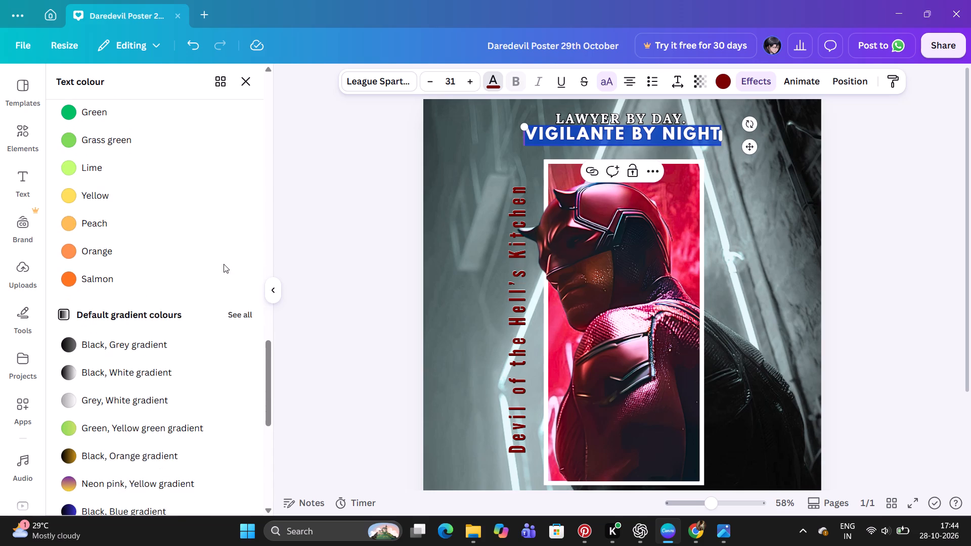
scroll(224, 264, down, 1)
click(358, 213)
click(358, 213)
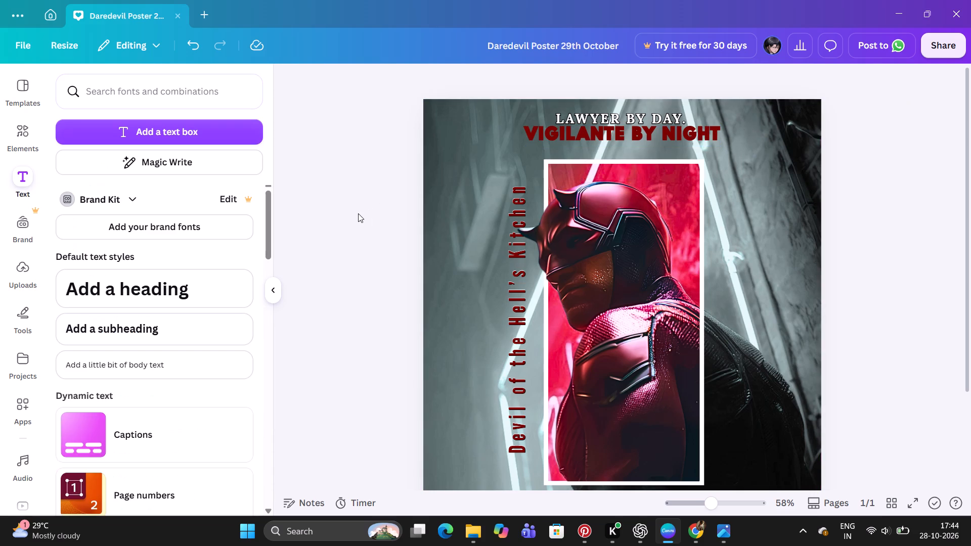
Nudge the "VIGILANTE BY NIGHT" line down to open a small gap below the "LAWYER BY DAY." line.
click(611, 144)
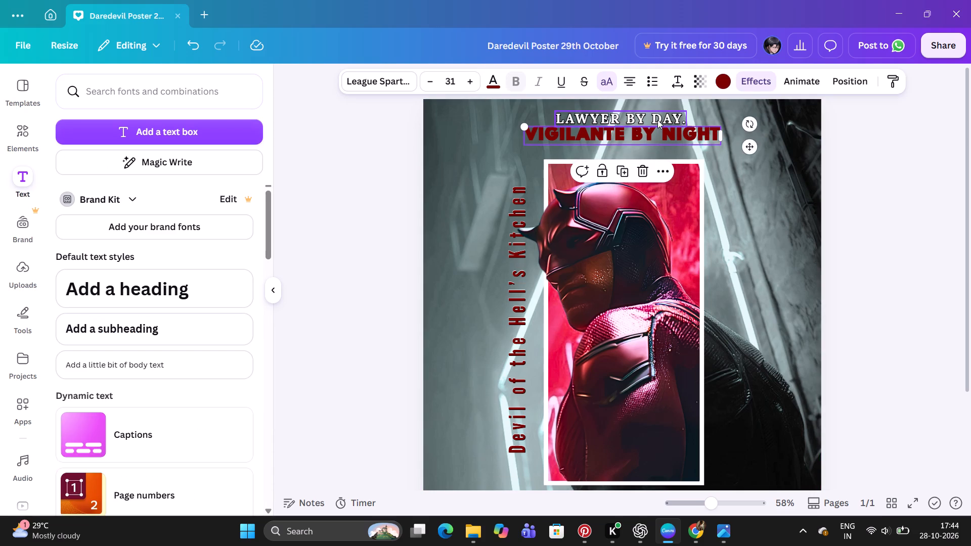
key(Down)
key(Down)
key(Down)
key(Down)
key(Down)
key(Down)
key(Down)
key(Down)
key(Down)
key(Down)
key(Down)
key(Down)
key(Down)
key(Down)
key(Down)
key(Down)
key(Down)
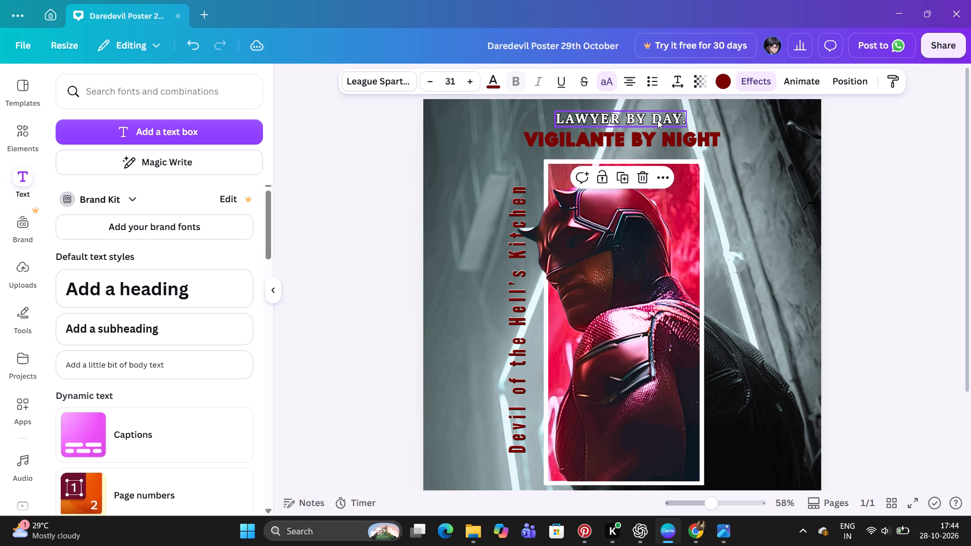
key(Up)
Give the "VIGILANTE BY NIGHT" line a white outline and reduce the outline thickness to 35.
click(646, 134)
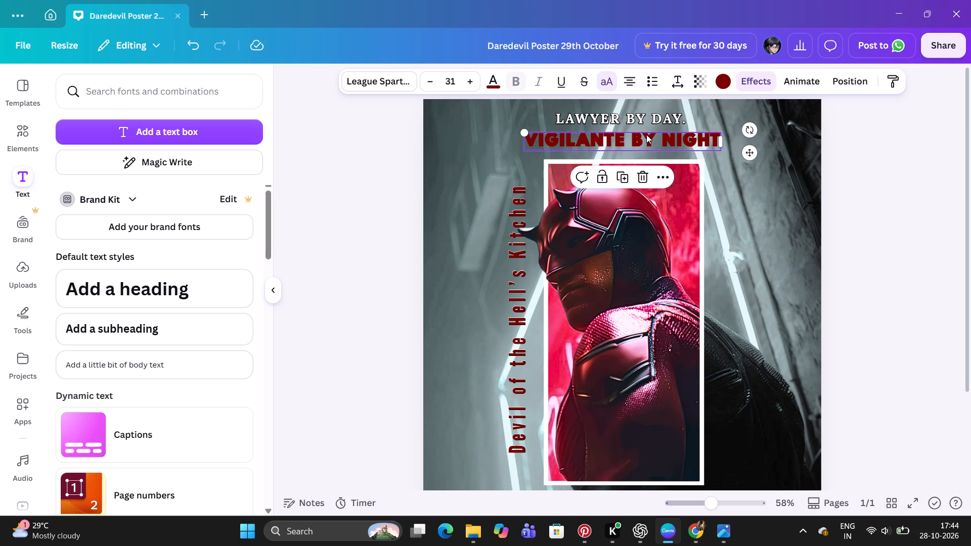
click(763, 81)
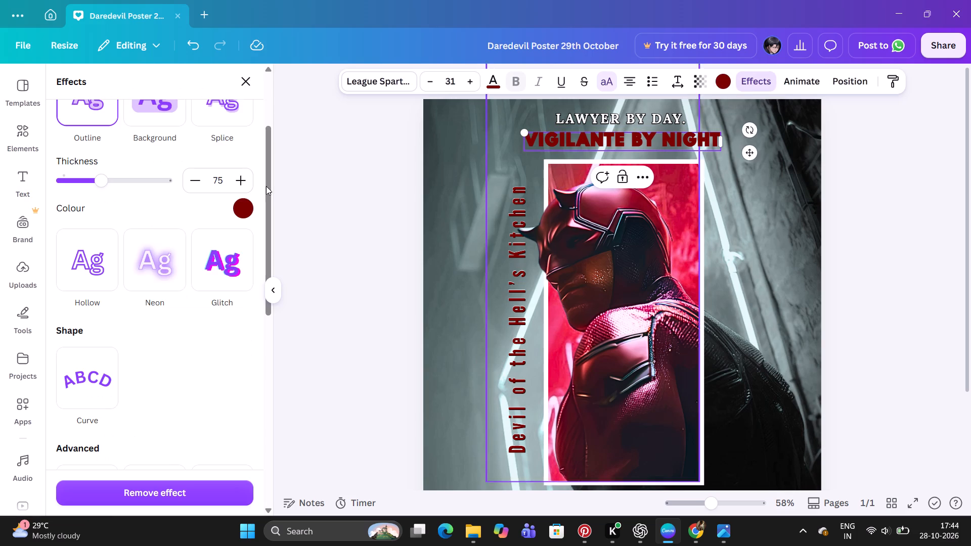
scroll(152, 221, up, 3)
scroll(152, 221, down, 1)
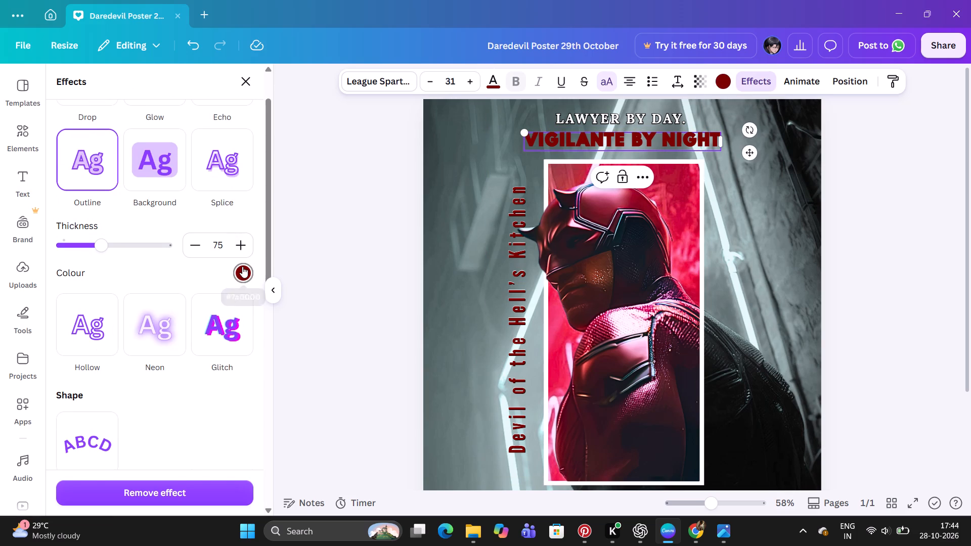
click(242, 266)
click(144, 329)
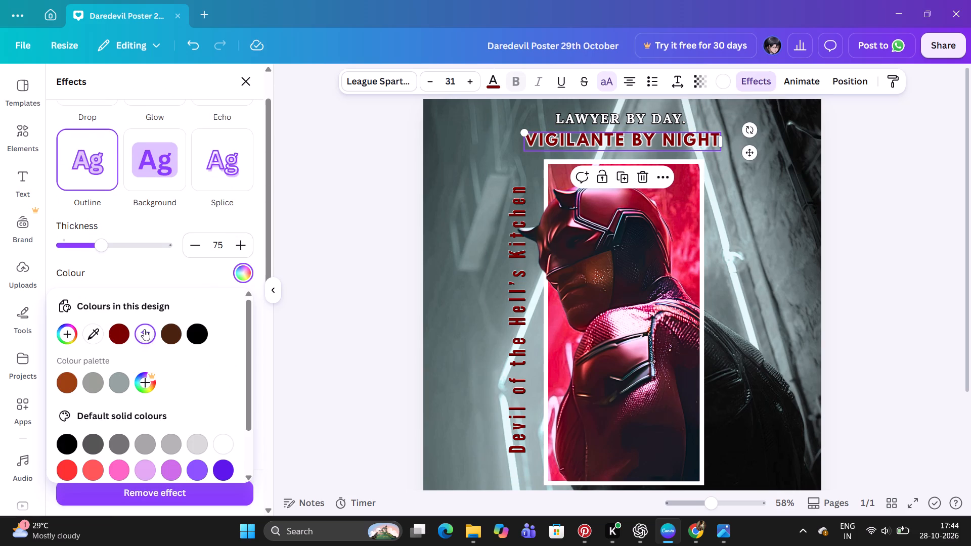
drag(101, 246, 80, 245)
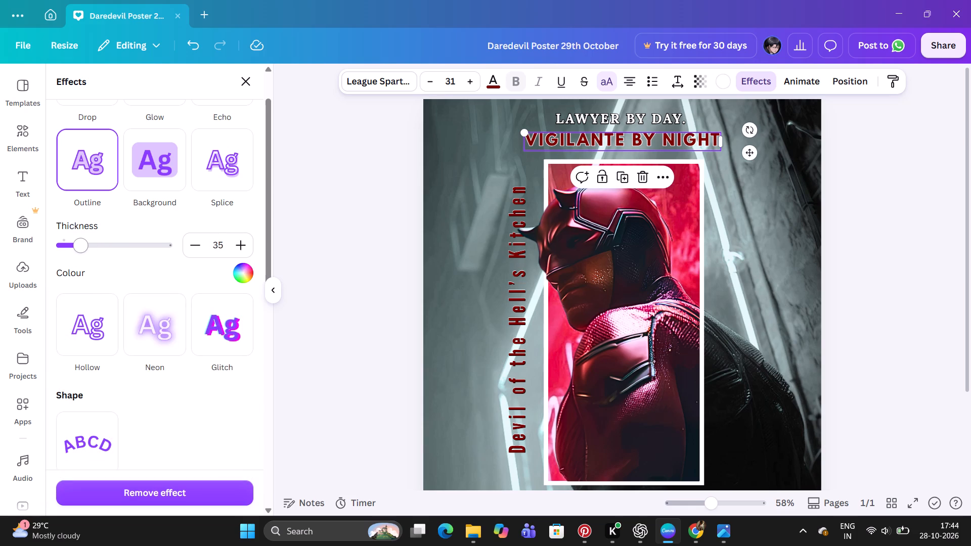
Try Glow on the "VIGILANTE BY NIGHT" line, and apply a black Echo effect with offset 44 and direction -43.
scroll(150, 193, up, 1)
click(174, 129)
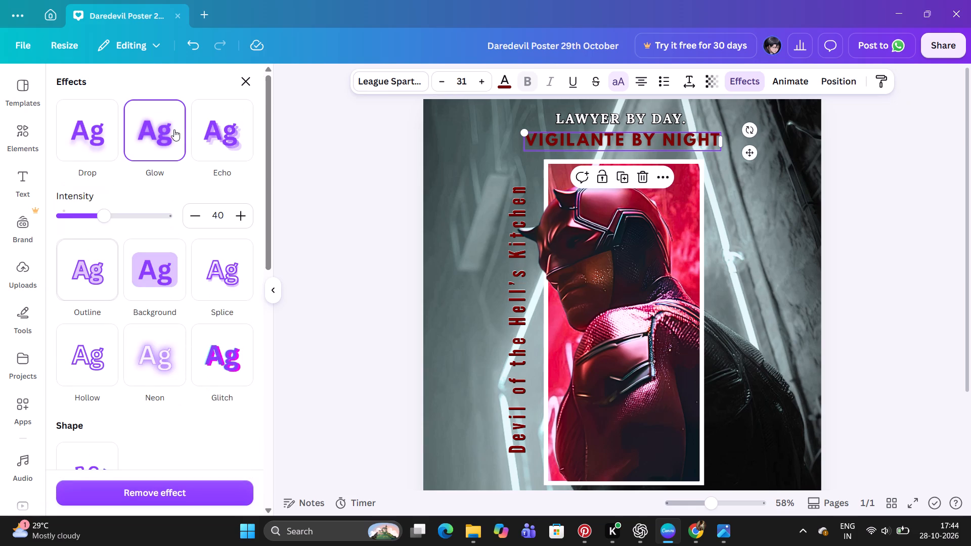
click(216, 124)
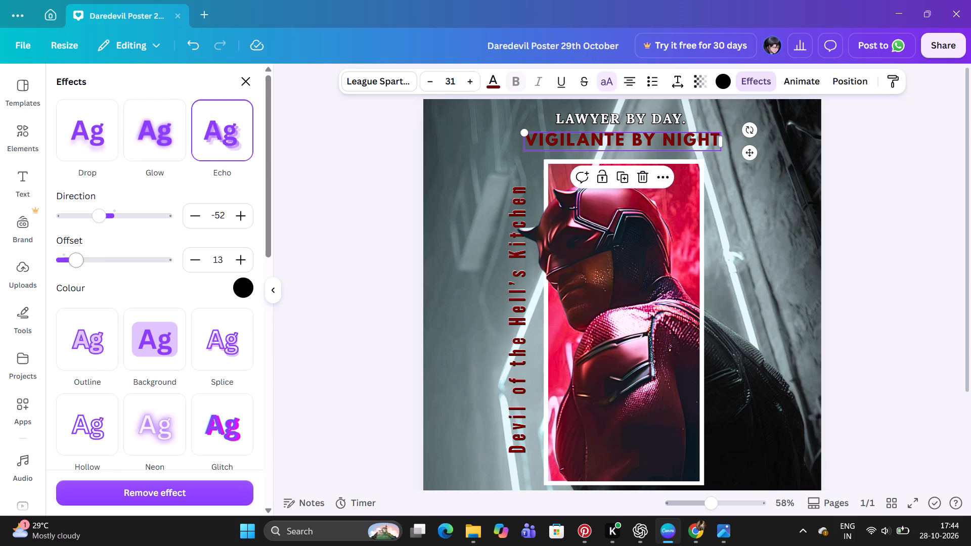
drag(72, 263, 108, 257)
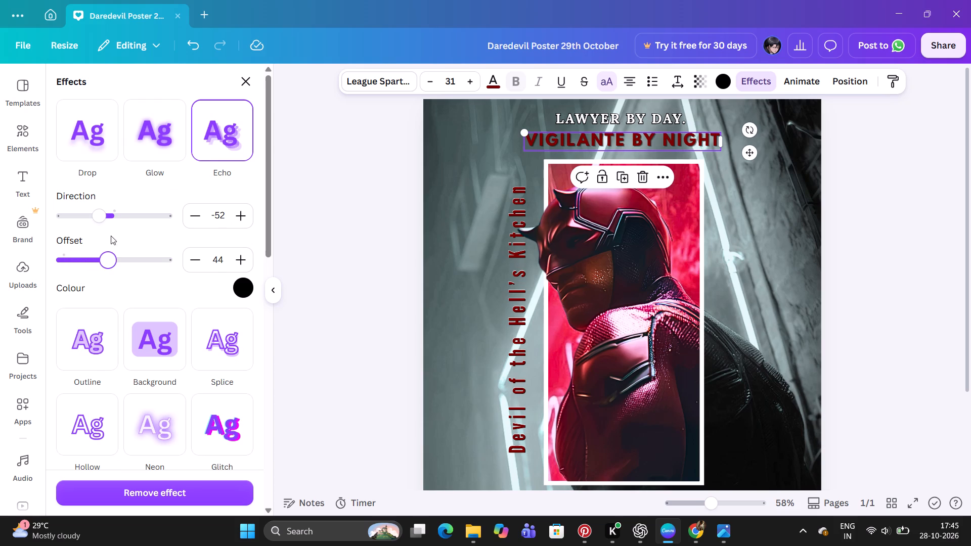
click(104, 214)
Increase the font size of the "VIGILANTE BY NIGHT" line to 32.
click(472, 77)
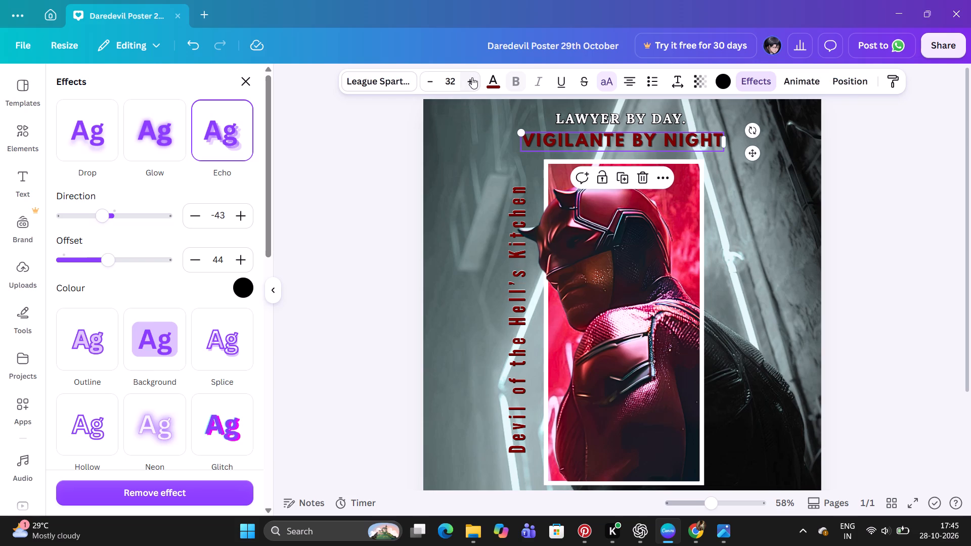
Add a full stop at the end of the "VIGILANTE BY NIGHT" line.
click(694, 139)
key(Right)
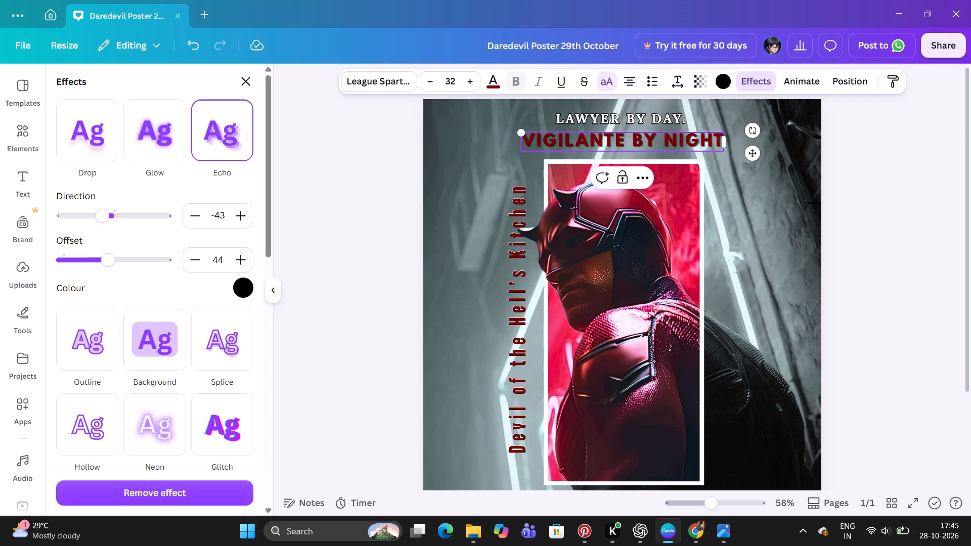
key(Right)
key(period)
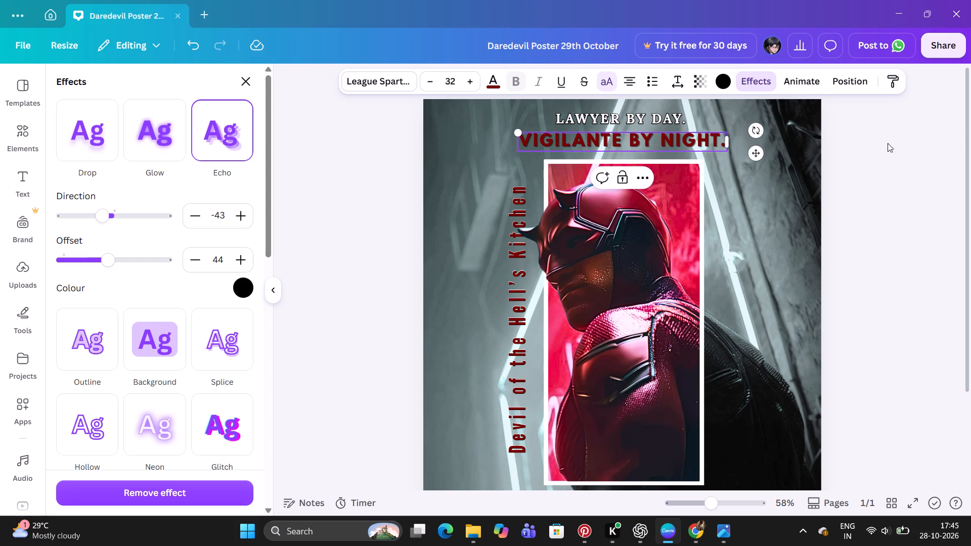
click(892, 190)
click(892, 190)
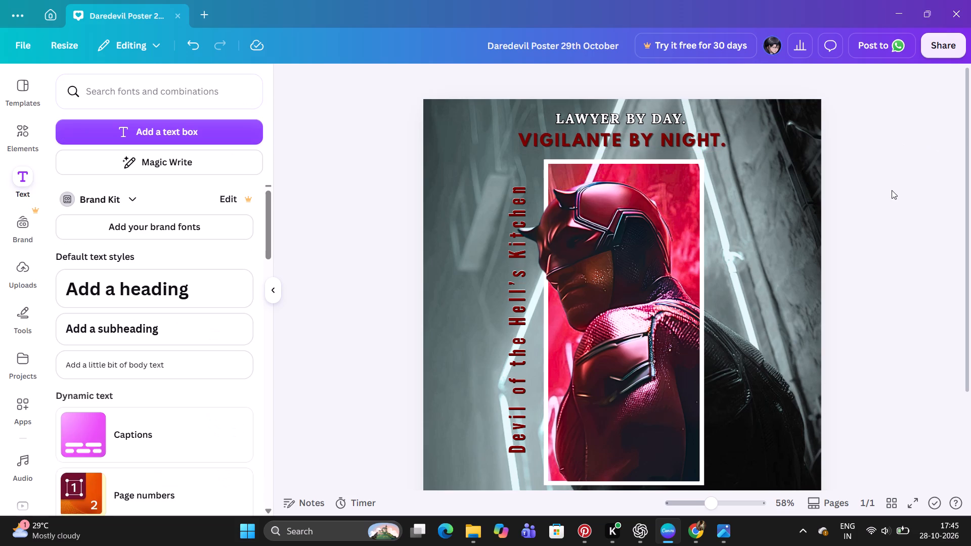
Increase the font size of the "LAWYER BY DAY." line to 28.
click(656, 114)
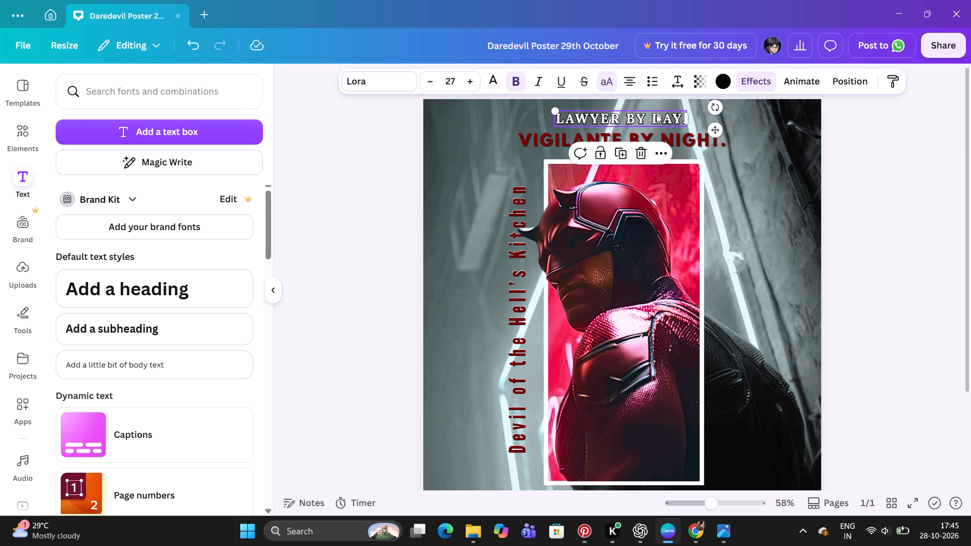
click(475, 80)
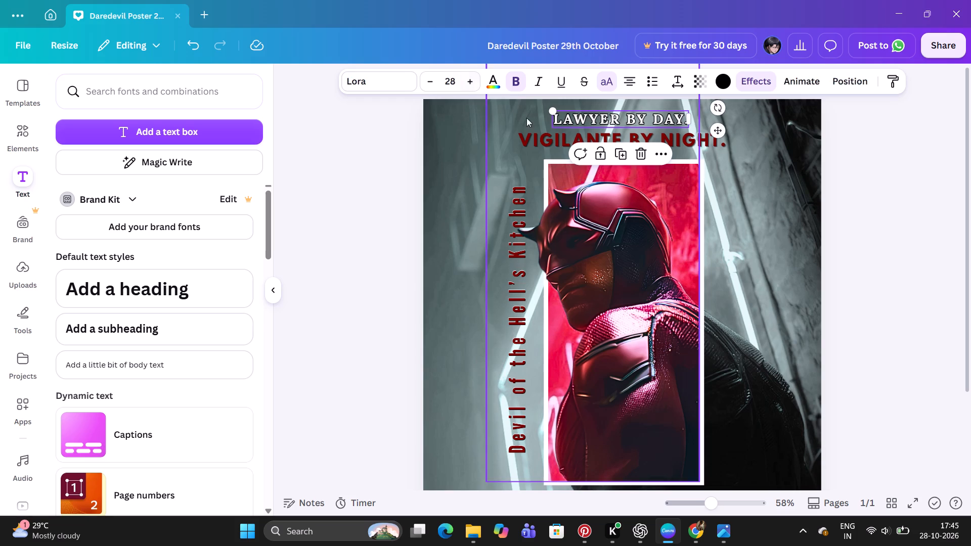
Reduce the font size of the "VIGILANTE BY NIGHT." line to 30.
click(543, 133)
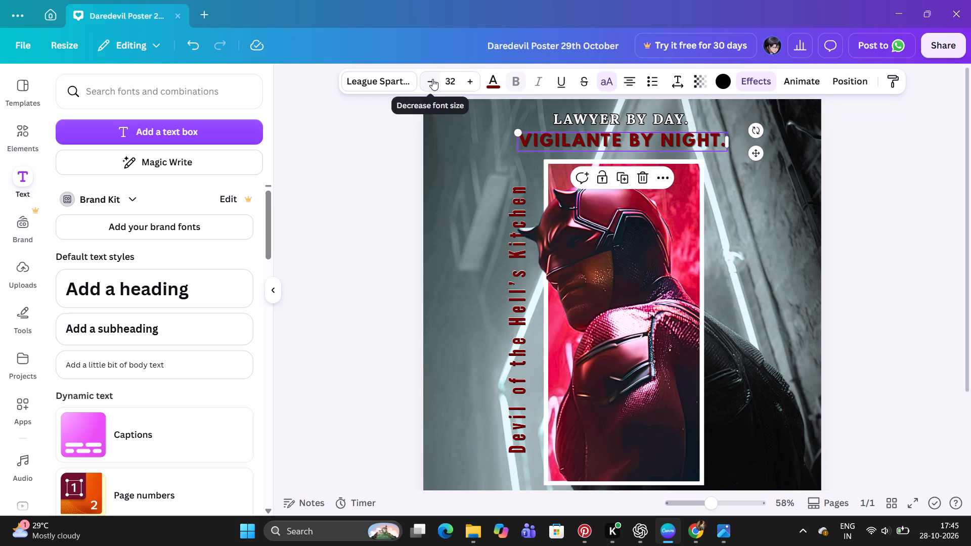
click(432, 79)
click(432, 79)
Reduce the font size of the "LAWYER BY DAY." line to 26.
click(593, 117)
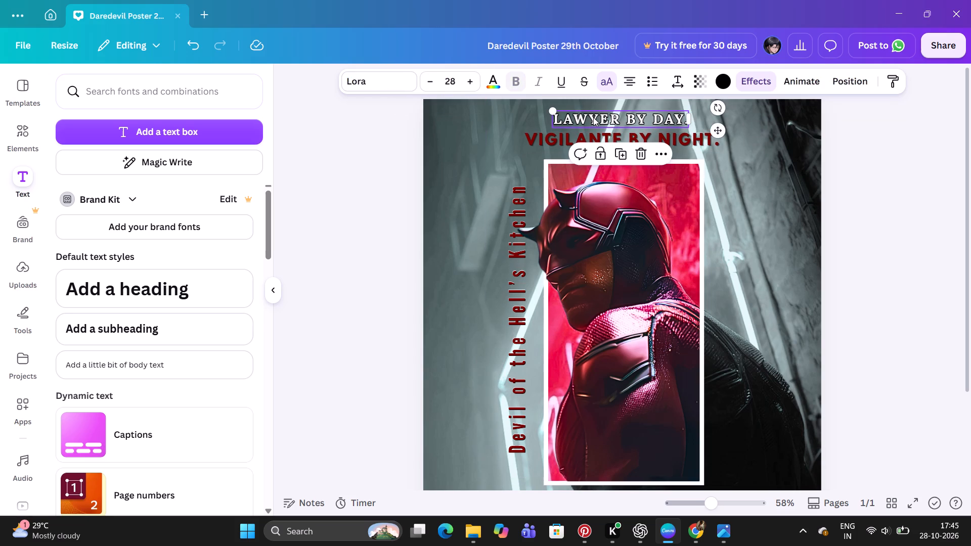
click(431, 85)
click(431, 85)
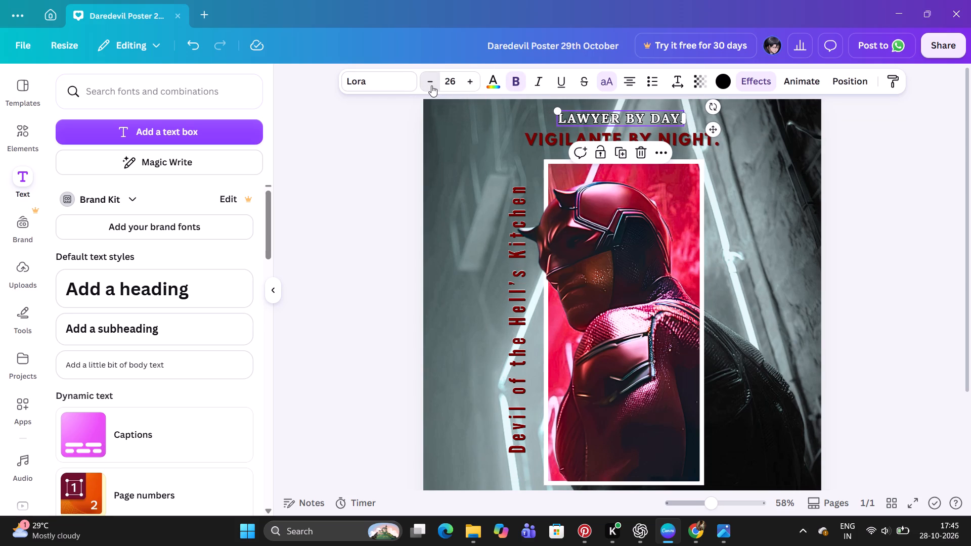
Nudge the "LAWYER BY DAY." line sideways until it is centred on the poster, in line with "VIGILANTE BY NIGHT." beneath it.
key(Left)
key(Left)
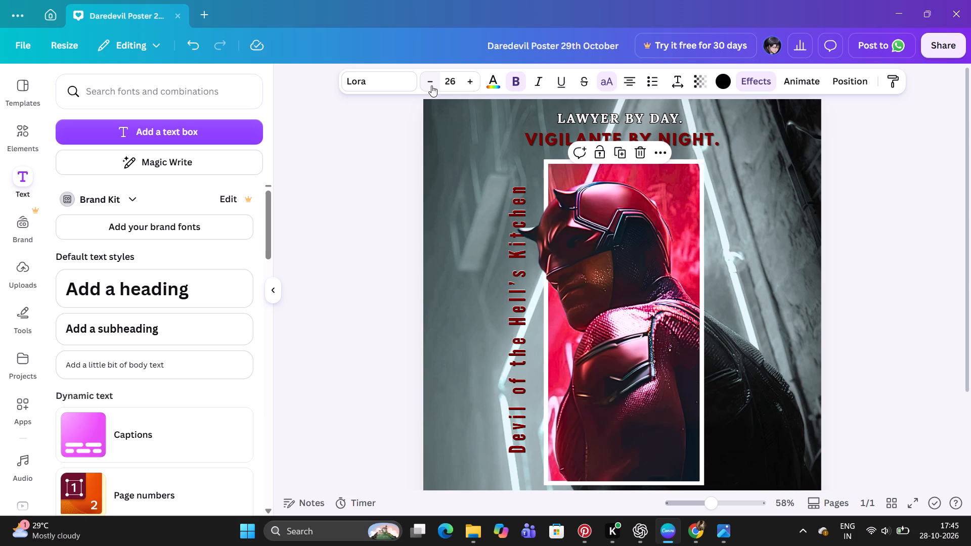
key(Right)
key(Right)
key(Right)
key(Right)
key(Right)
key(Right)
key(Right)
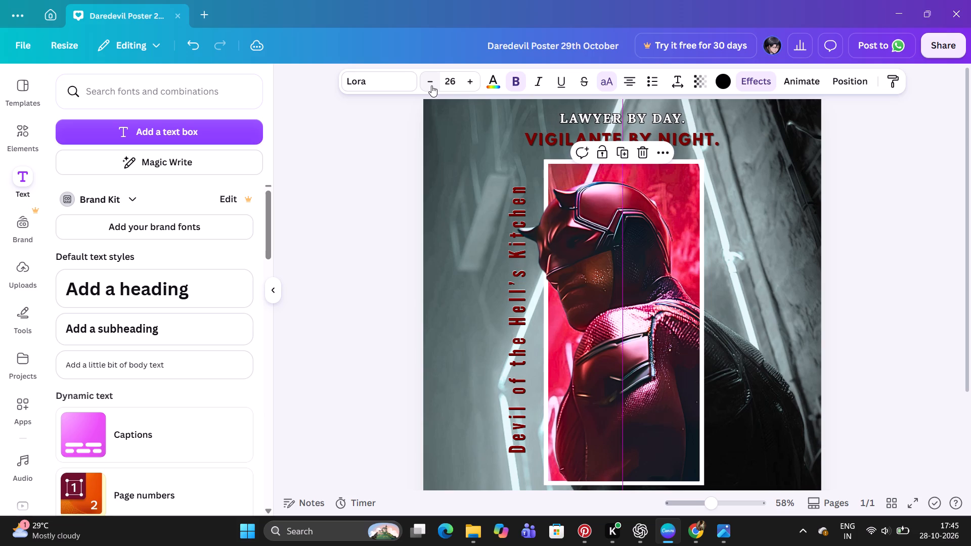
click(545, 142)
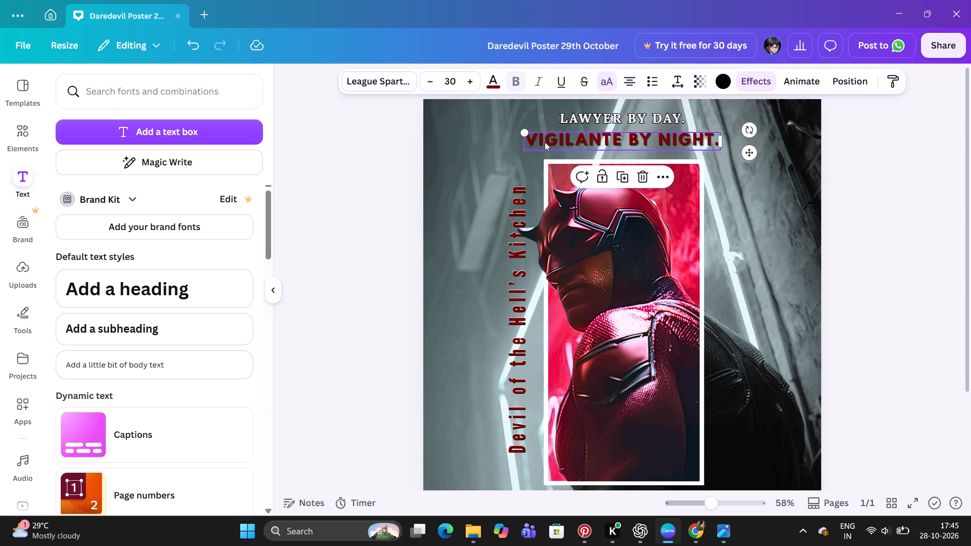
key(Right)
key(Left)
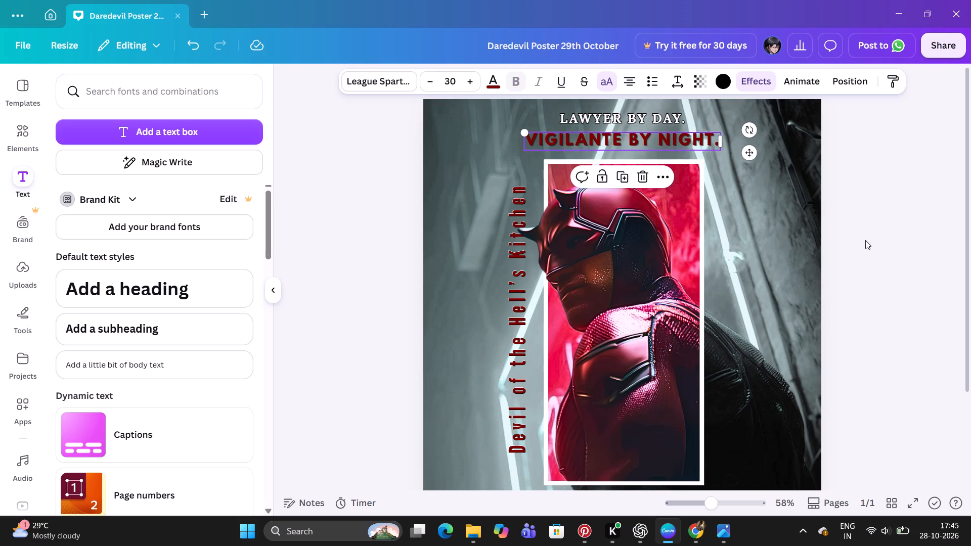
click(865, 240)
Present the poster full screen to review the two-line tagline.
click(919, 505)
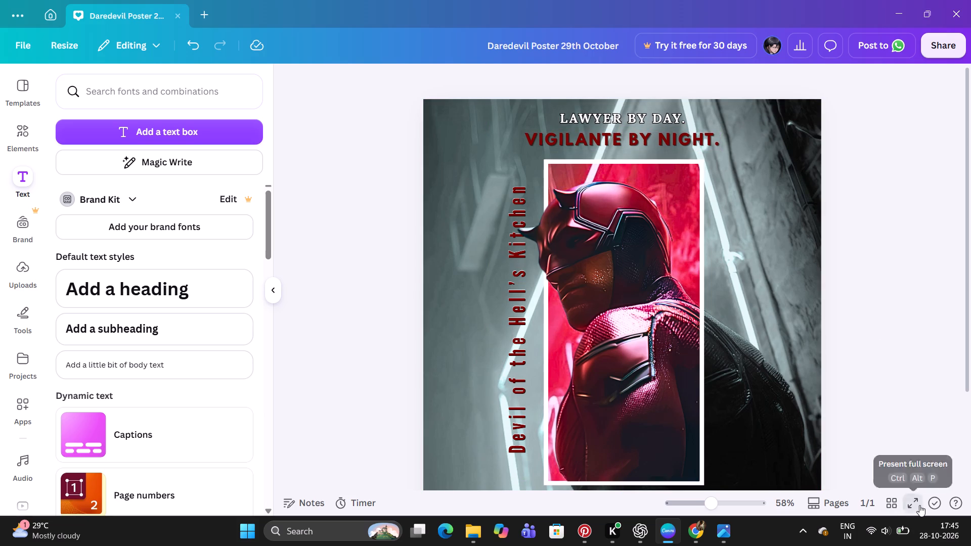
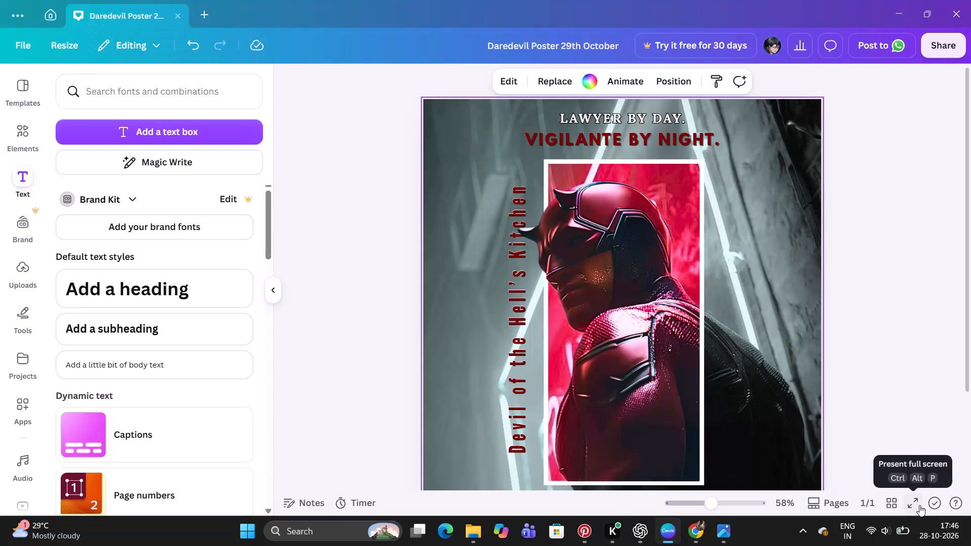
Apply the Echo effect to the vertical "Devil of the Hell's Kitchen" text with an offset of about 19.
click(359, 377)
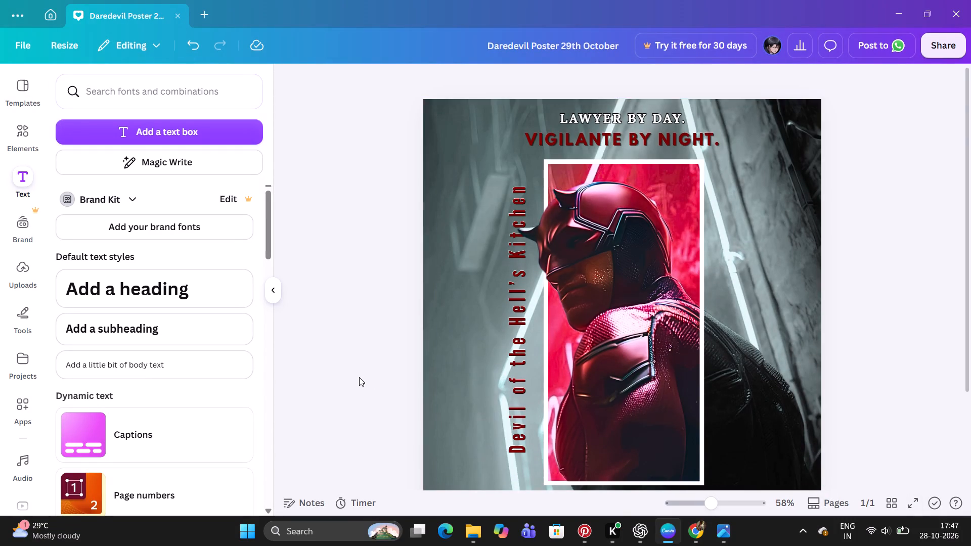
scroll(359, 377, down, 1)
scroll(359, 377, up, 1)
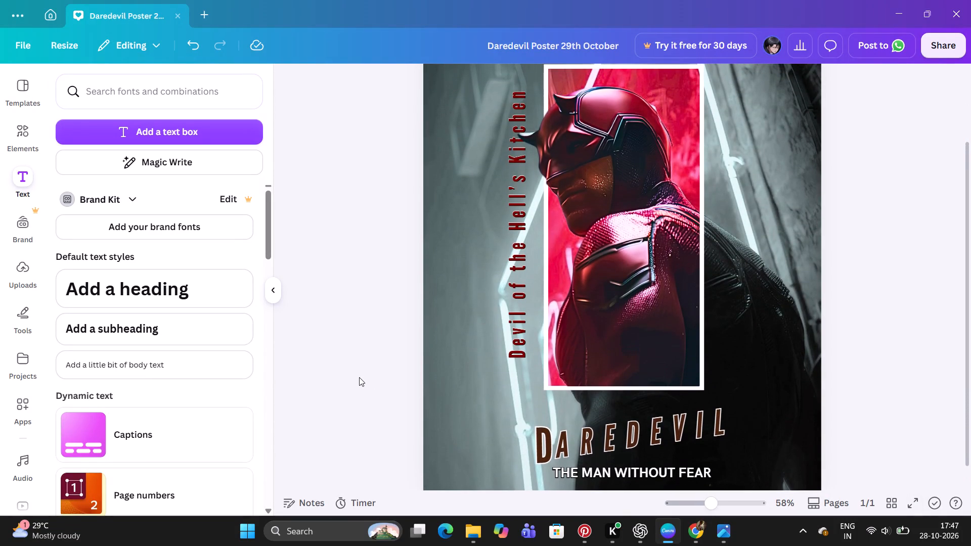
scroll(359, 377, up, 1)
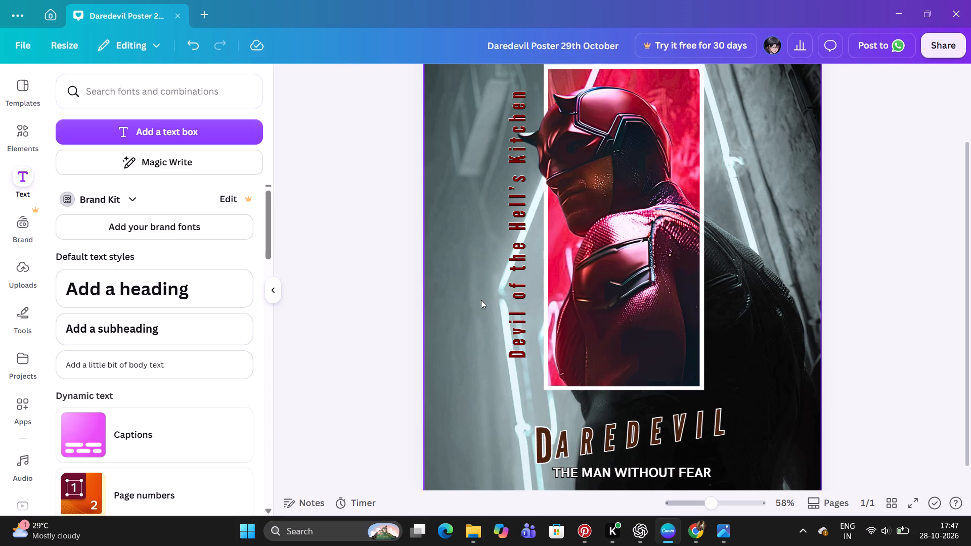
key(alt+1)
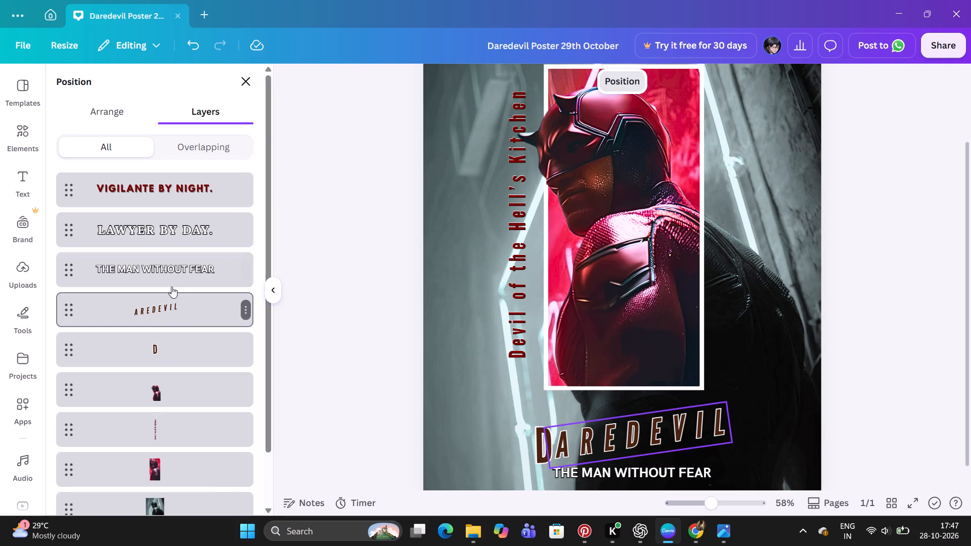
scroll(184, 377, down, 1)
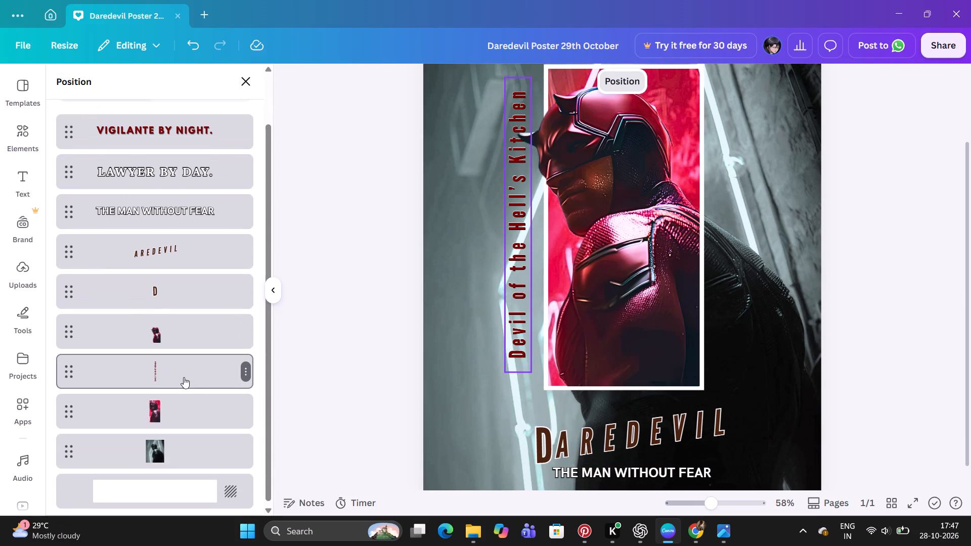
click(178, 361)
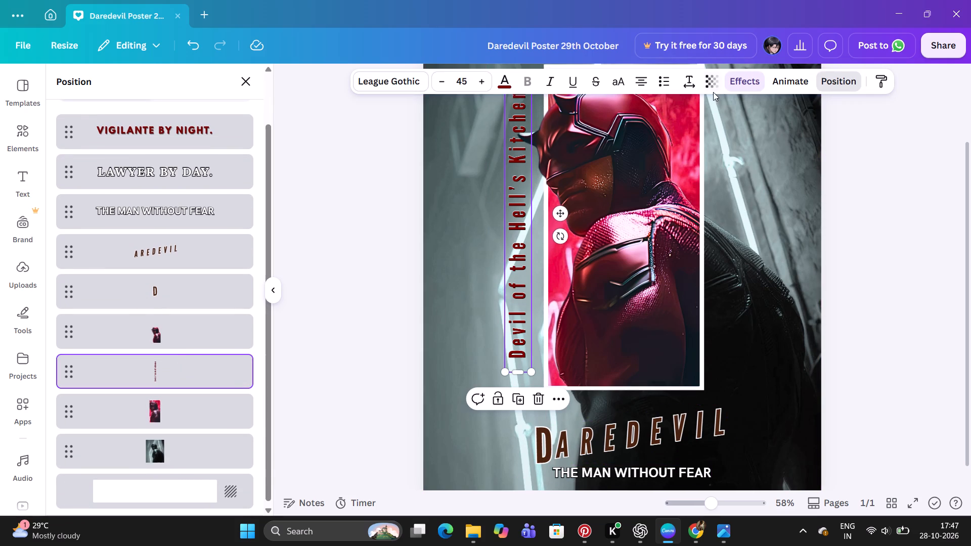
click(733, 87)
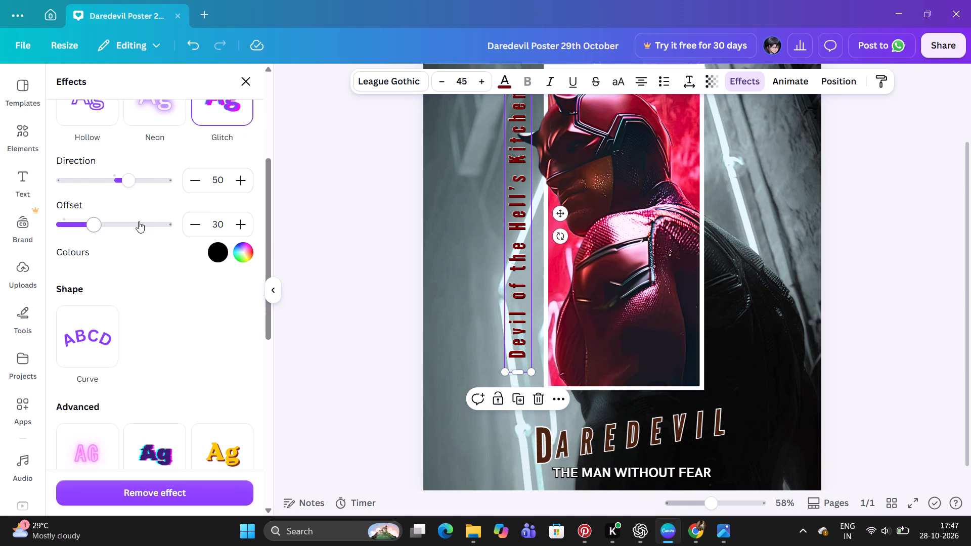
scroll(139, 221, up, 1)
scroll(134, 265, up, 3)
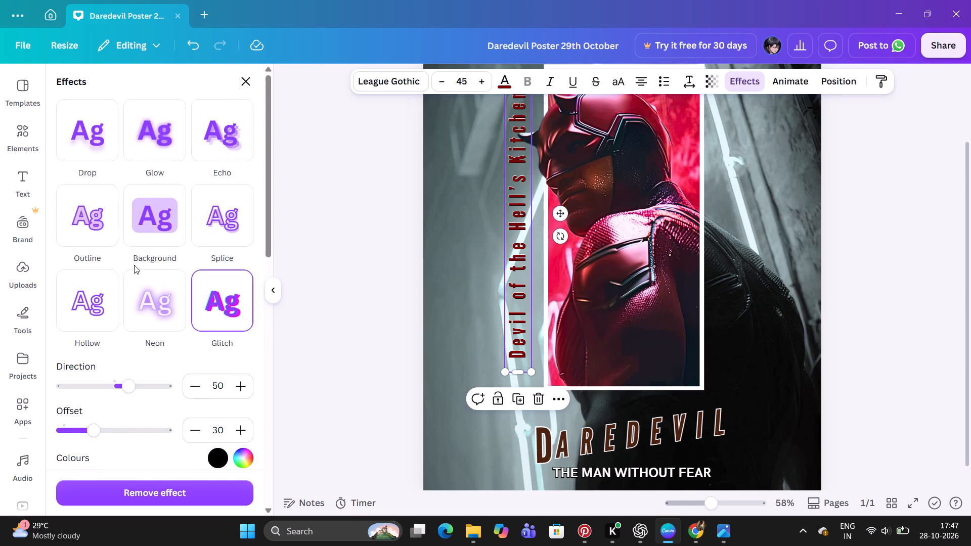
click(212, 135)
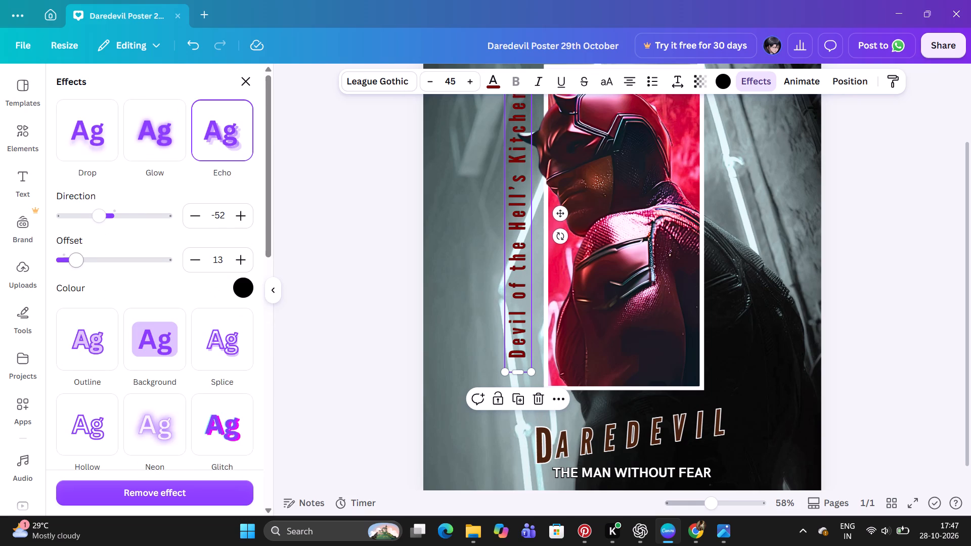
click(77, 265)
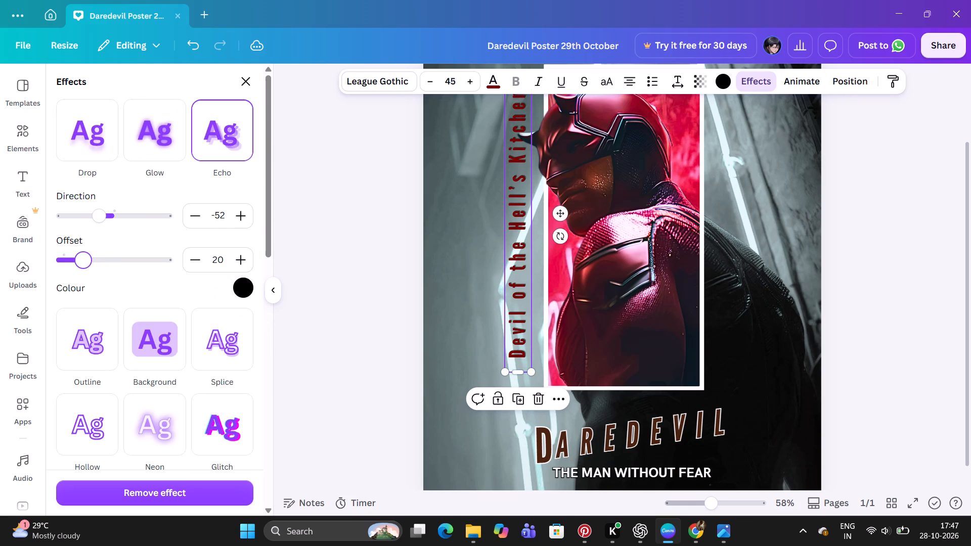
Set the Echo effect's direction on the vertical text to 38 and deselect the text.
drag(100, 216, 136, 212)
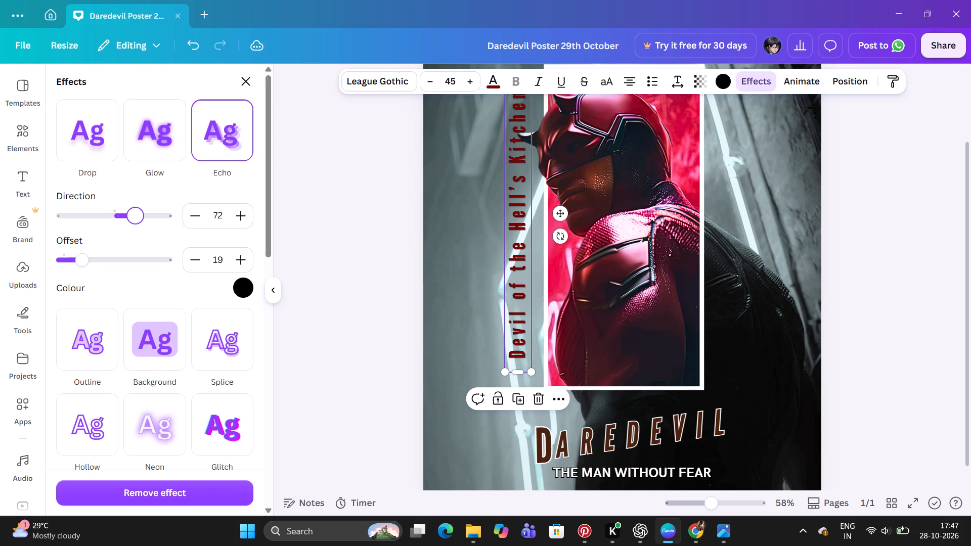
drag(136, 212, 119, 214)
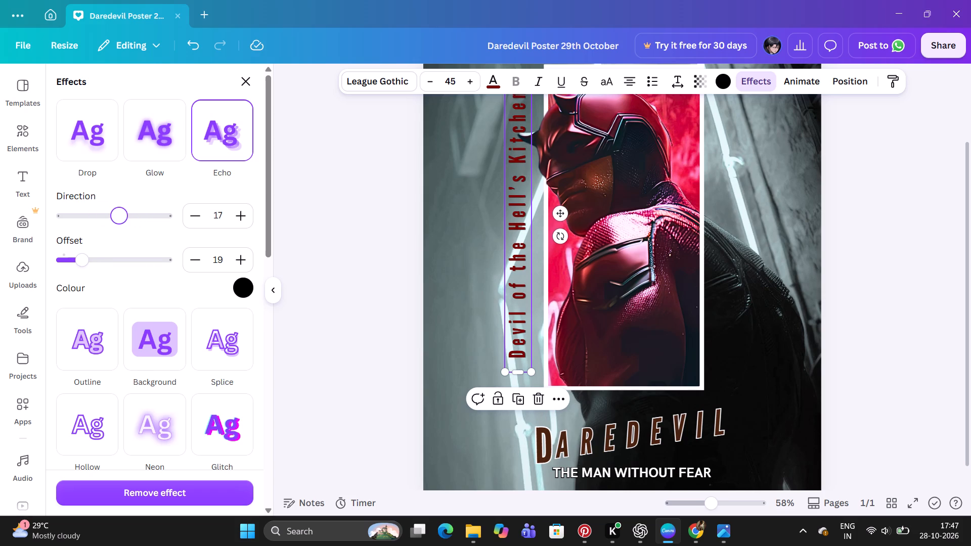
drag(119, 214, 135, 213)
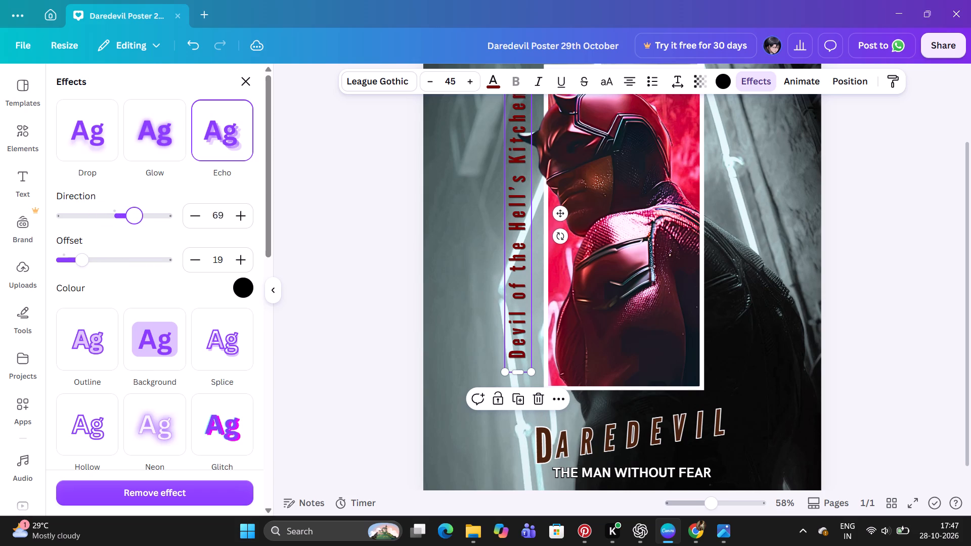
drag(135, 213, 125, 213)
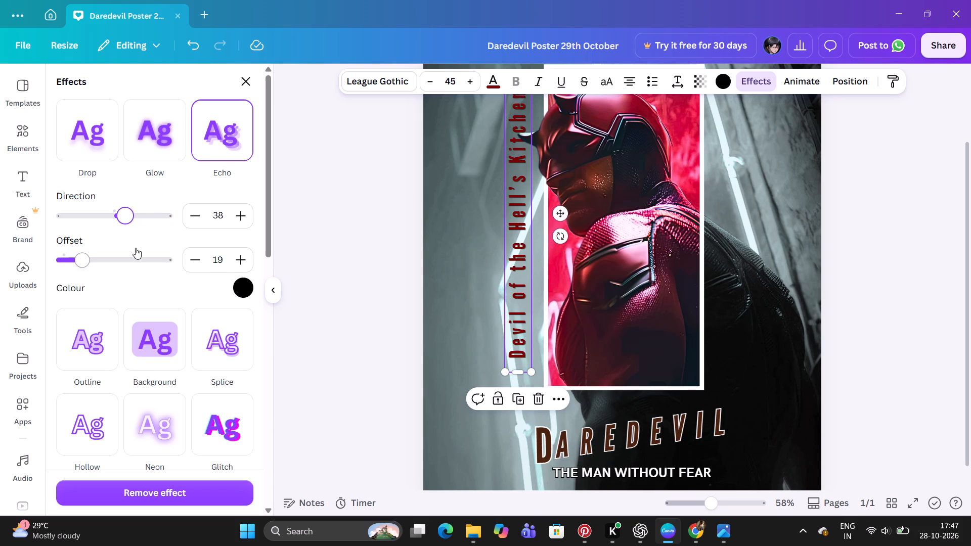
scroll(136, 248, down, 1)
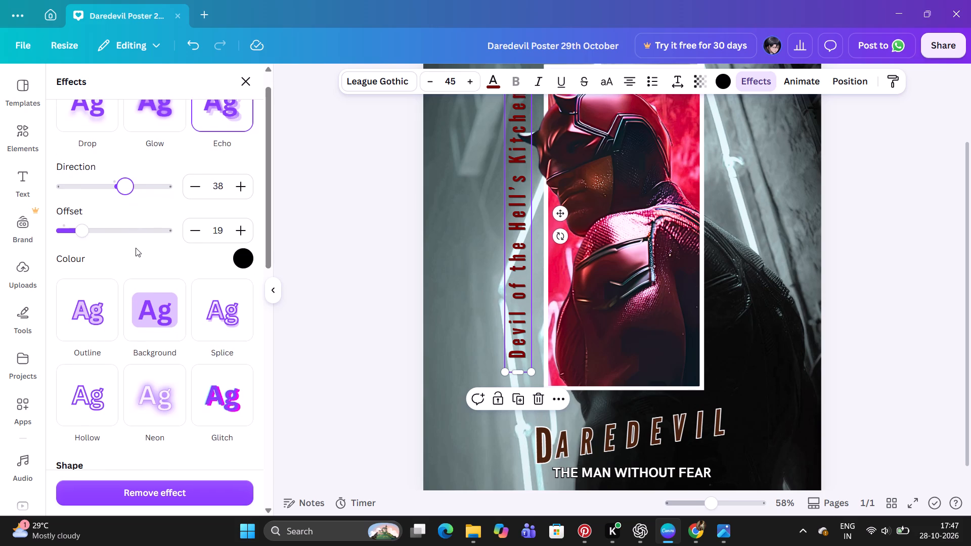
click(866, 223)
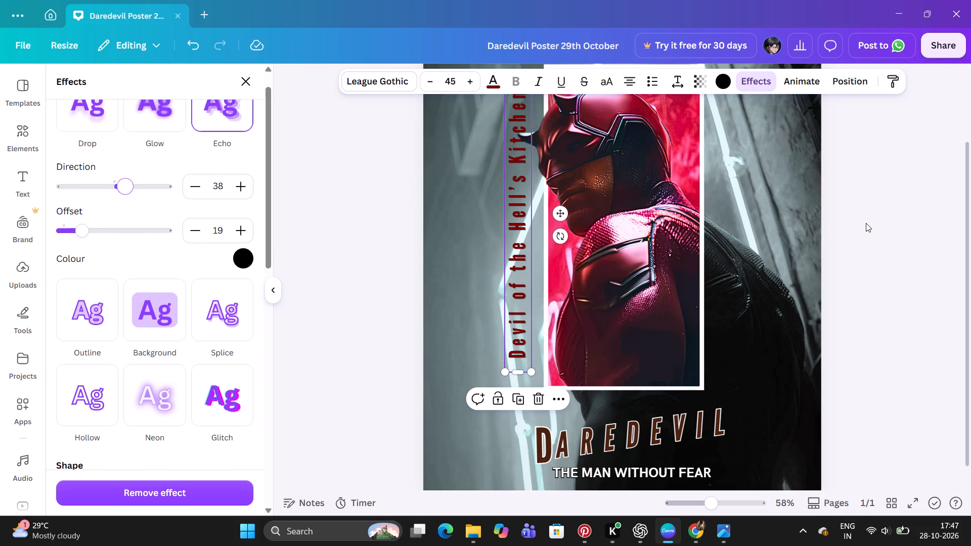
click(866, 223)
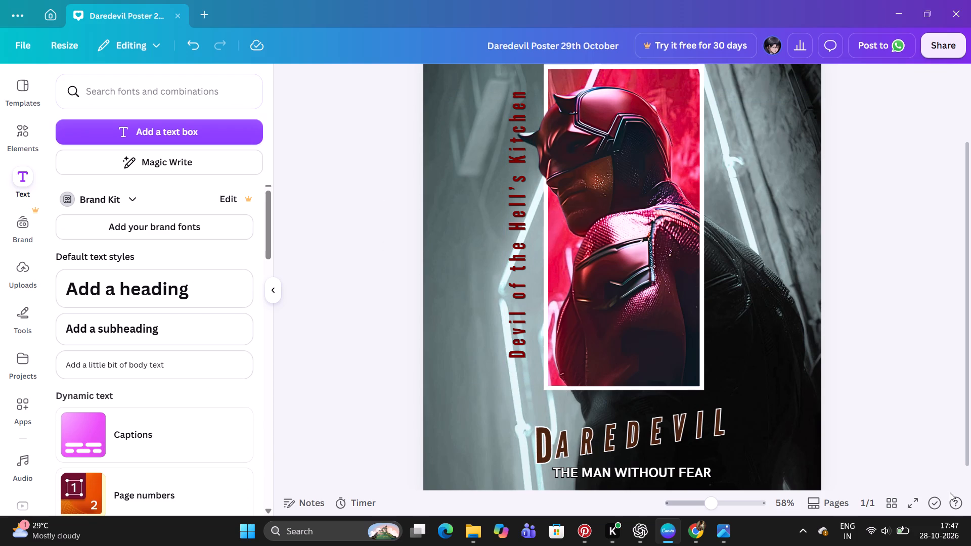
Preview the poster in full screen and return to the editor.
click(910, 501)
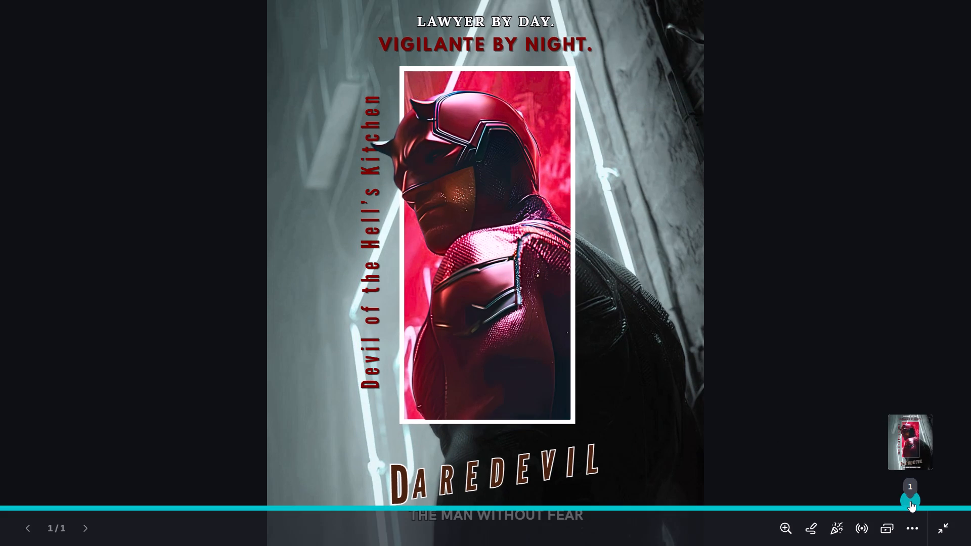
click(946, 516)
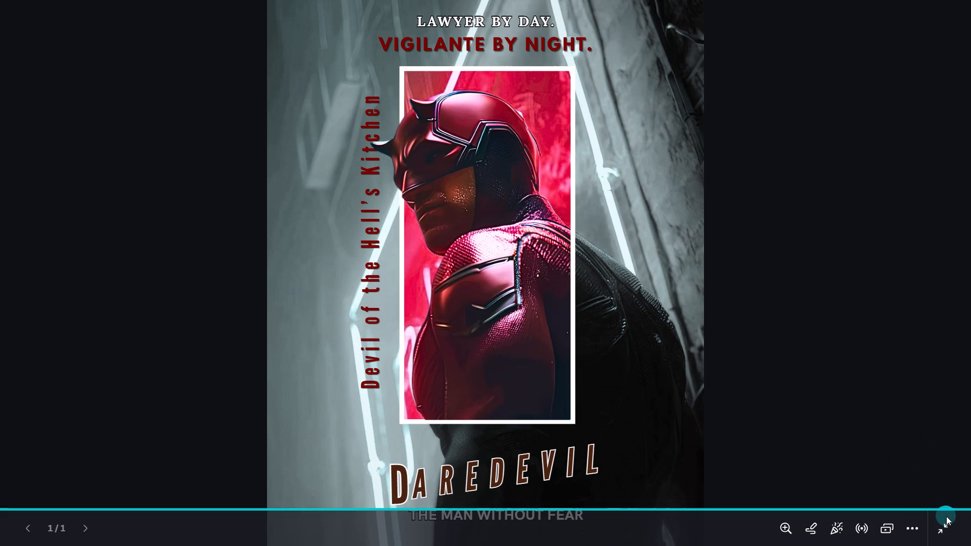
click(947, 530)
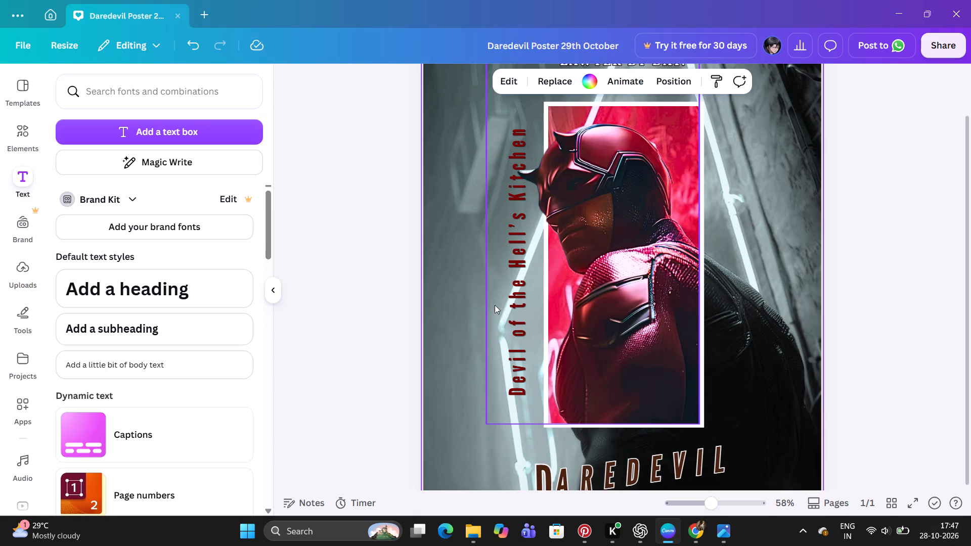
Apply the Glitch effect to the vertical "Devil of the Hell's Kitchen" text, using black and dark brown as its colours.
key(alt+1)
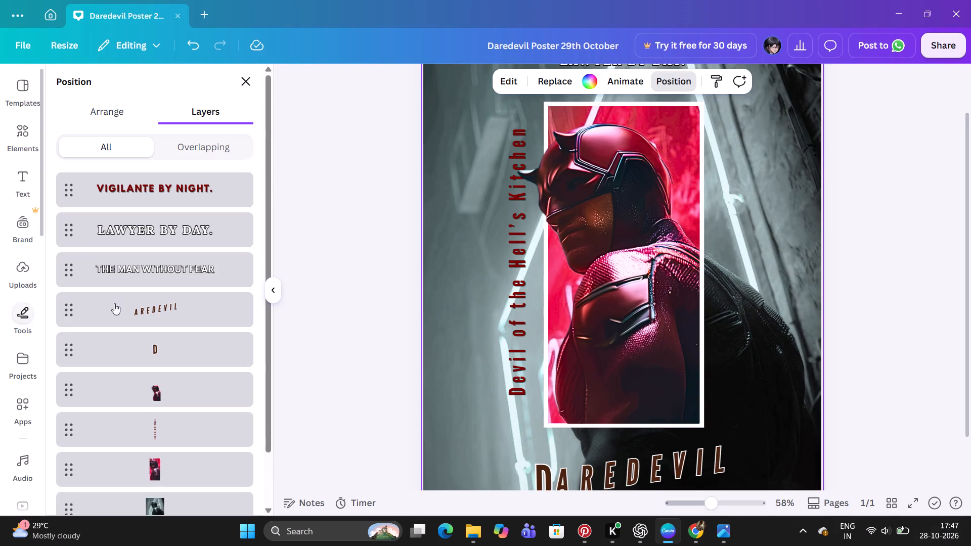
scroll(174, 315, down, 2)
click(169, 368)
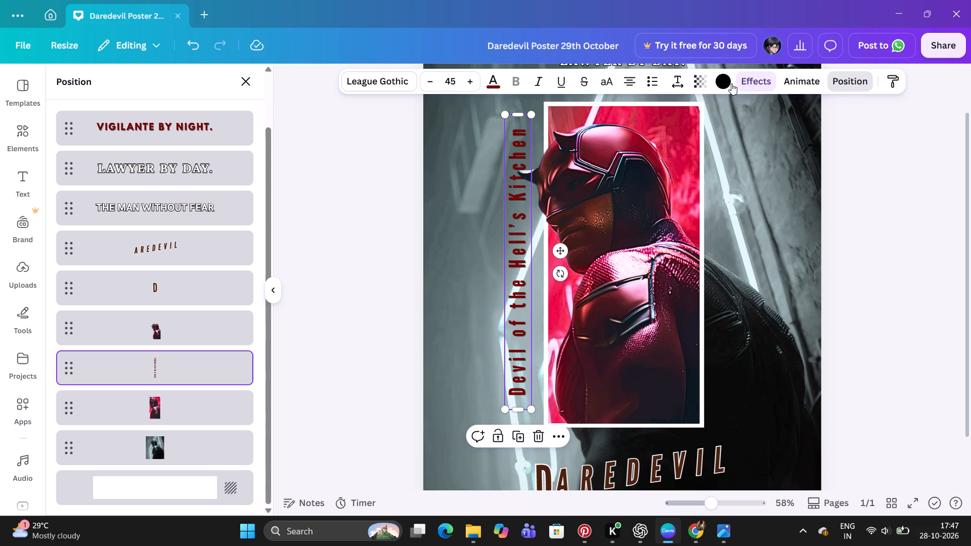
click(749, 84)
click(130, 181)
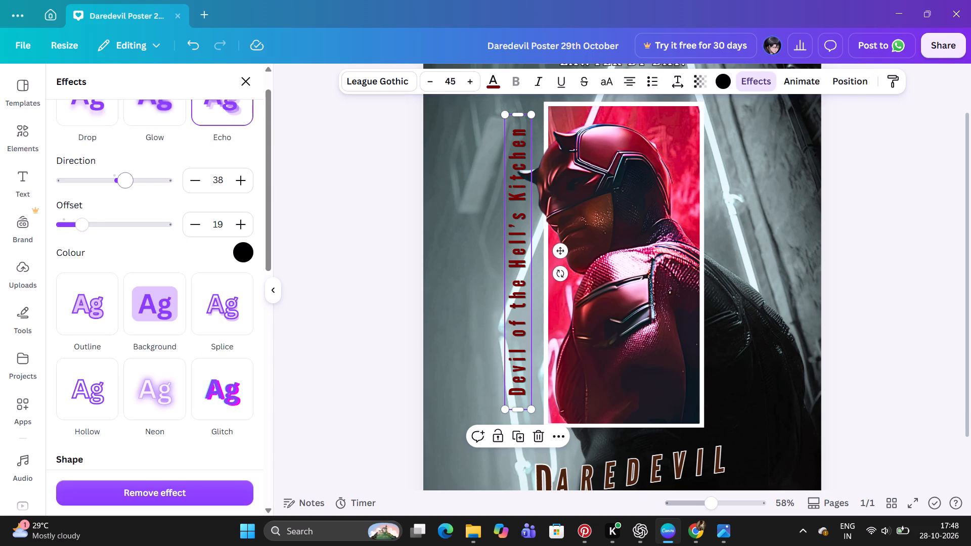
click(210, 380)
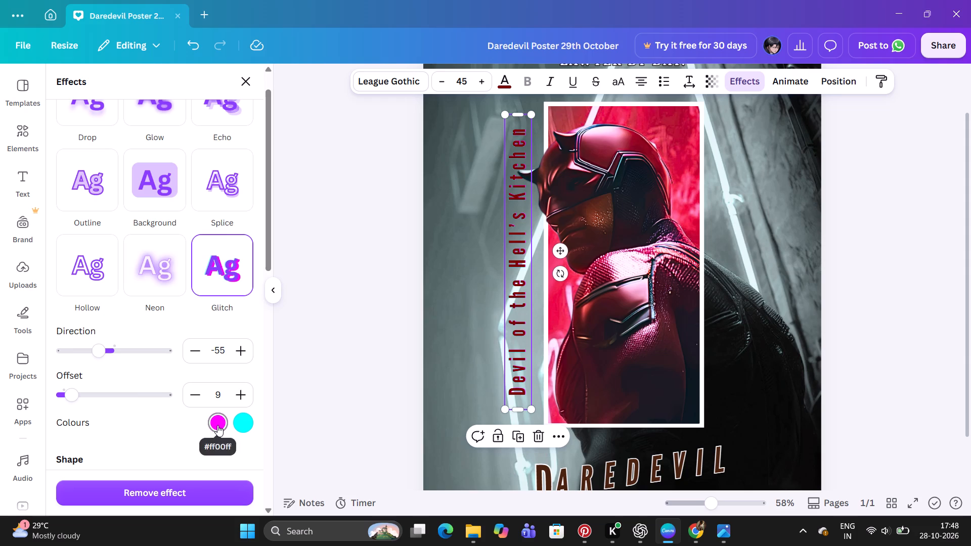
click(217, 425)
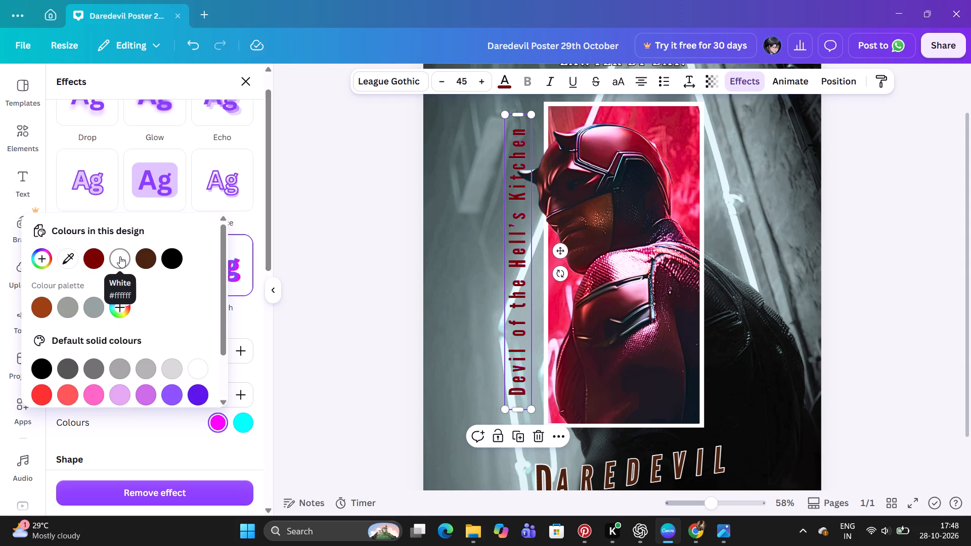
click(170, 259)
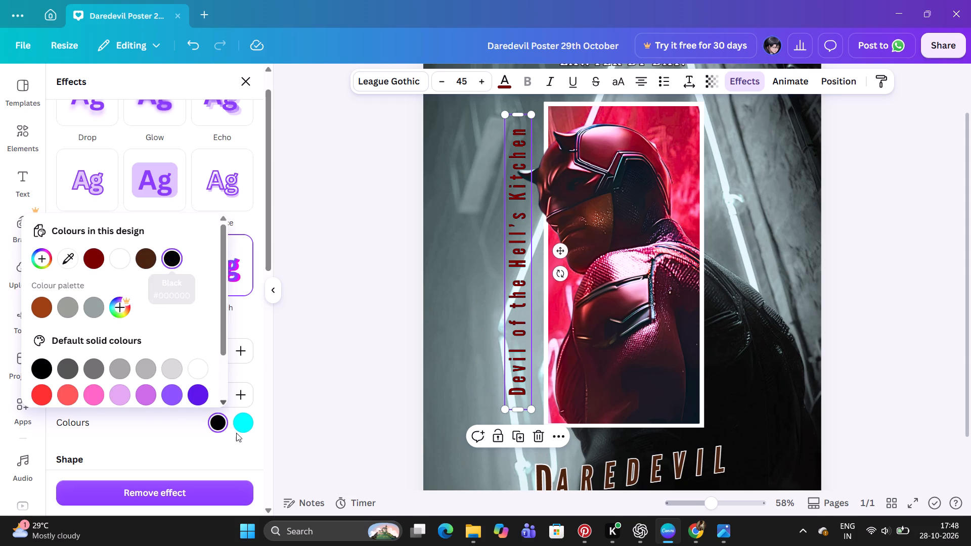
click(244, 427)
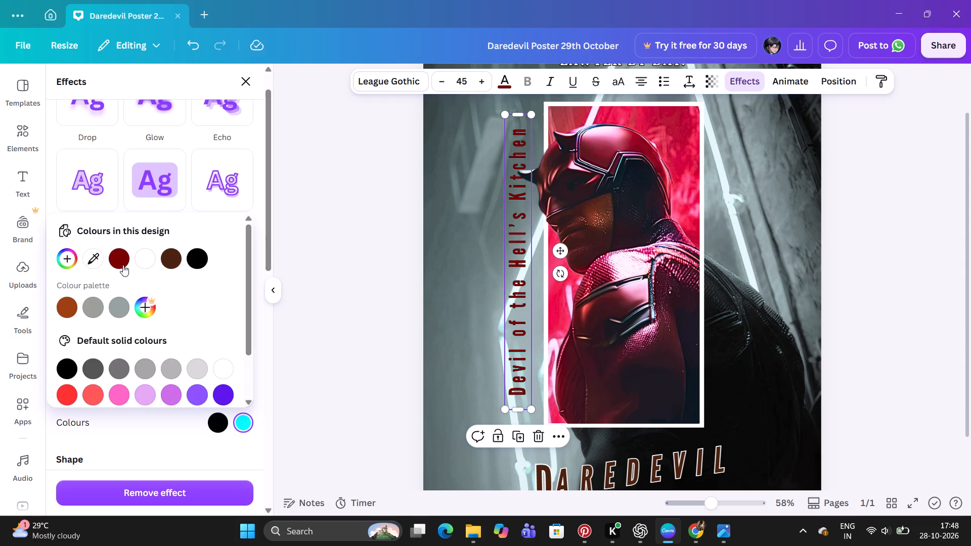
click(173, 257)
click(164, 434)
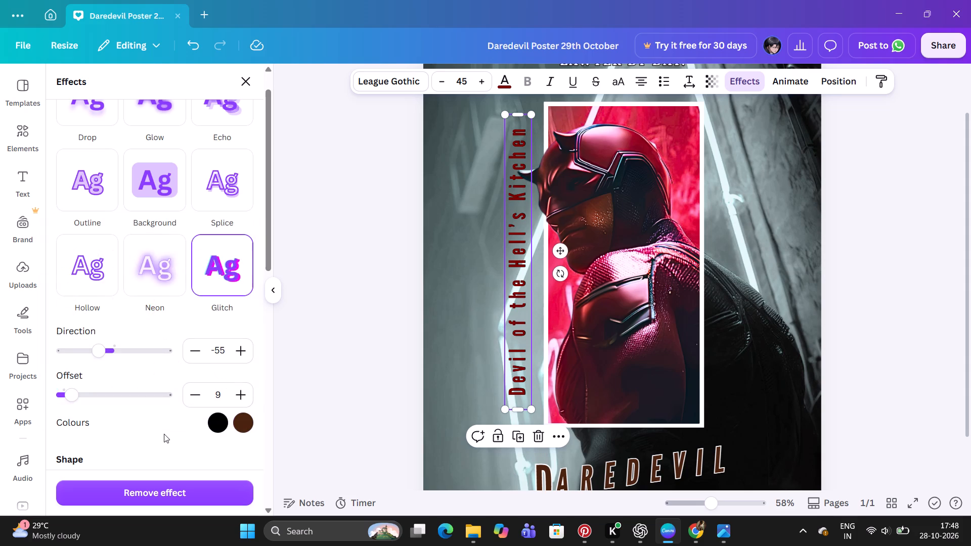
Set the Glitch effect's direction on the vertical "Devil of the Hell's Kitchen" text to 60.
drag(105, 353, 96, 355)
drag(96, 355, 133, 348)
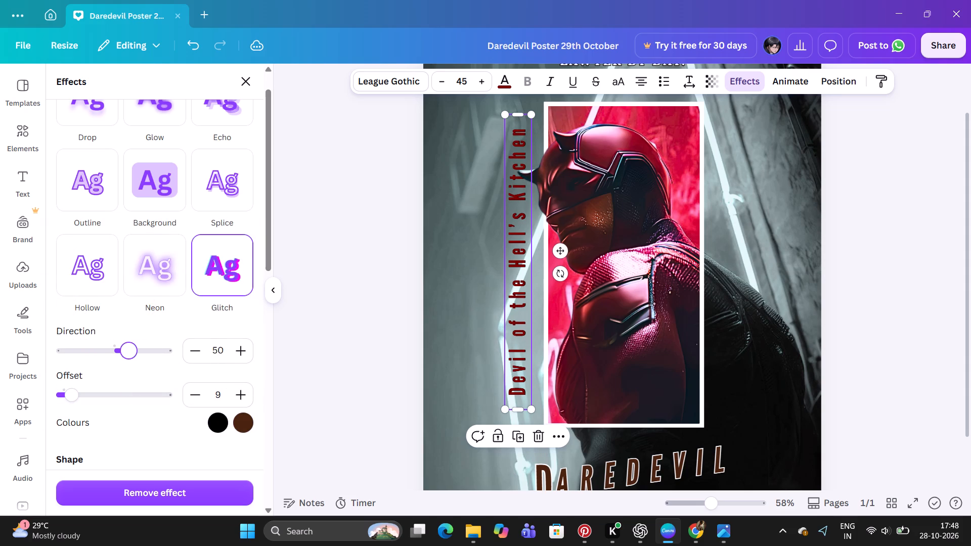
drag(133, 348, 134, 347)
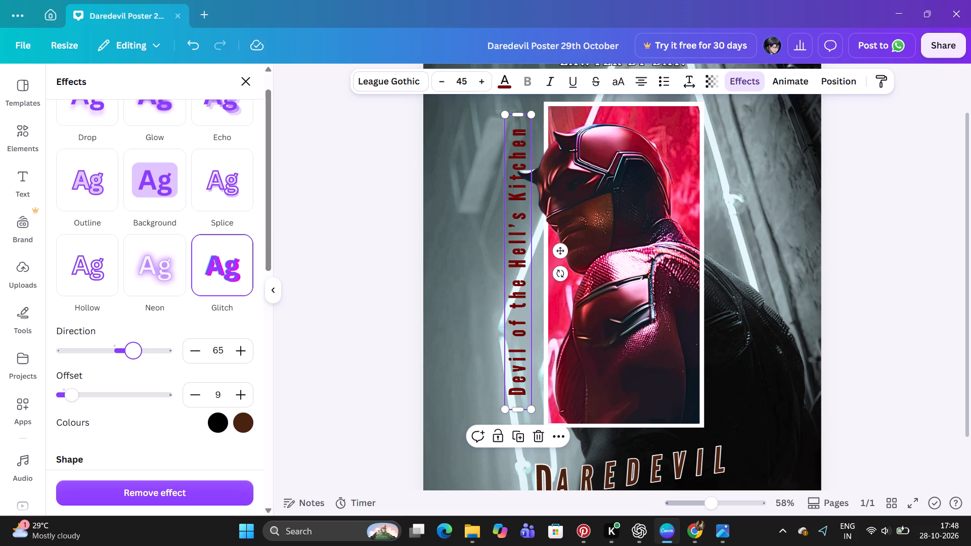
drag(134, 347, 132, 351)
Set the Glitch effect's offset on the vertical text to 25 and deselect the text.
drag(72, 398, 87, 399)
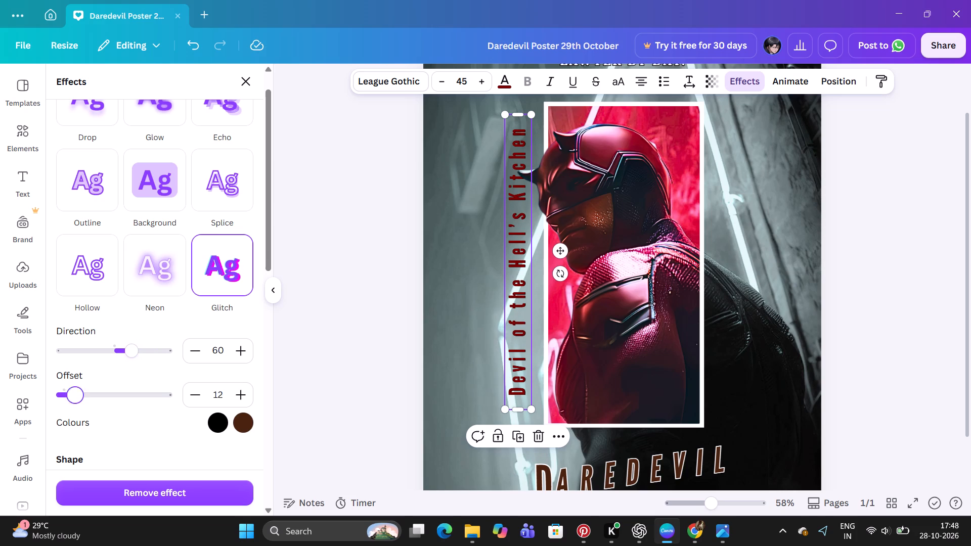
drag(87, 399, 156, 384)
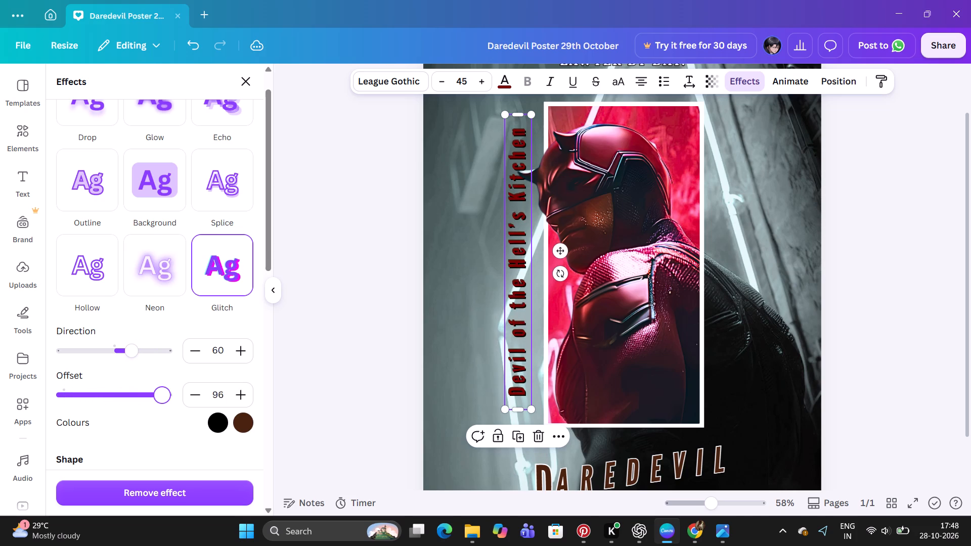
drag(156, 384, 73, 396)
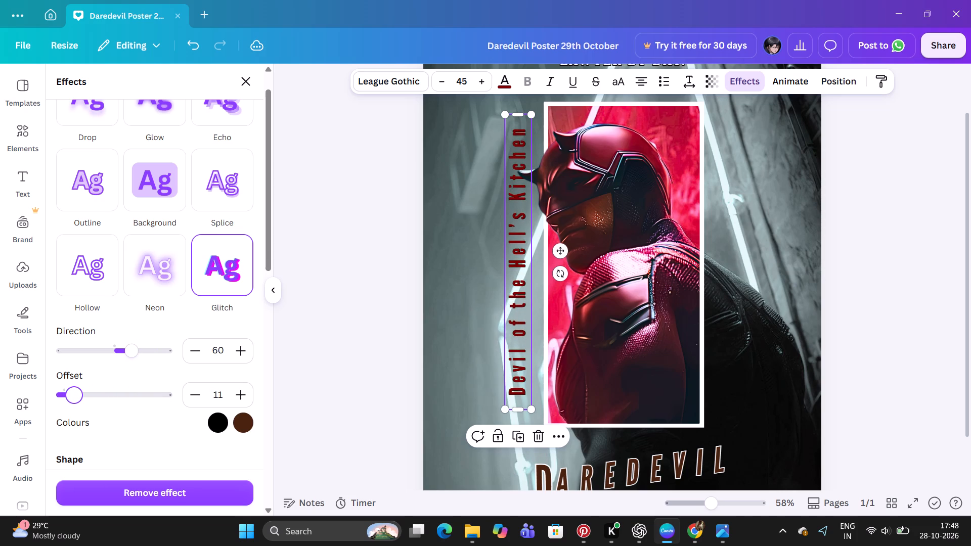
drag(73, 396, 81, 395)
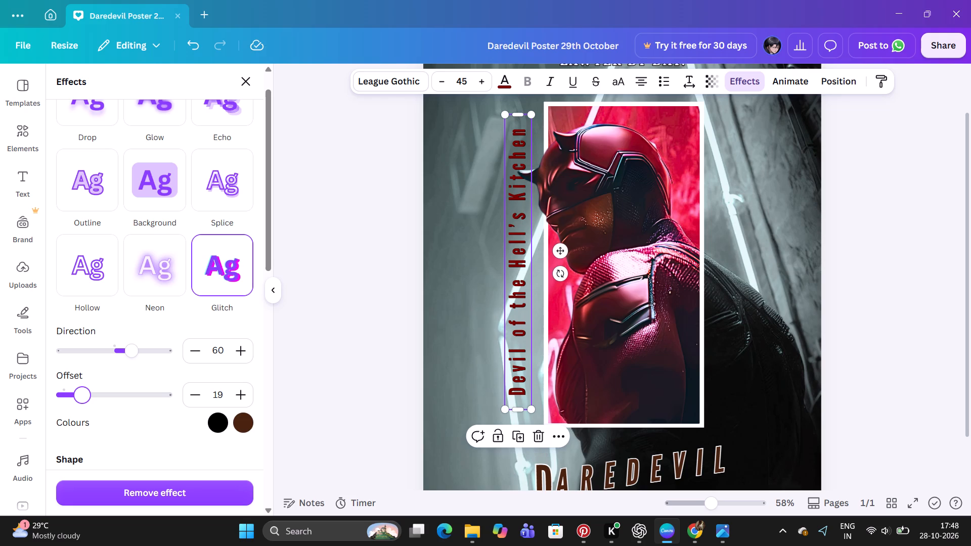
key(Right)
key(Right)
key(Right)
key(Right)
key(Right)
key(Right)
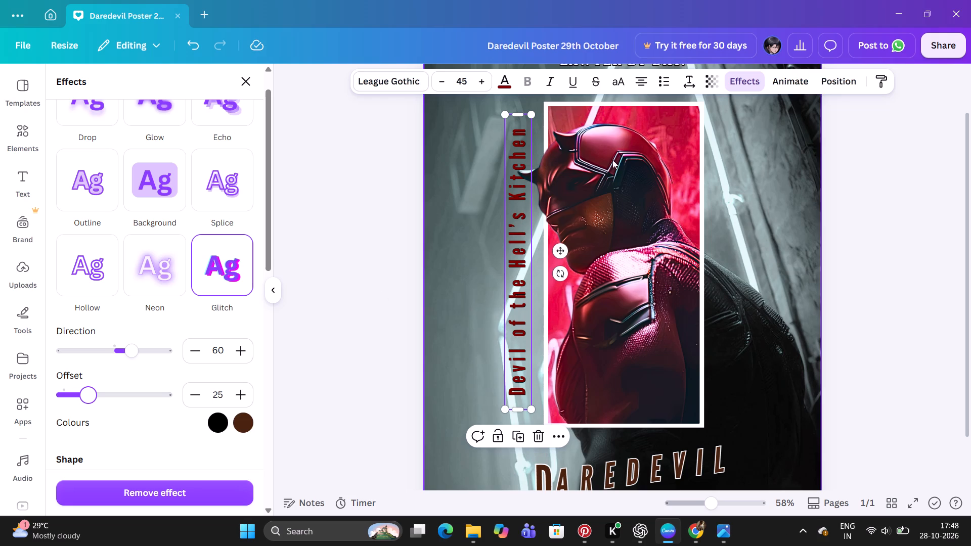
click(354, 216)
click(354, 216)
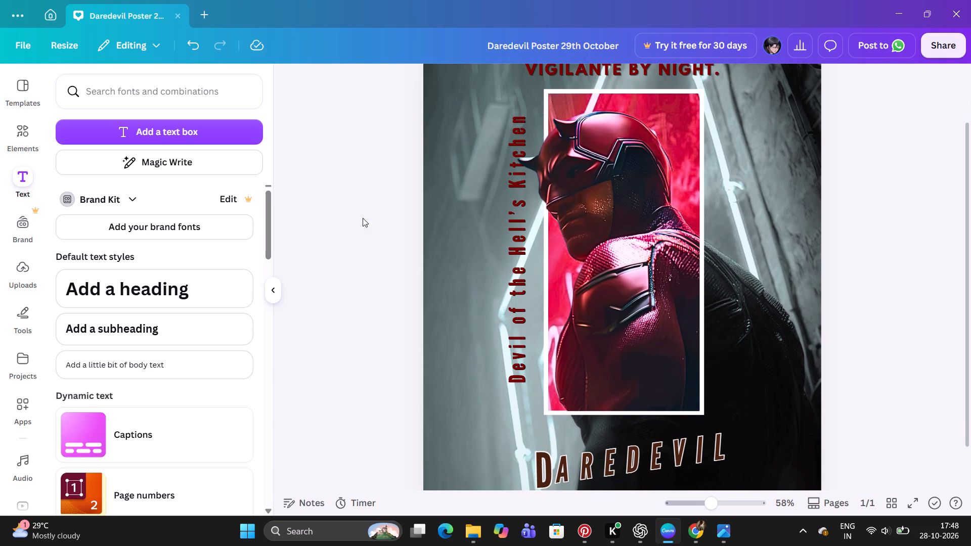
Preview the poster in full screen.
click(910, 504)
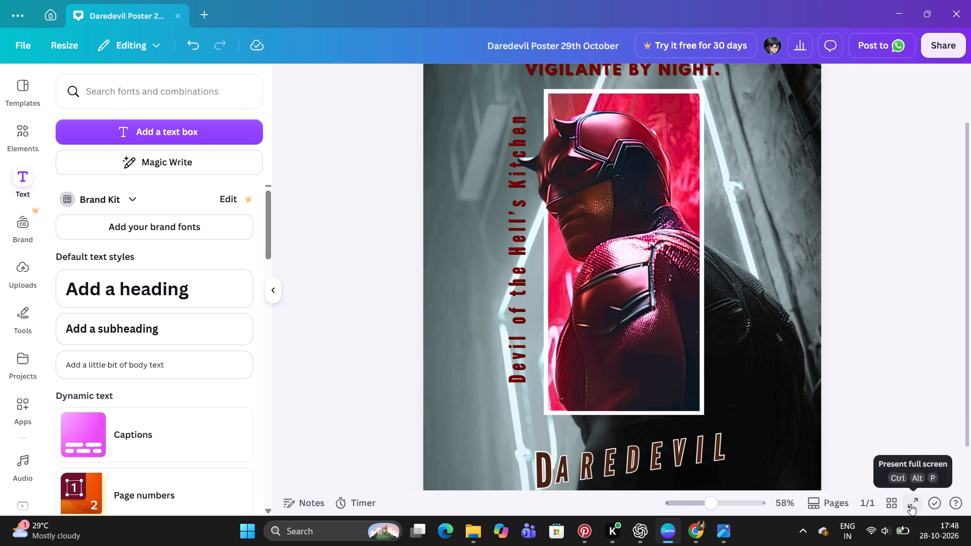
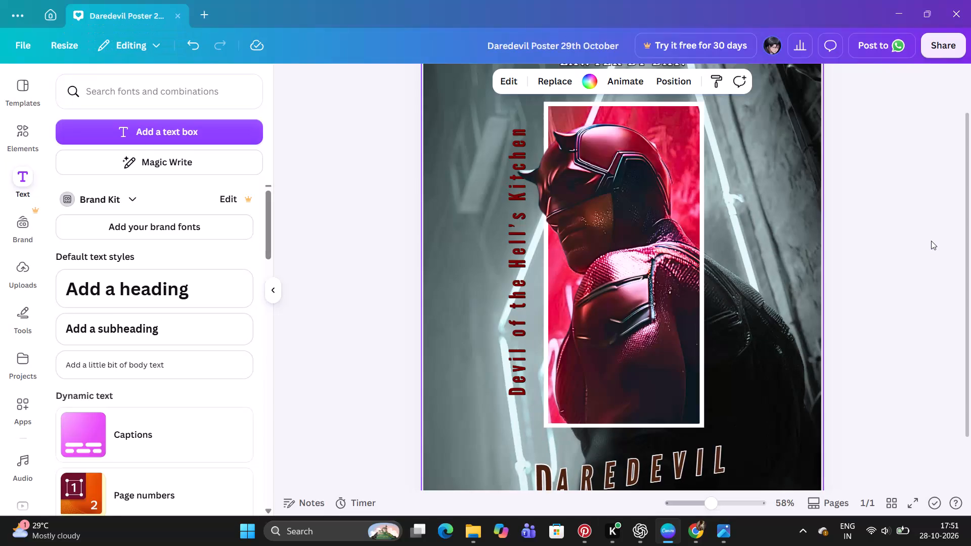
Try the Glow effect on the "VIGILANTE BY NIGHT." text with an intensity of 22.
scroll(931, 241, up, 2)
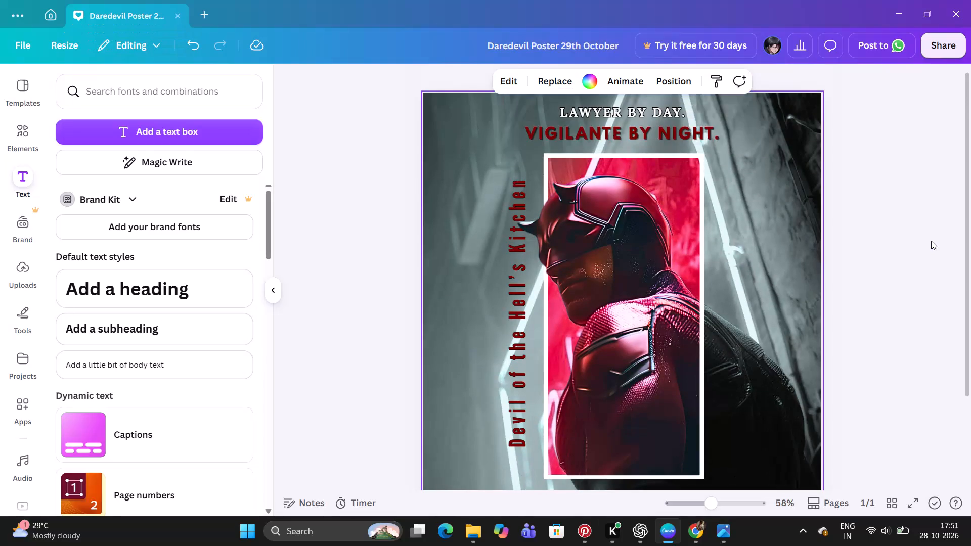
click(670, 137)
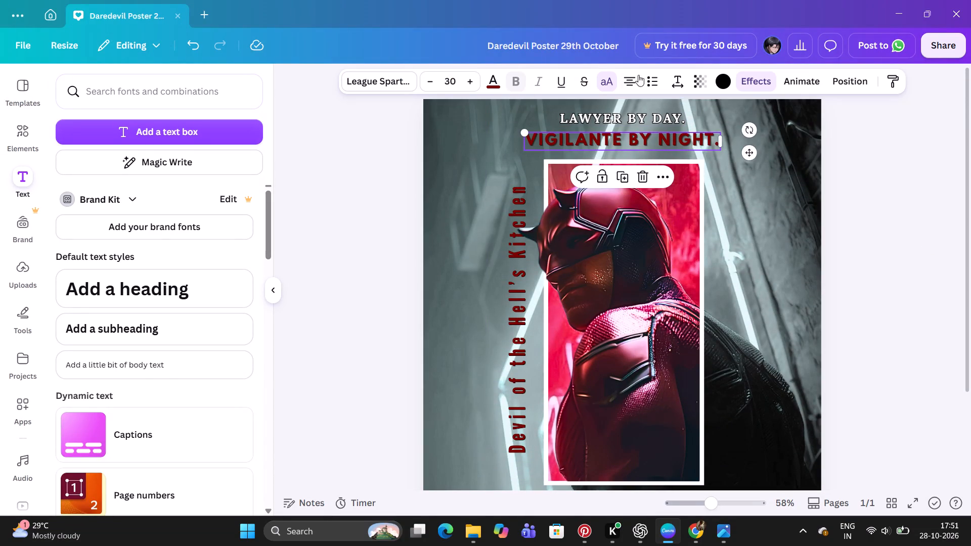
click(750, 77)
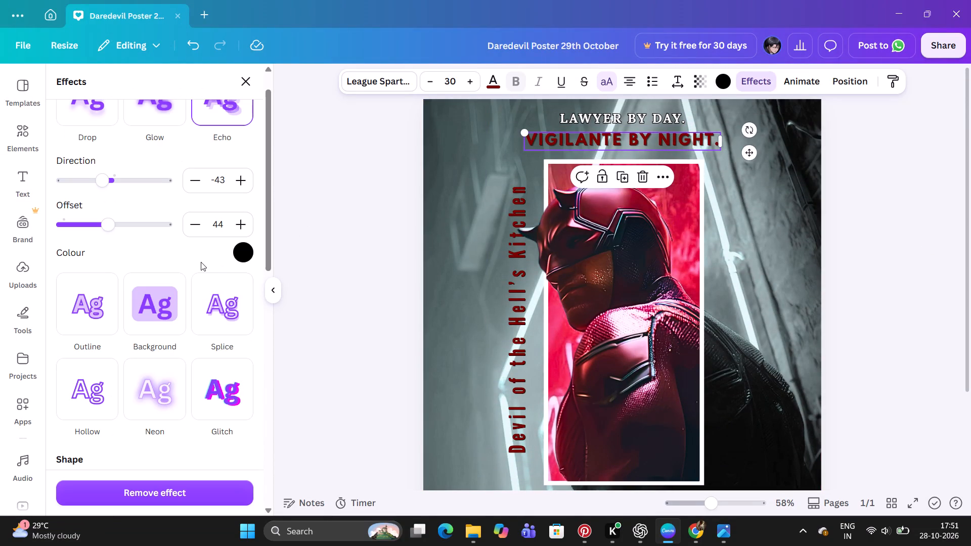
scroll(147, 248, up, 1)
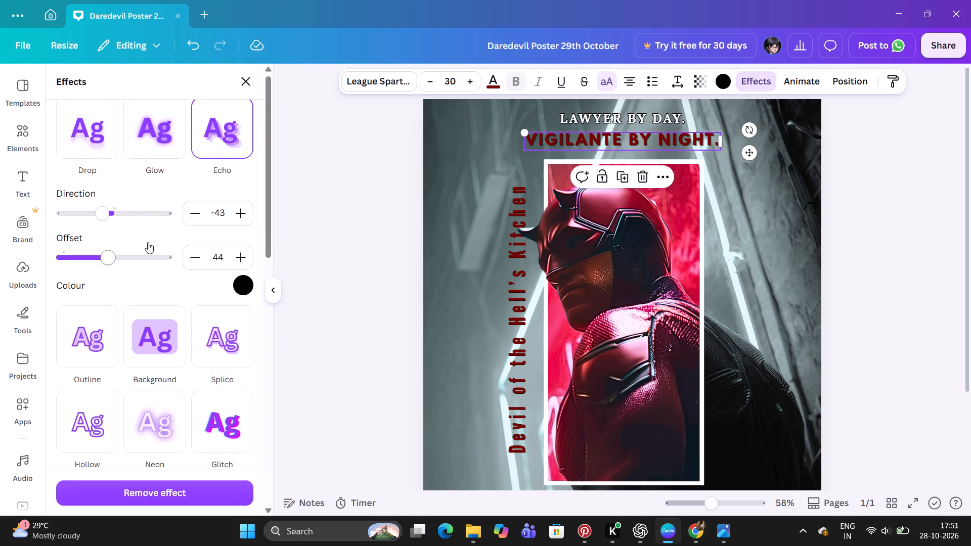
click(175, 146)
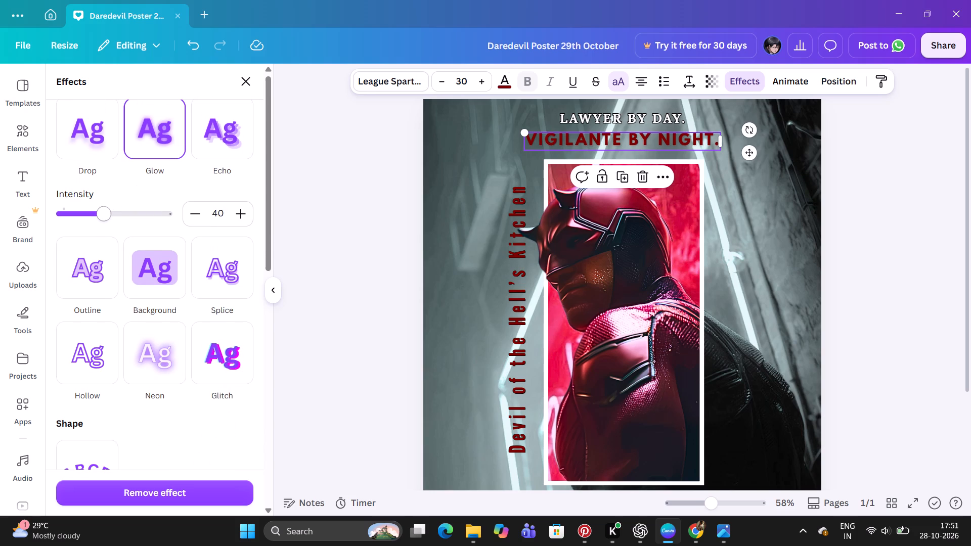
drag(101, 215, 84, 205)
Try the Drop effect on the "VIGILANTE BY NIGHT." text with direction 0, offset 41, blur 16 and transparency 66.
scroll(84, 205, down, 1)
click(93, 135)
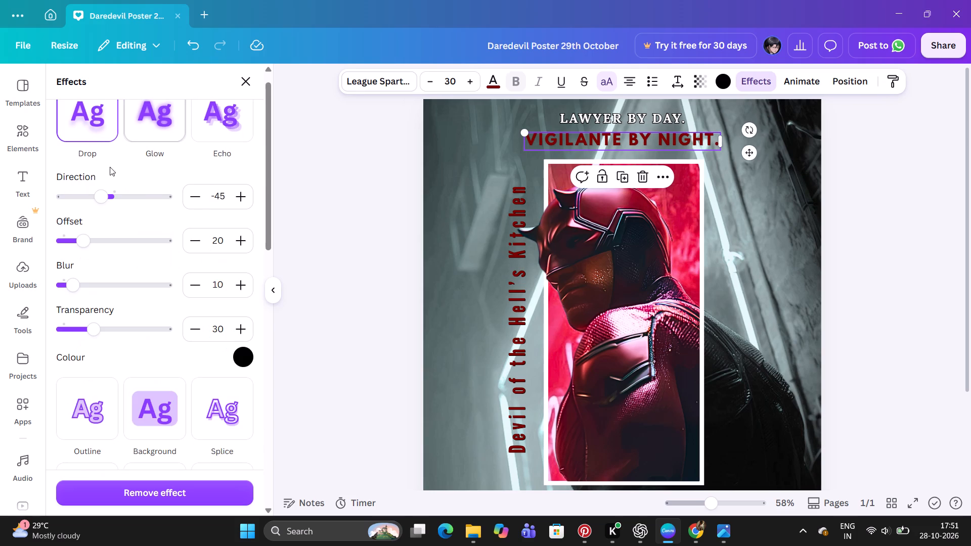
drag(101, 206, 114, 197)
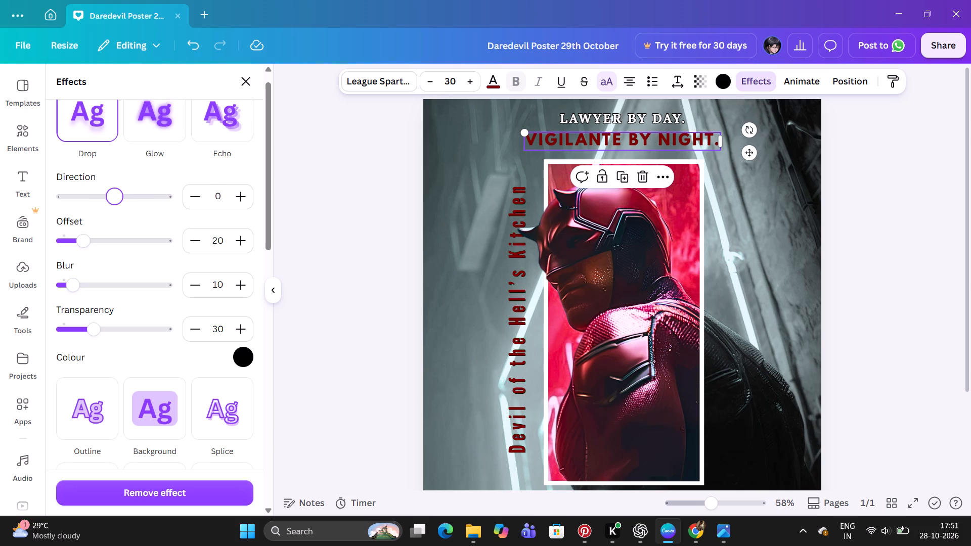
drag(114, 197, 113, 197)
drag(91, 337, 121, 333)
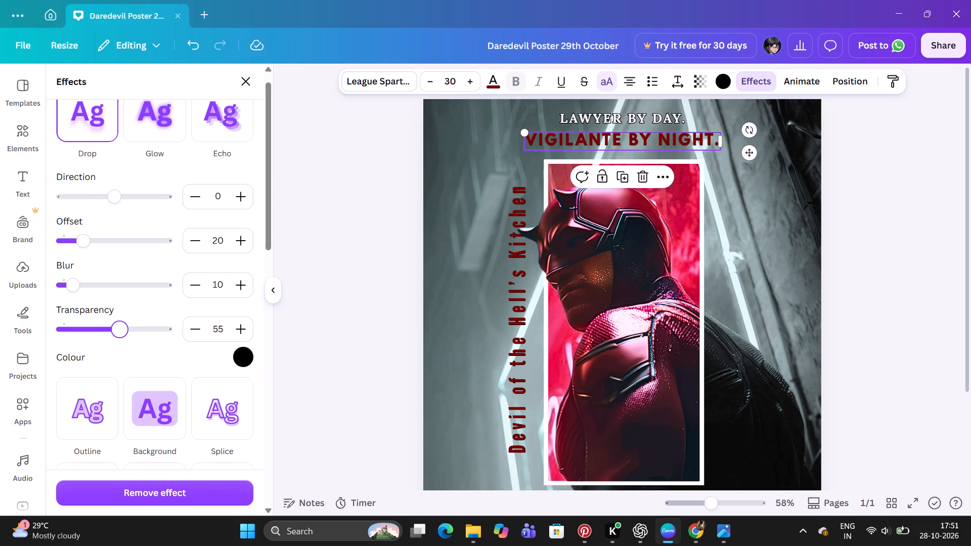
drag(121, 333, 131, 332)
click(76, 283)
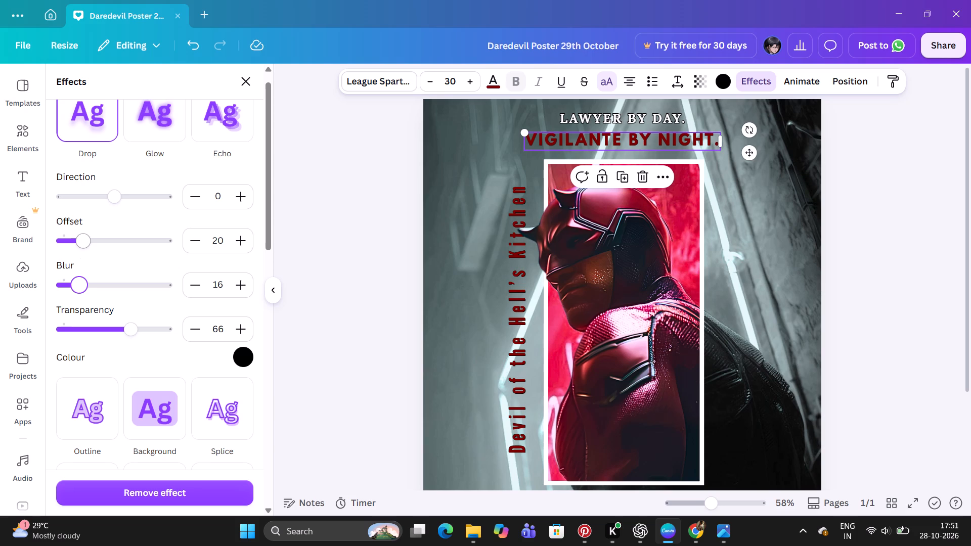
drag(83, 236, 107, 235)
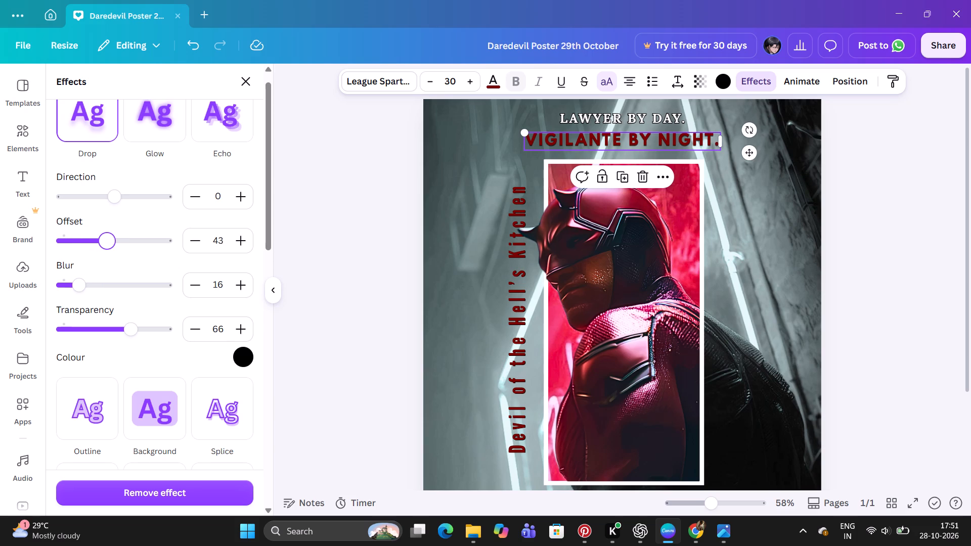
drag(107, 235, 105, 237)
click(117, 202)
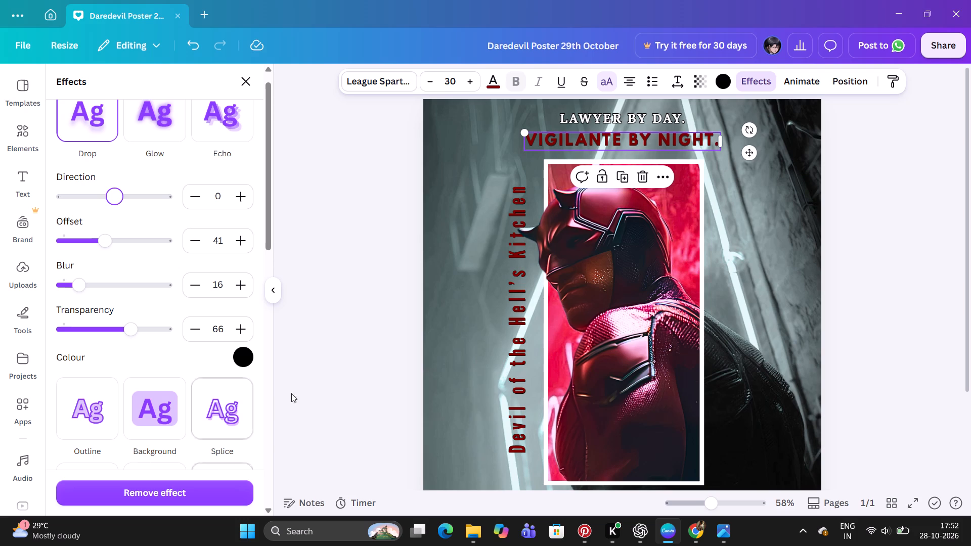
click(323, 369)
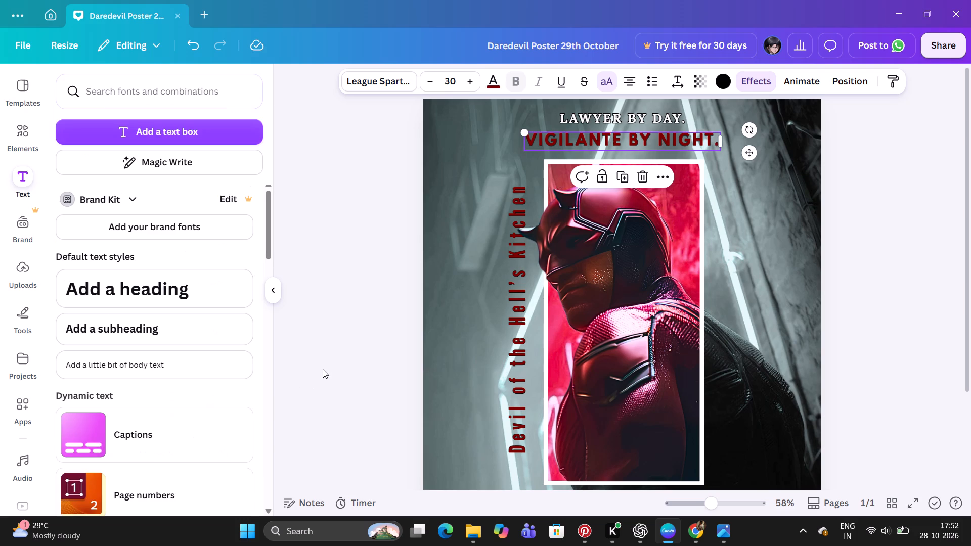
Preview the poster in full screen and return to the editor.
click(916, 500)
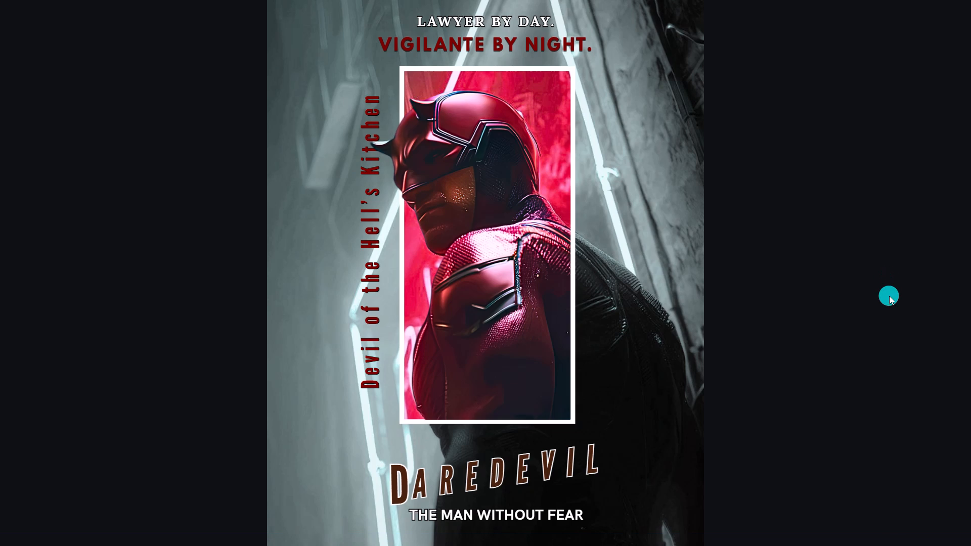
click(950, 529)
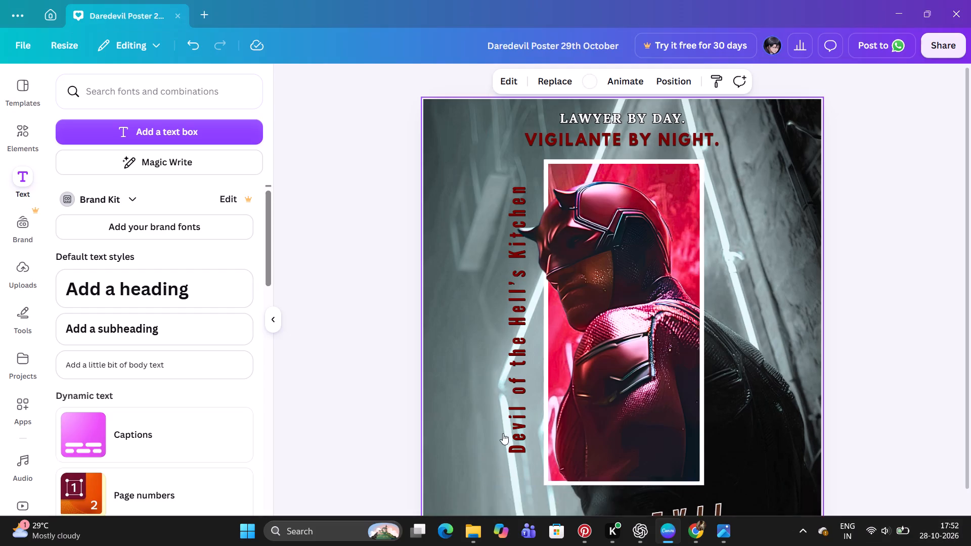
Apply the Echo effect to the "VIGILANTE BY NIGHT." text with an offset of 38 and a direction of -7.
click(702, 138)
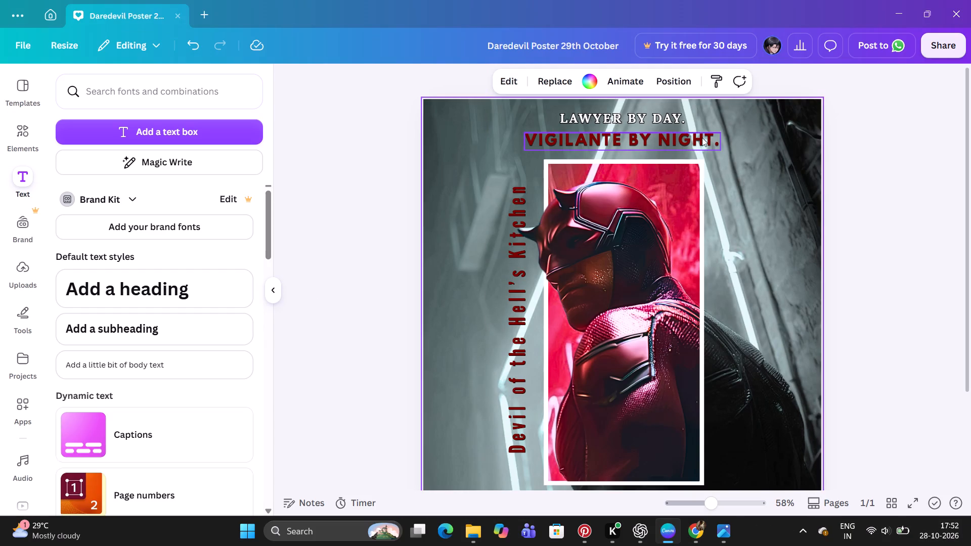
click(755, 86)
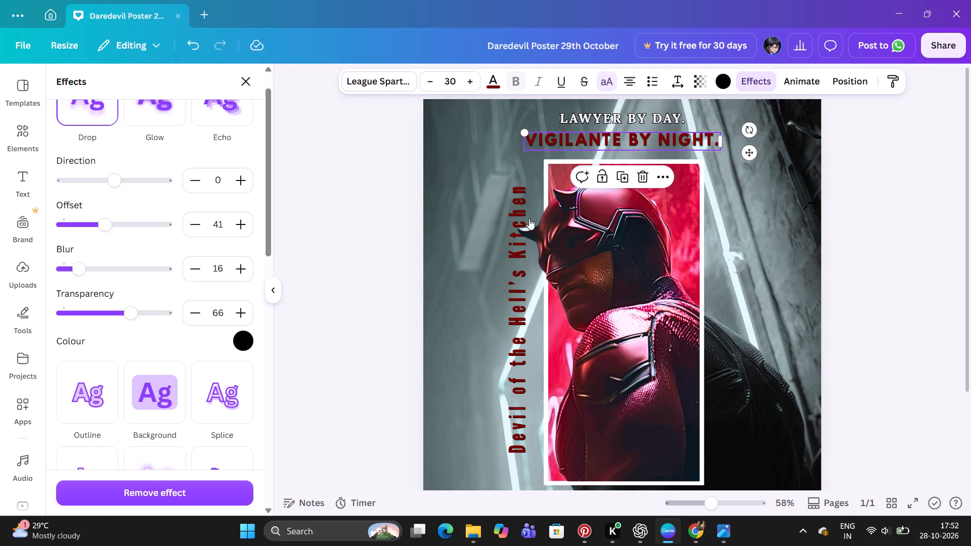
scroll(213, 343, up, 1)
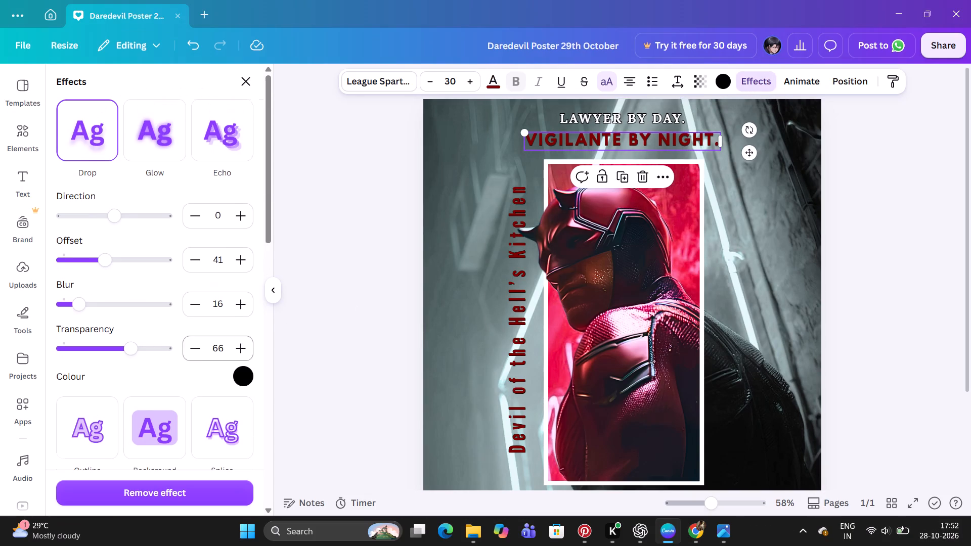
scroll(213, 343, up, 1)
click(222, 140)
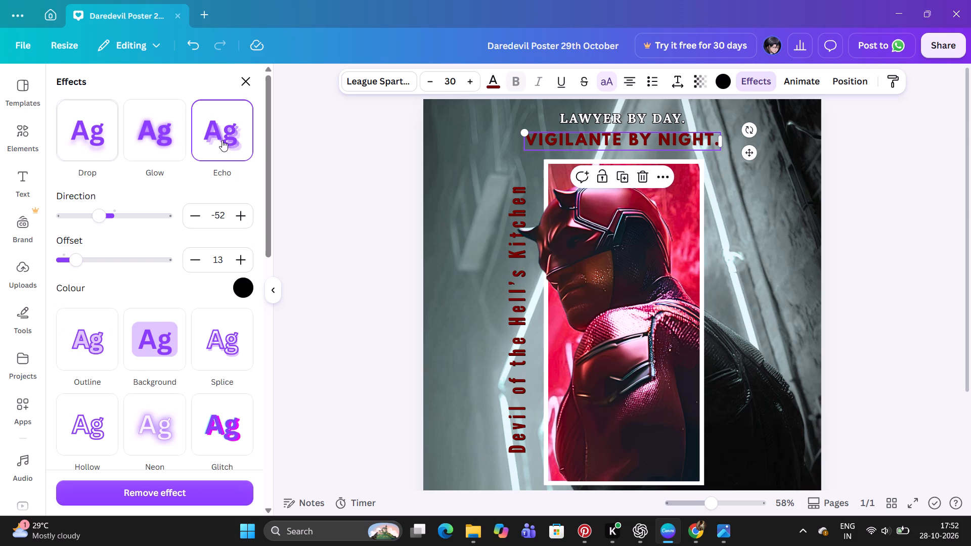
drag(76, 261, 101, 262)
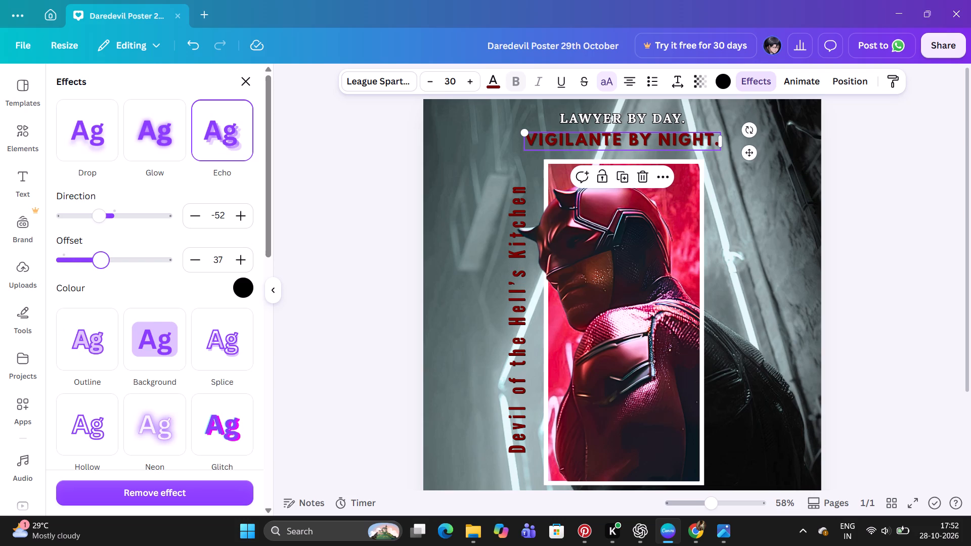
drag(101, 262, 101, 262)
drag(100, 216, 80, 213)
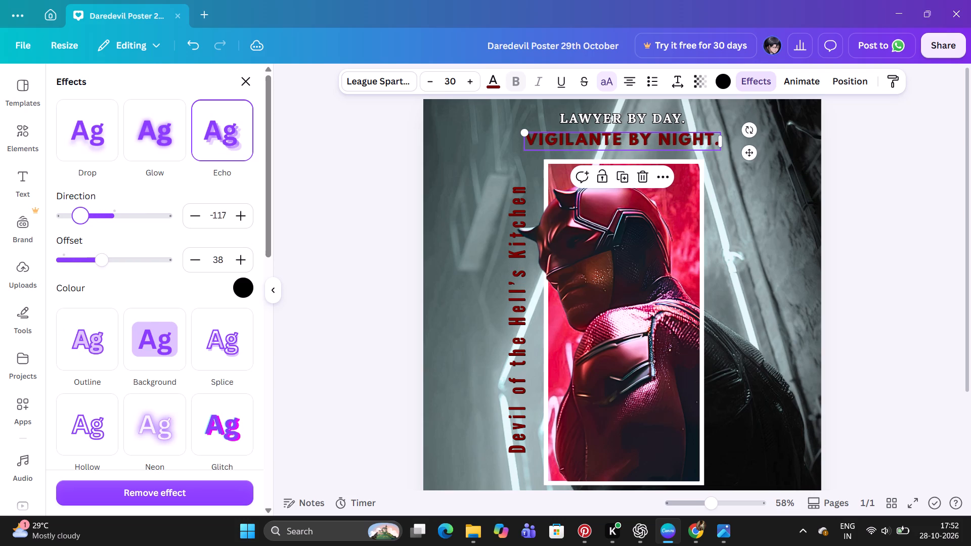
drag(80, 213, 112, 209)
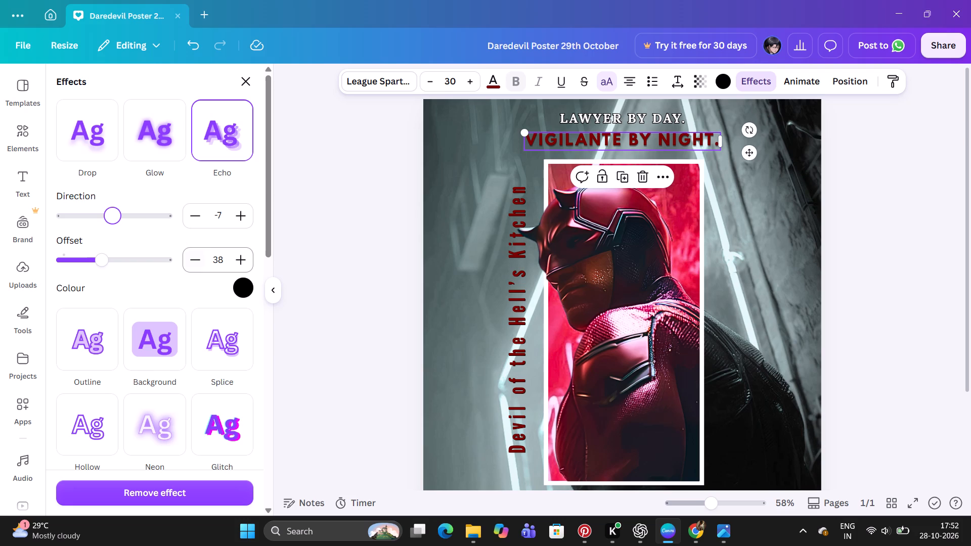
Set the Echo effect's offset on the "VIGILANTE BY NIGHT." text to 42 and deselect the text.
scroll(207, 259, down, 1)
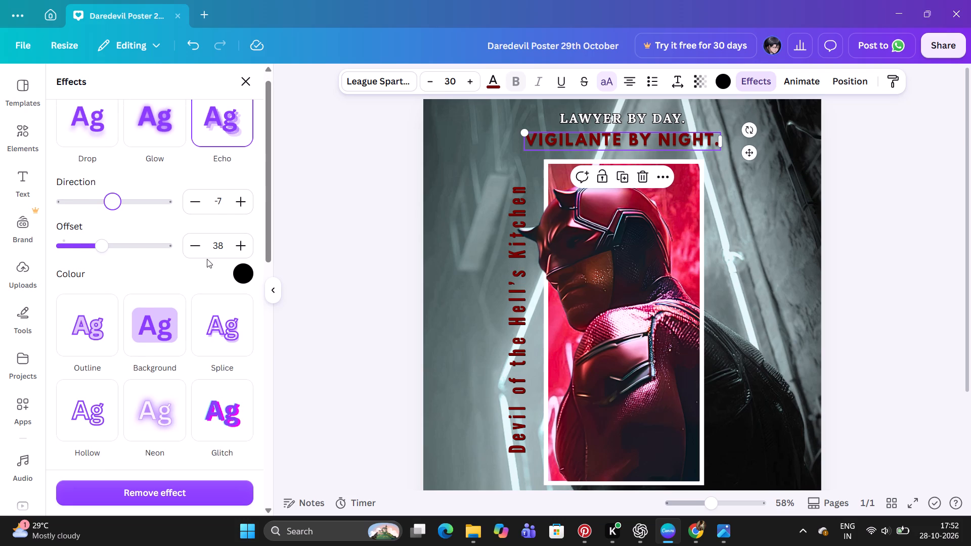
click(239, 244)
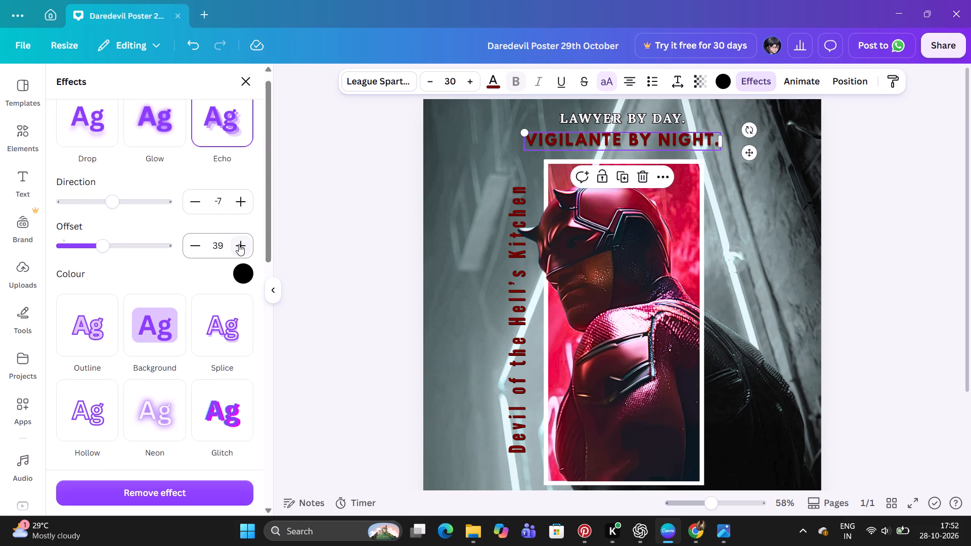
click(239, 244)
click(239, 244)
click(239, 244)
click(333, 228)
click(333, 228)
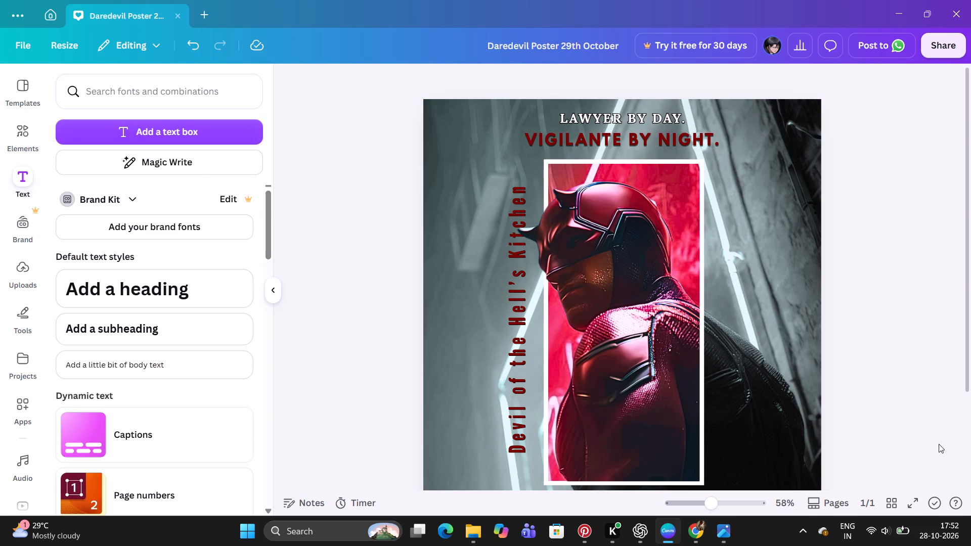
Preview the whole poster in full screen and return to the editor.
click(908, 508)
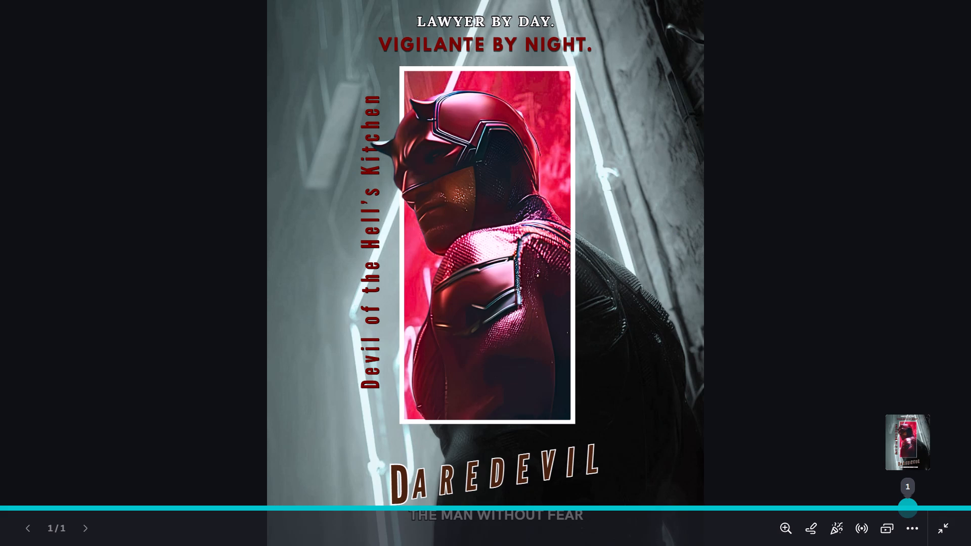
click(947, 522)
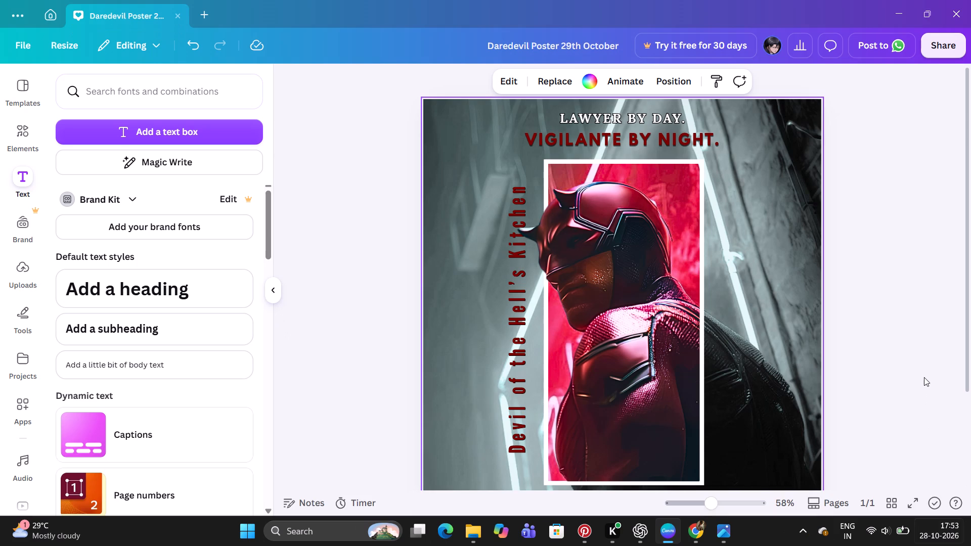
click(924, 377)
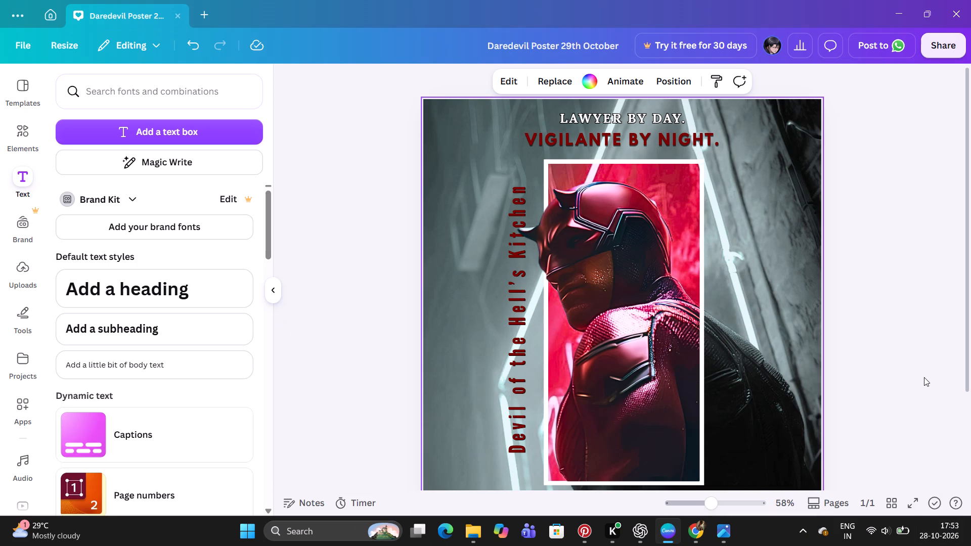